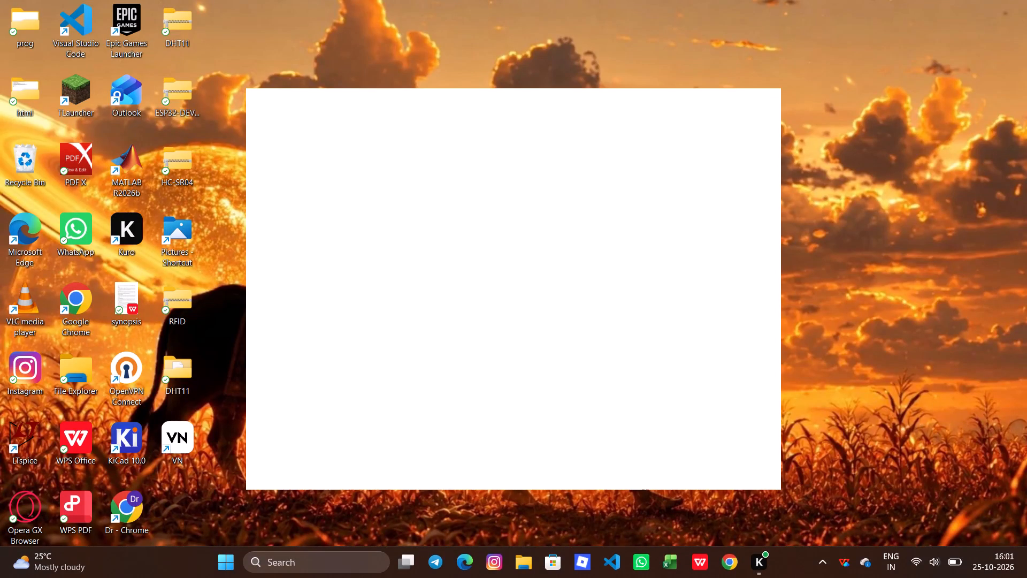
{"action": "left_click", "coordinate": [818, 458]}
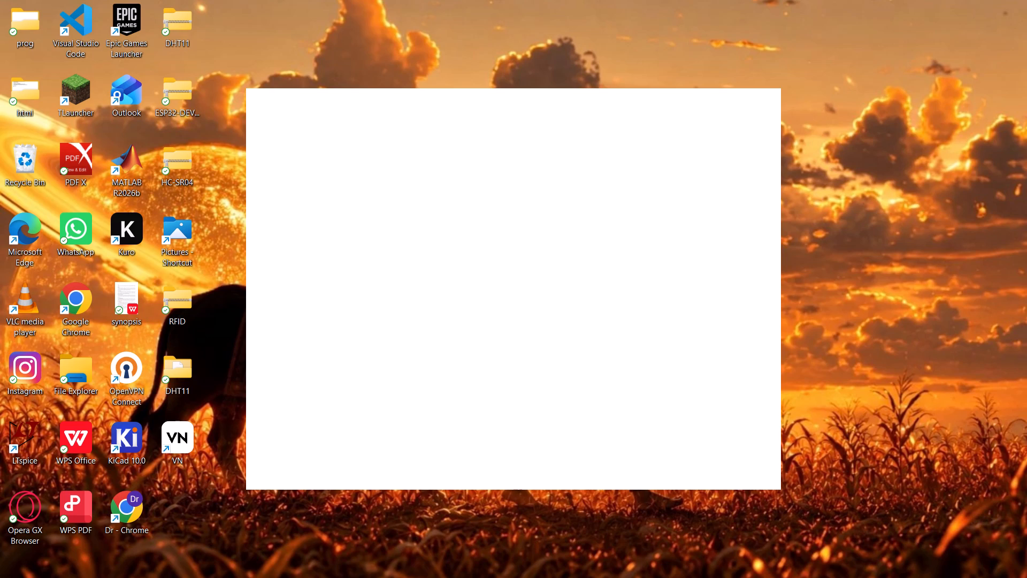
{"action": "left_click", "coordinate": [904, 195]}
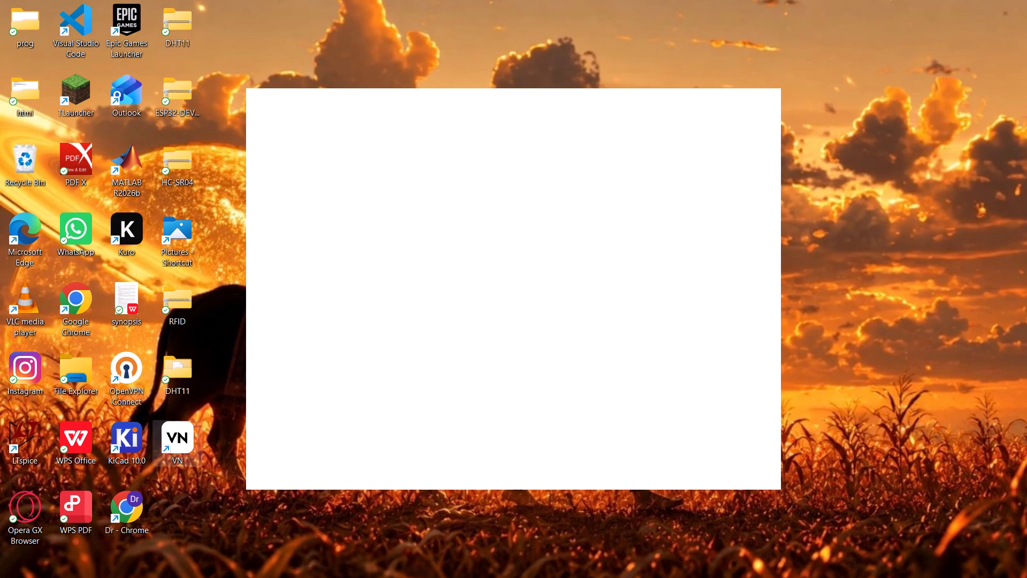
Launch the VN video editor from the desktop and start a new project.
{"action": "double_click", "coordinate": [185, 435]}
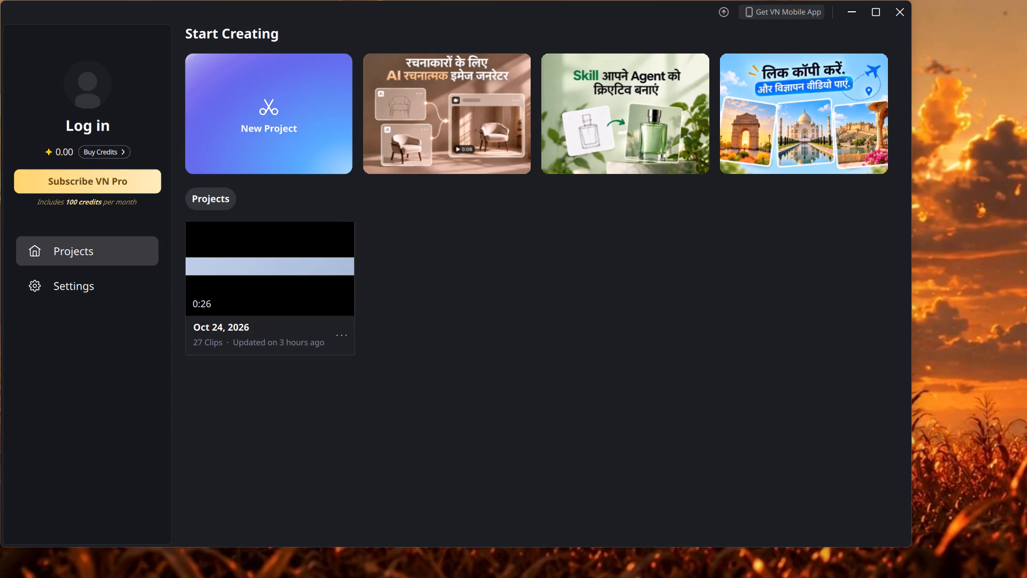
{"action": "left_click", "coordinate": [264, 89]}
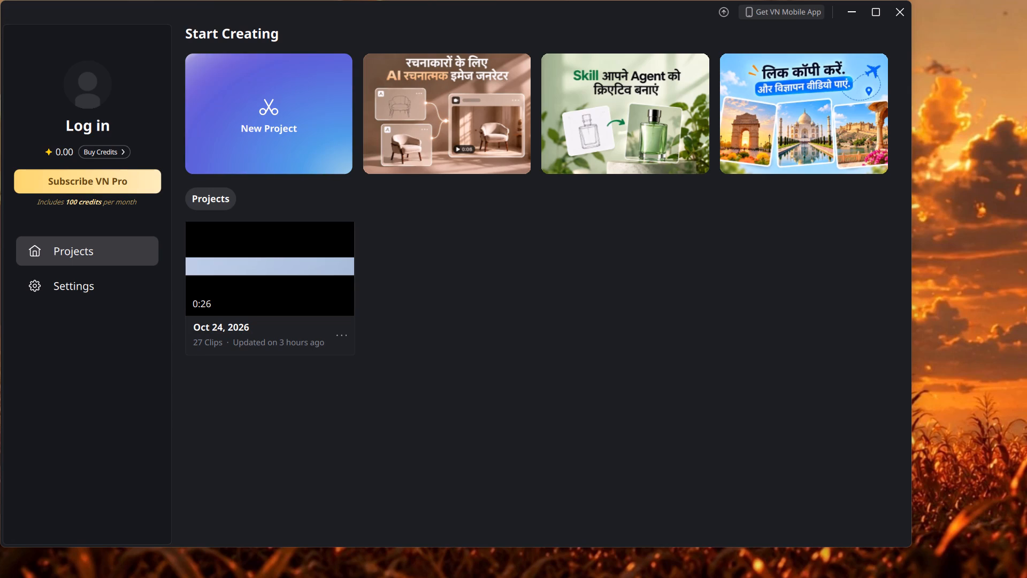
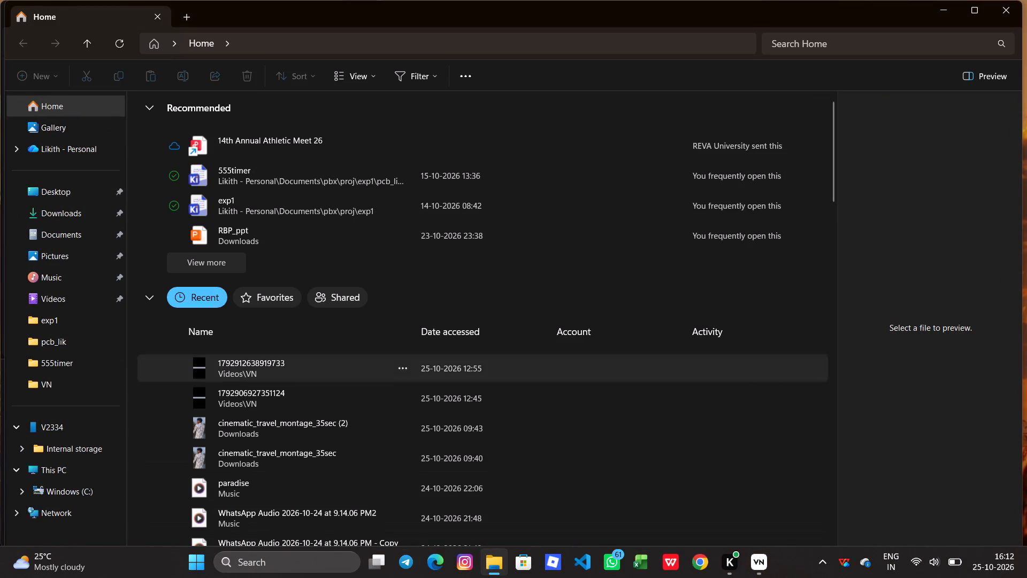
In File Explorer's Pictures folder, copy the nine WhatsApp images and two WhatsApp videos dated 2026-10-25.
{"action": "left_click", "coordinate": [63, 256]}
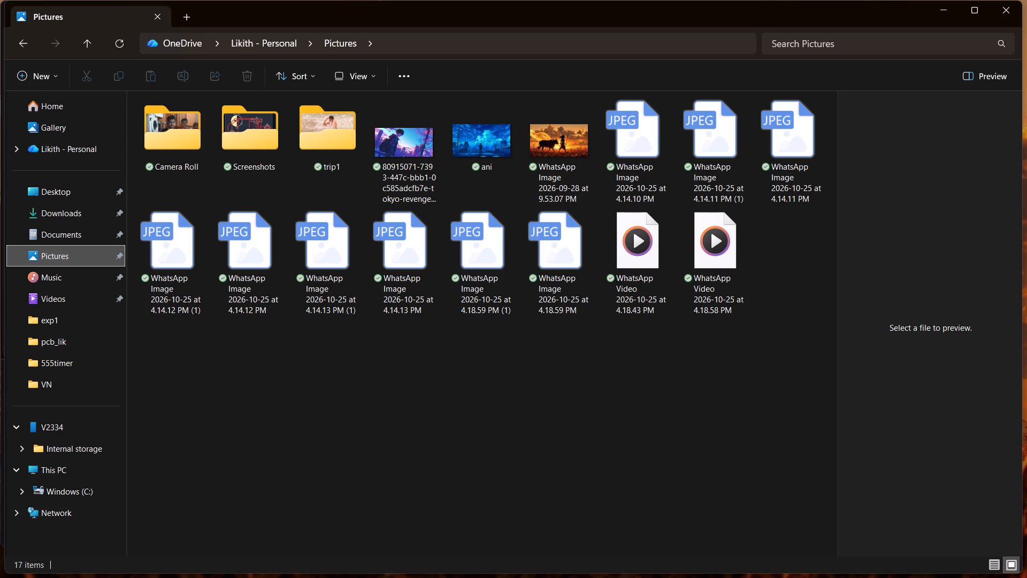
{"action": "left_click", "coordinate": [641, 140], "text": "shift"}
{"action": "left_click", "coordinate": [692, 238]}
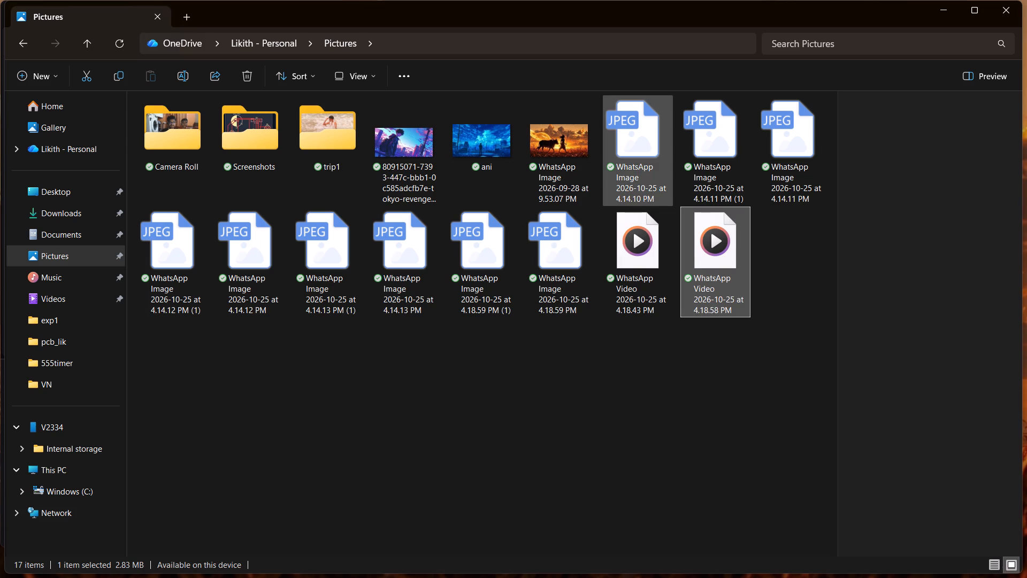
{"action": "left_click", "coordinate": [656, 177]}
{"action": "left_click", "coordinate": [712, 156], "text": "shift"}
{"action": "left_click", "coordinate": [768, 143], "text": "shift"}
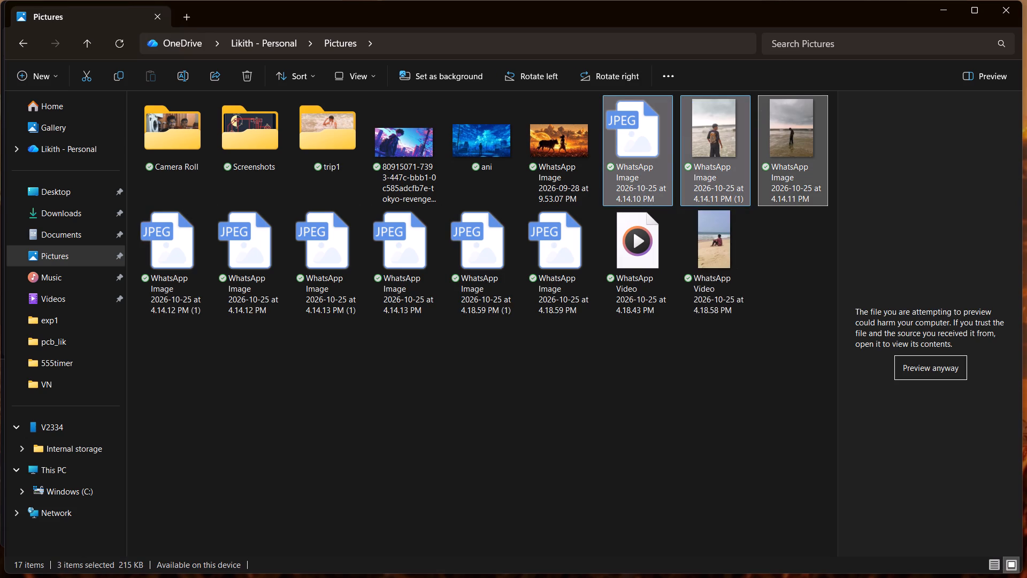
{"action": "left_click_drag", "start_coordinate": [186, 338], "coordinate": [700, 283], "text": "shift"}
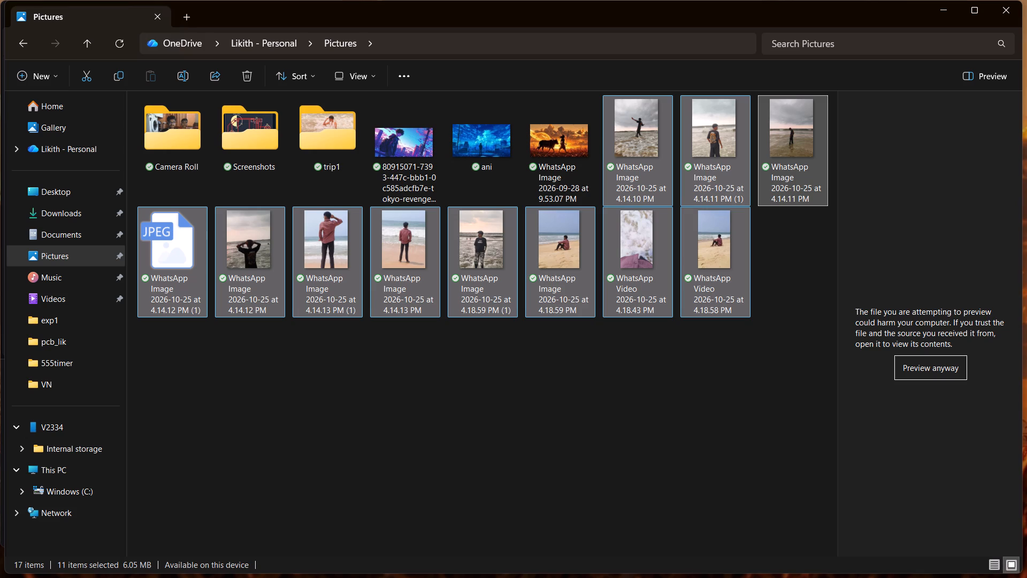
{"action": "key", "text": "ctrl+c"}
{"action": "key", "text": "ctrl+c"}
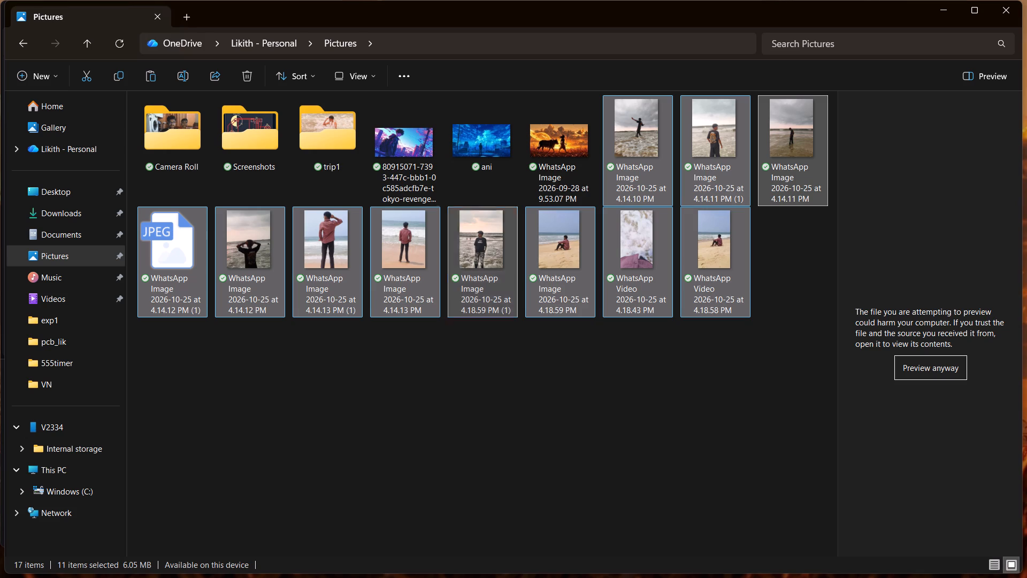
{"action": "left_click", "coordinate": [418, 437]}
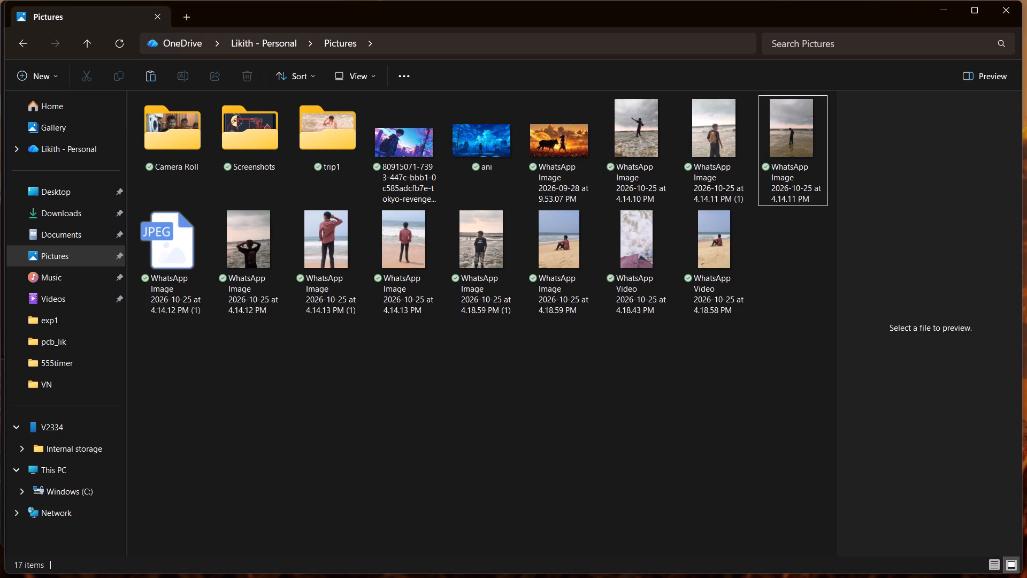
Create a new folder named trip2 inside the Pictures folder.
{"action": "left_click", "coordinate": [450, 394], "text": "ctrl+shift"}
{"action": "key", "text": "ctrl+shift+n"}
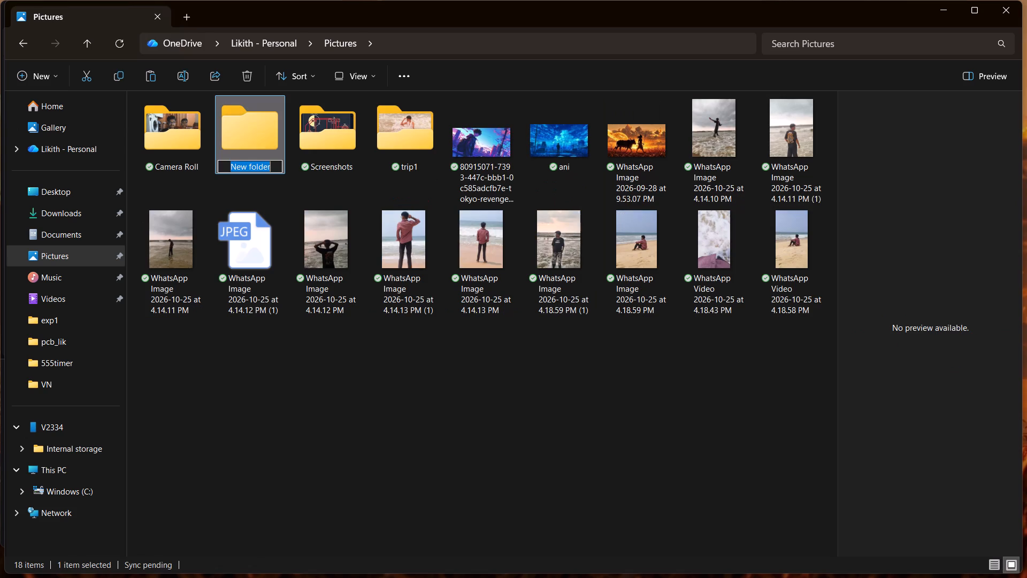
{"action": "key", "text": "BackSpace"}
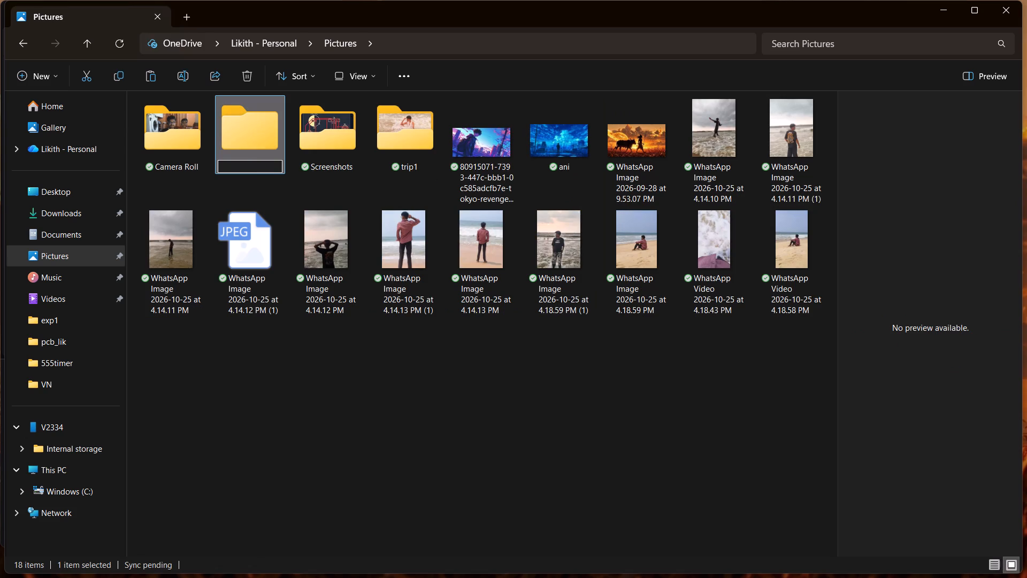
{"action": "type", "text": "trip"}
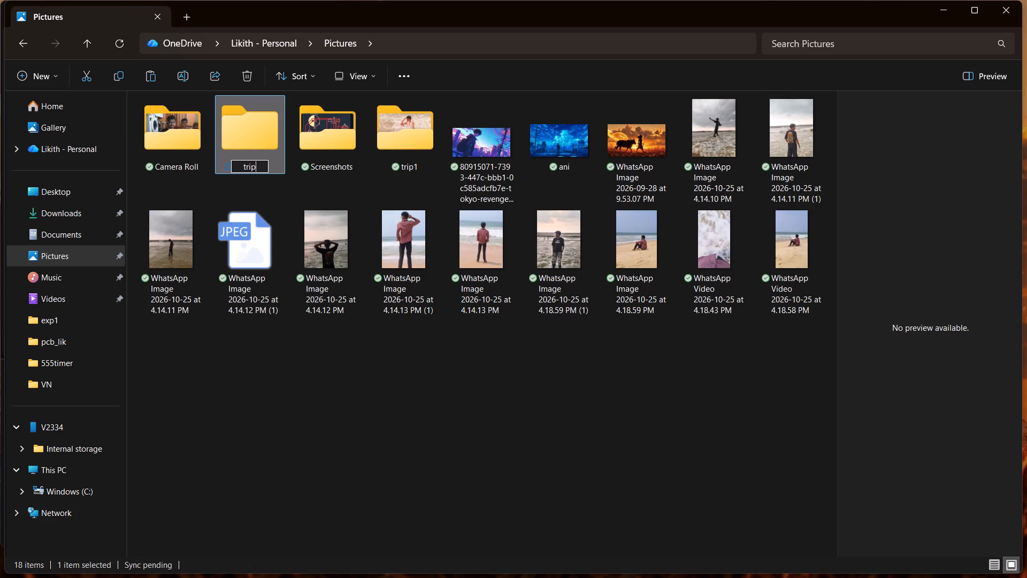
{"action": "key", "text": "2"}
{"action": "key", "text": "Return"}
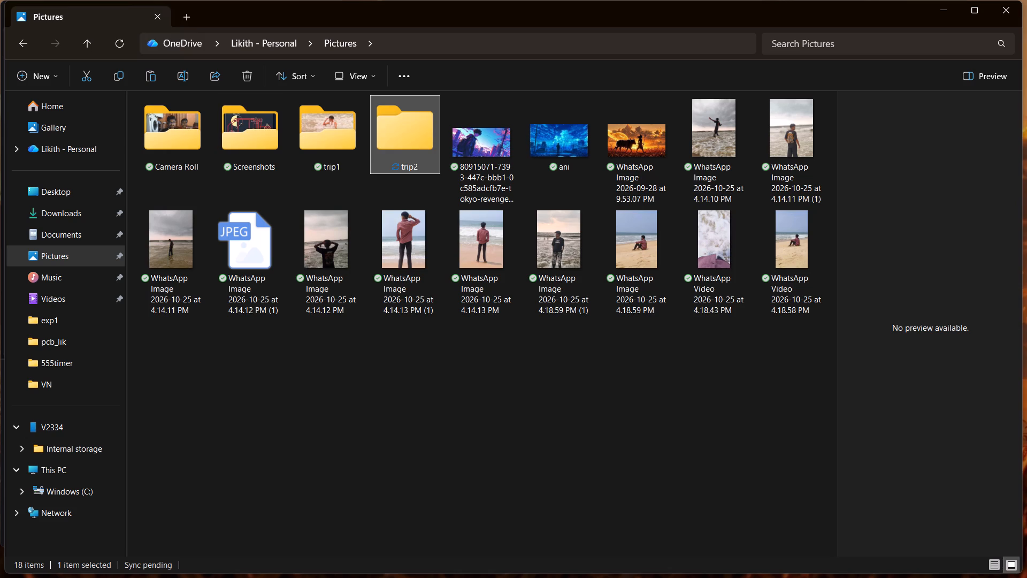
Open the trip2 folder and paste the copied WhatsApp images and videos into it.
{"action": "double_click", "coordinate": [413, 138]}
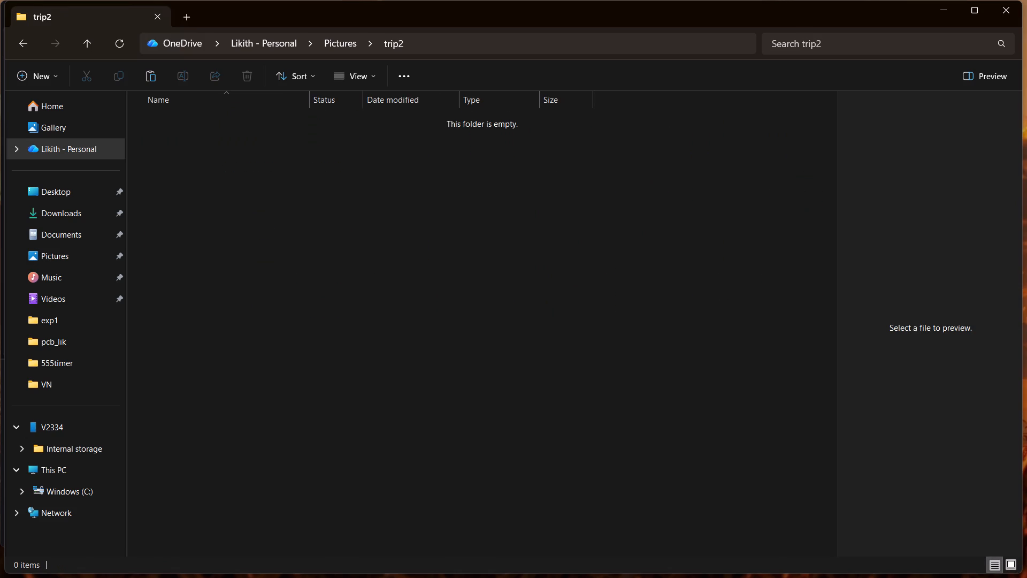
{"action": "key", "text": "ctrl+v"}
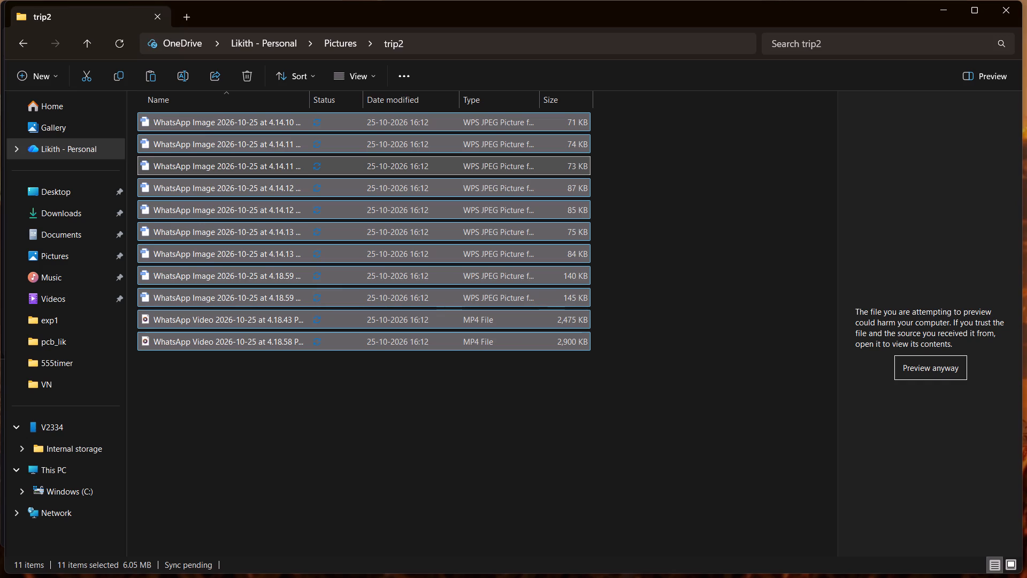
{"action": "left_click", "coordinate": [602, 443]}
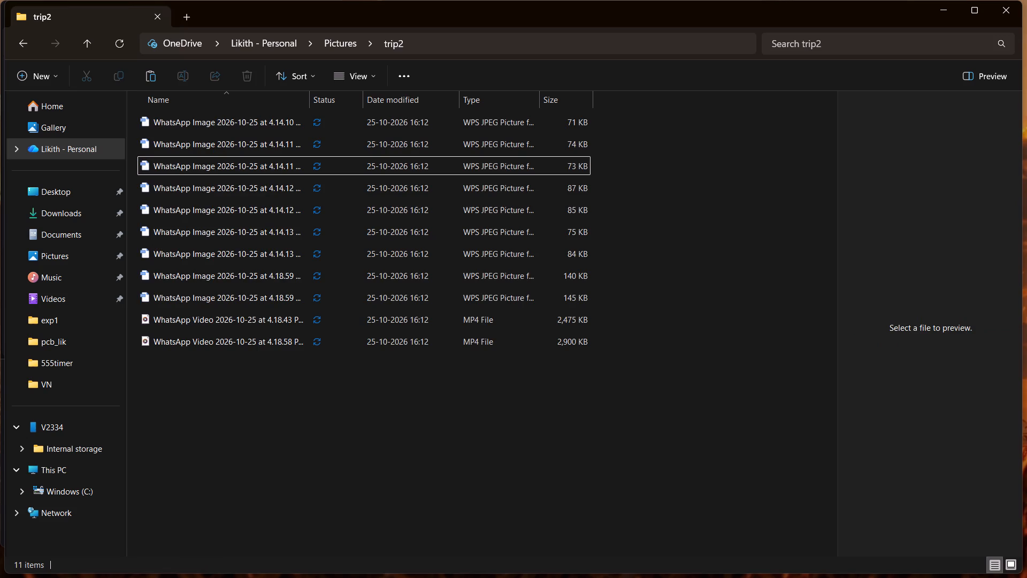
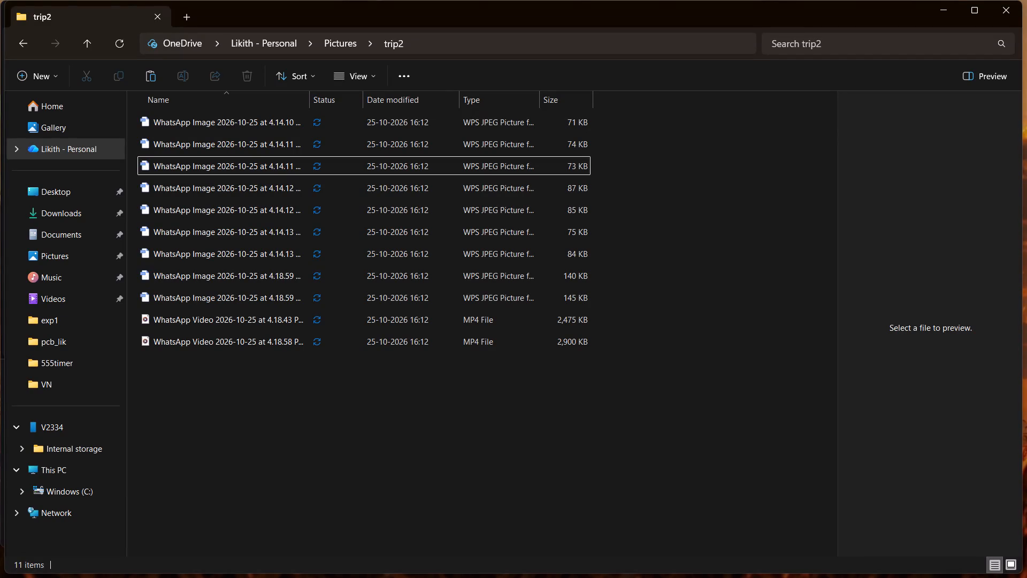
Switch from the trip2 folder to the VN project and import all its photos and videos onto the main track.
{"action": "left_click", "coordinate": [948, 10]}
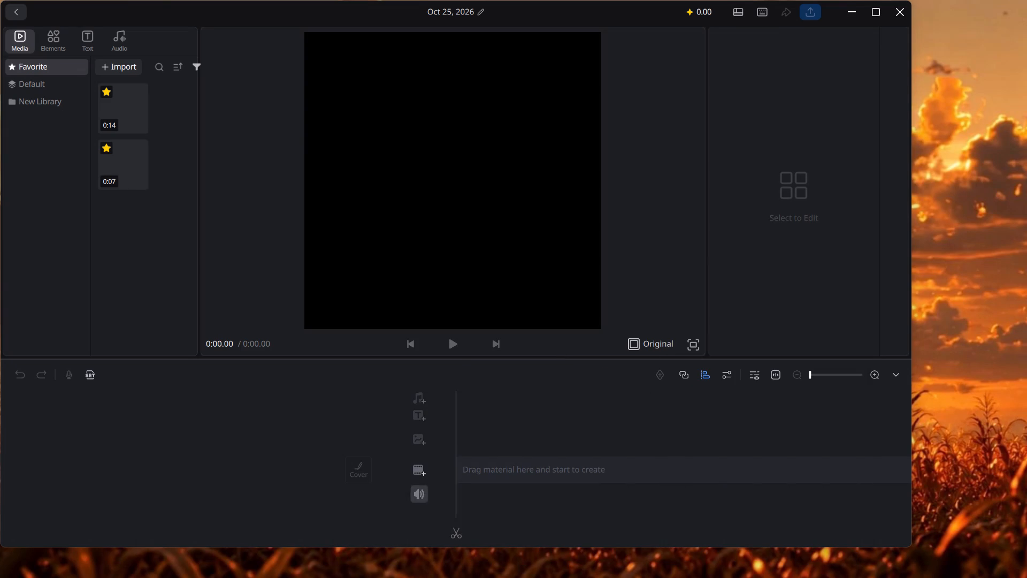
{"action": "left_click", "coordinate": [420, 471]}
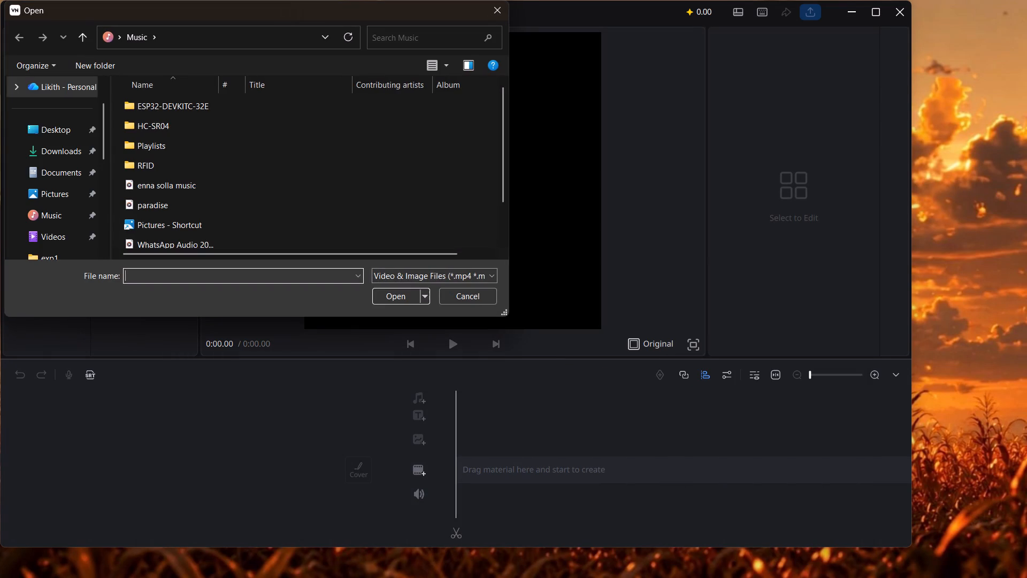
Browse to the trip2 folder in Pictures and import all its photos and videos onto the project's main track.
{"action": "left_click", "coordinate": [59, 202]}
{"action": "left_click", "coordinate": [366, 112]}
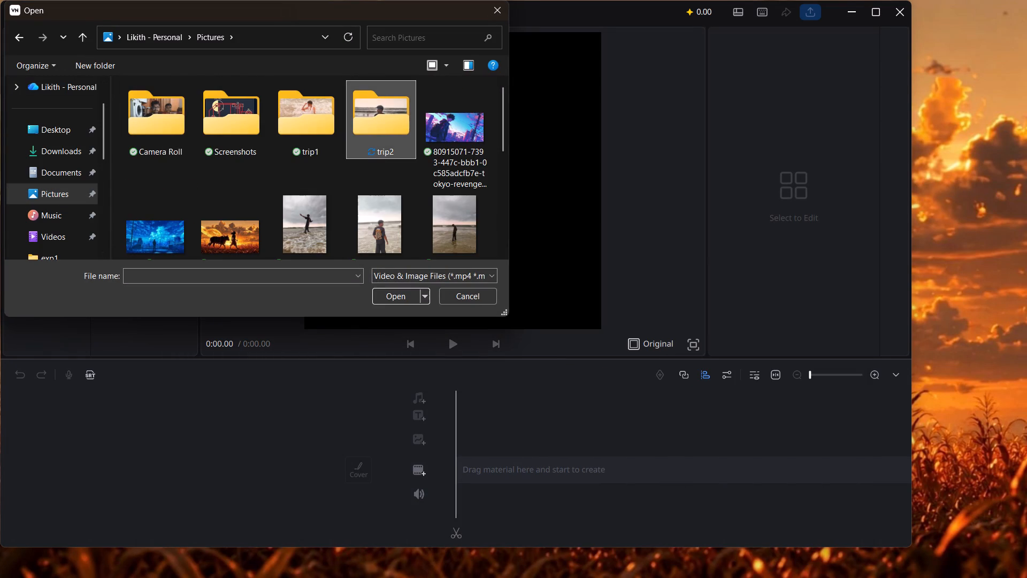
{"action": "double_click", "coordinate": [366, 112]}
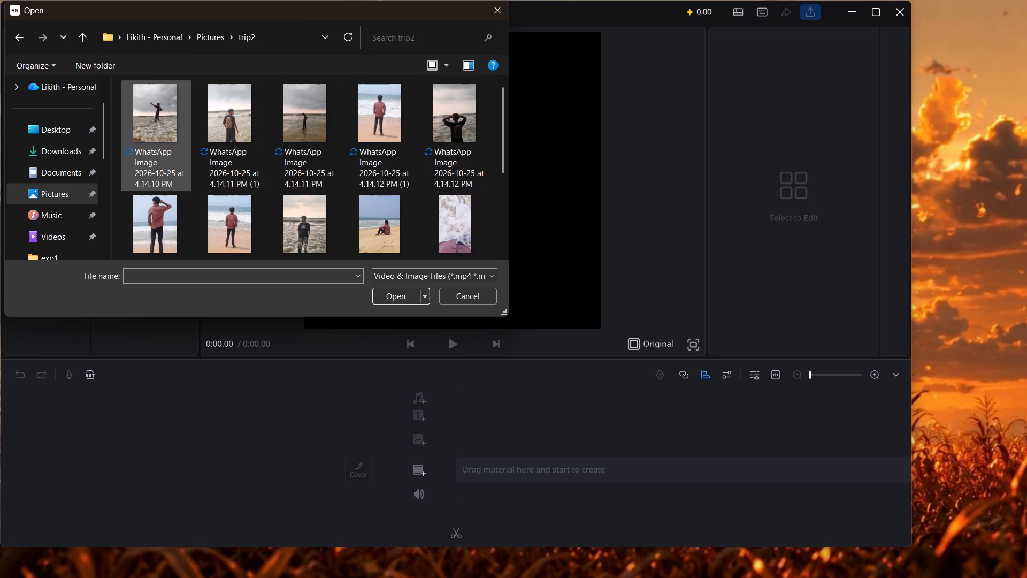
{"action": "scroll", "coordinate": [318, 165], "scroll_direction": "down", "scroll_amount": 3}
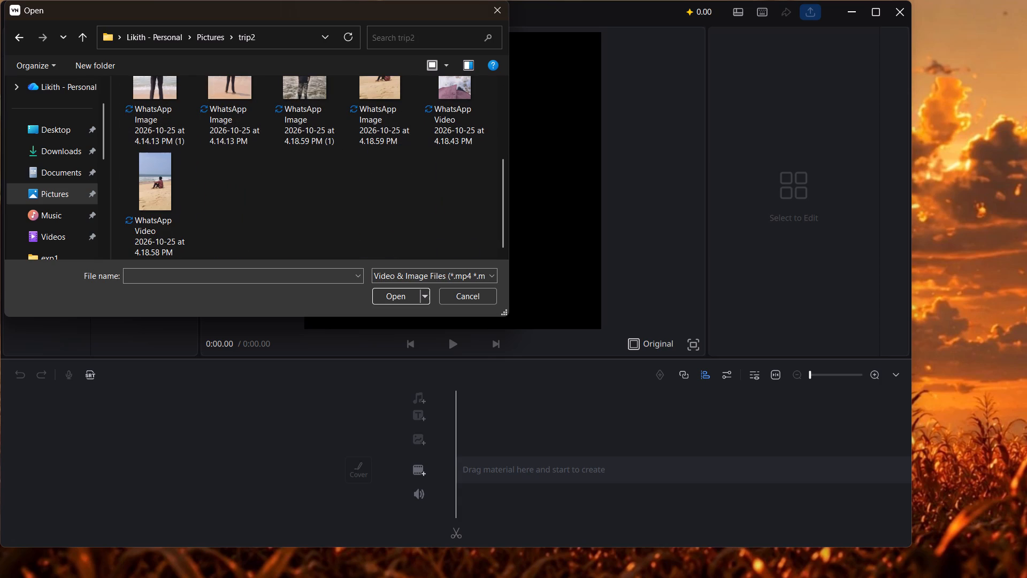
{"action": "scroll", "coordinate": [228, 223], "scroll_direction": "up", "scroll_amount": 2}
{"action": "scroll", "coordinate": [228, 223], "scroll_direction": "down", "scroll_amount": 2}
{"action": "left_click_drag", "start_coordinate": [230, 225], "coordinate": [179, 26]}
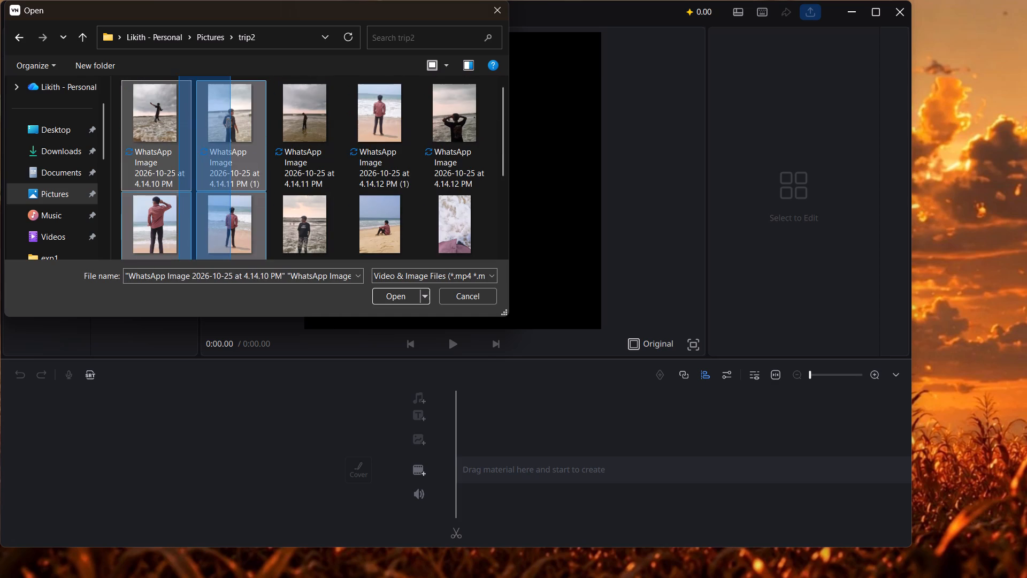
{"action": "left_click_drag", "start_coordinate": [179, 26], "coordinate": [375, 109]}
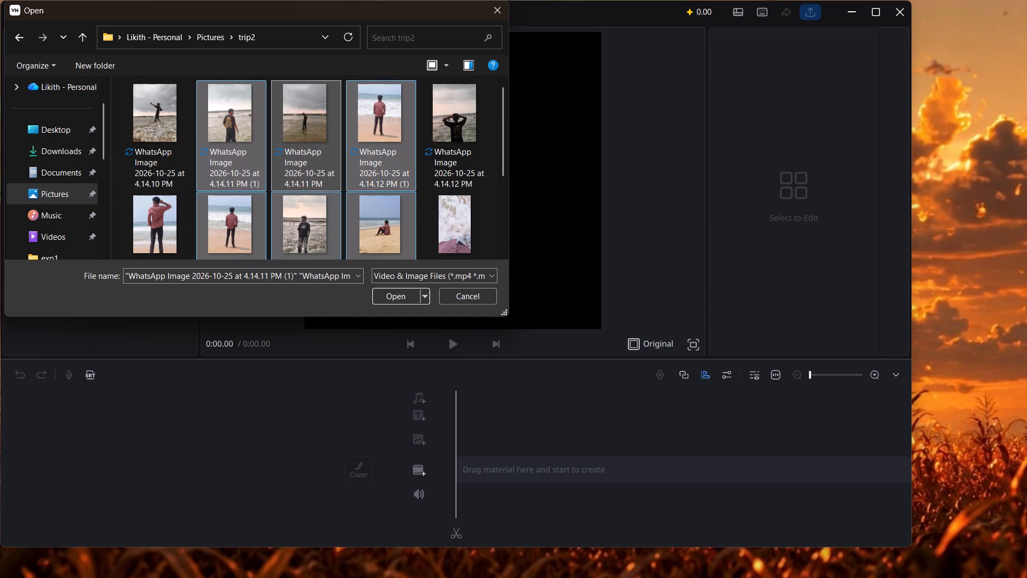
{"action": "left_click_drag", "start_coordinate": [115, 80], "coordinate": [131, 89]}
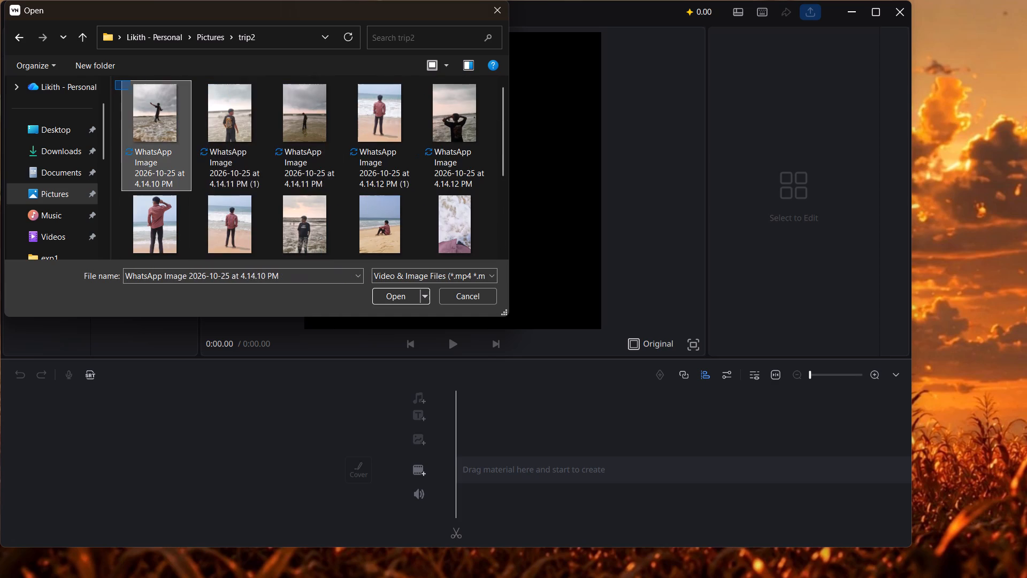
{"action": "left_click_drag", "start_coordinate": [131, 89], "coordinate": [428, 264]}
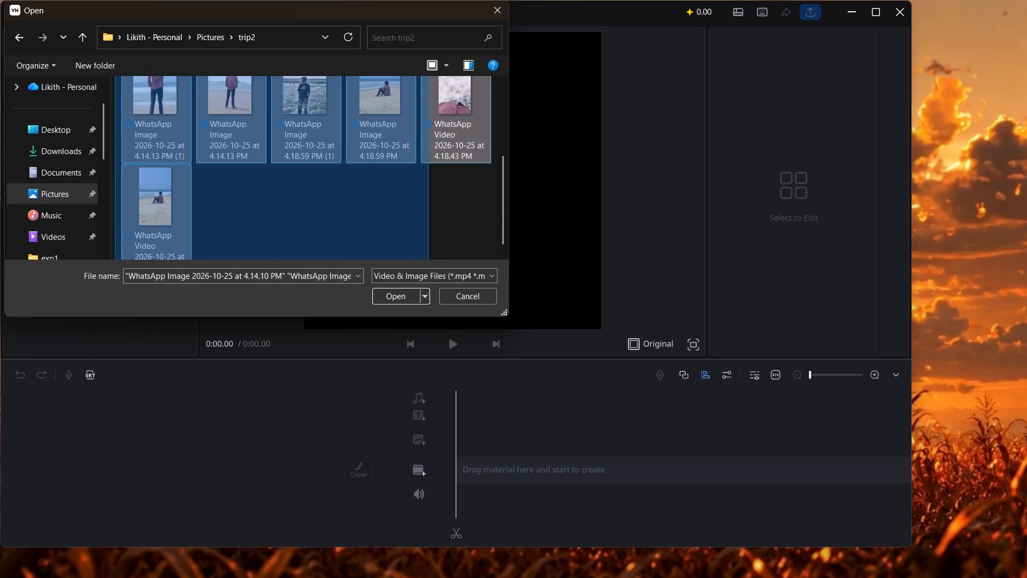
{"action": "left_click_drag", "start_coordinate": [428, 264], "coordinate": [446, 238]}
{"action": "left_click", "coordinate": [393, 300]}
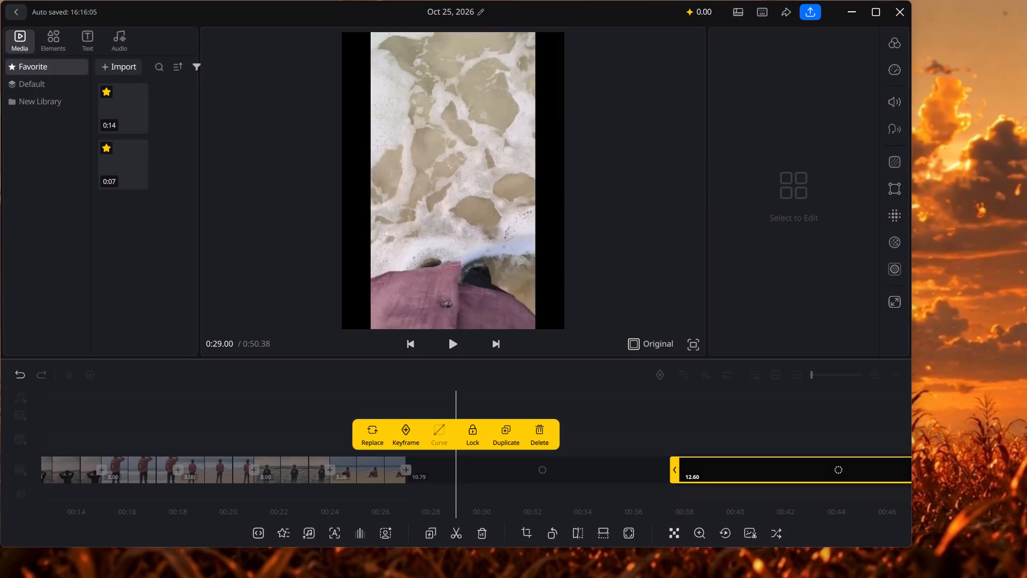
Scrub through the timeline from start to end to review the order of the imported photos and videos.
{"action": "left_click", "coordinate": [281, 414]}
{"action": "left_click_drag", "start_coordinate": [248, 420], "coordinate": [738, 432]}
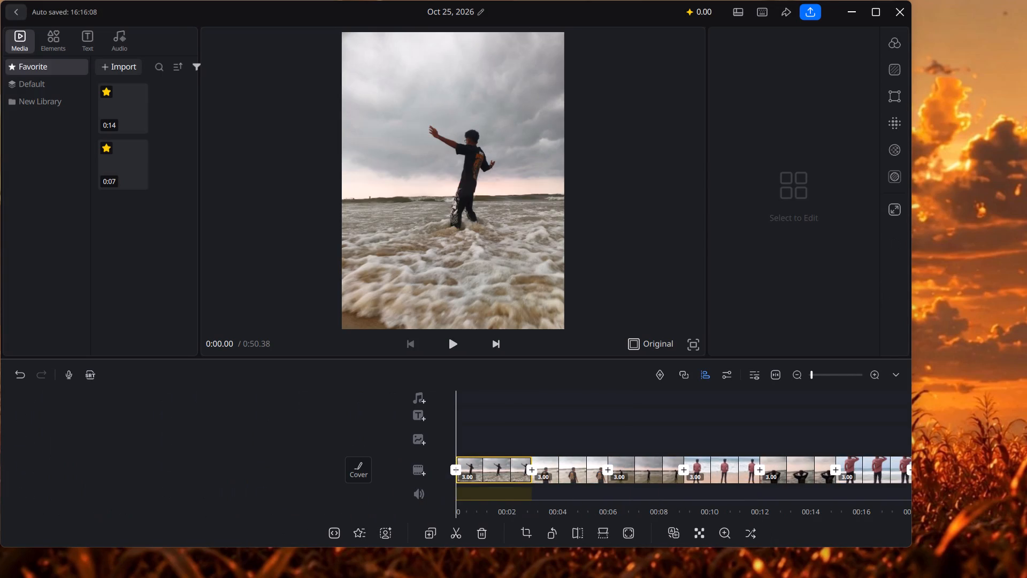
{"action": "left_click_drag", "start_coordinate": [722, 422], "coordinate": [215, 391]}
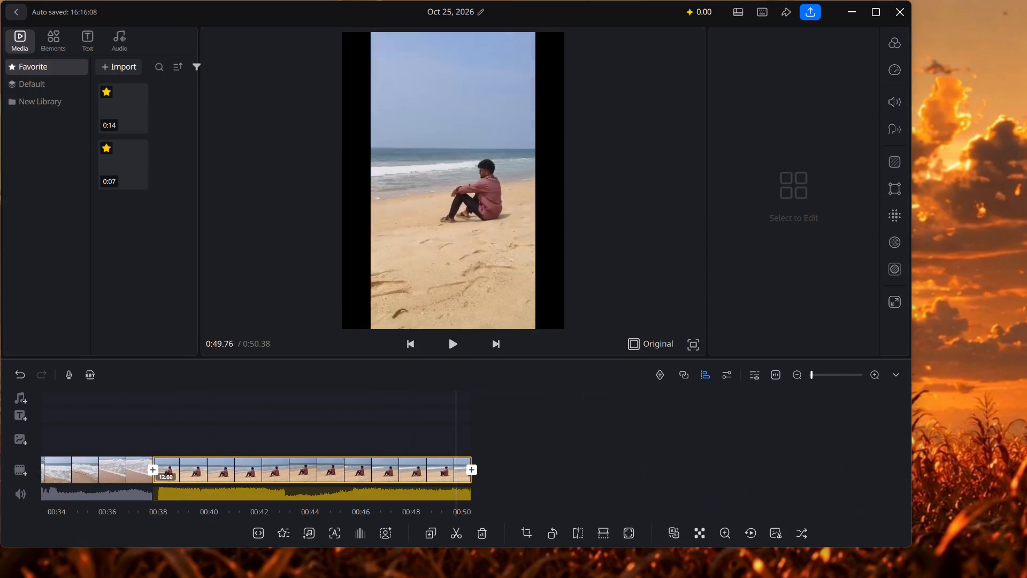
{"action": "left_click_drag", "start_coordinate": [320, 414], "coordinate": [614, 426]}
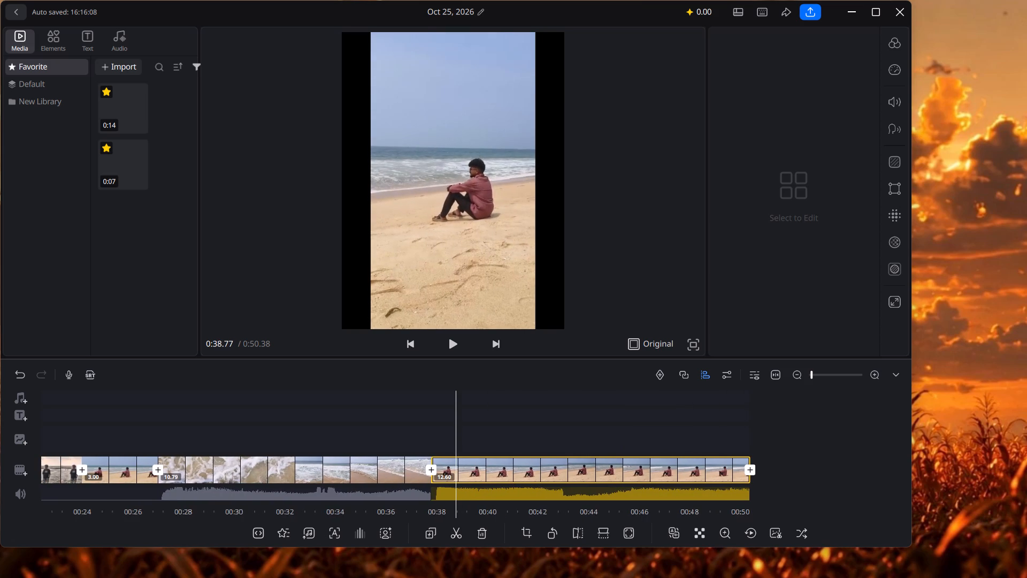
Trim the sea-wave video clip at both ends to 1.37 s and play back the cut into the last clip.
{"action": "left_click_drag", "start_coordinate": [541, 421], "coordinate": [689, 424]}
{"action": "left_click_drag", "start_coordinate": [607, 434], "coordinate": [668, 434]}
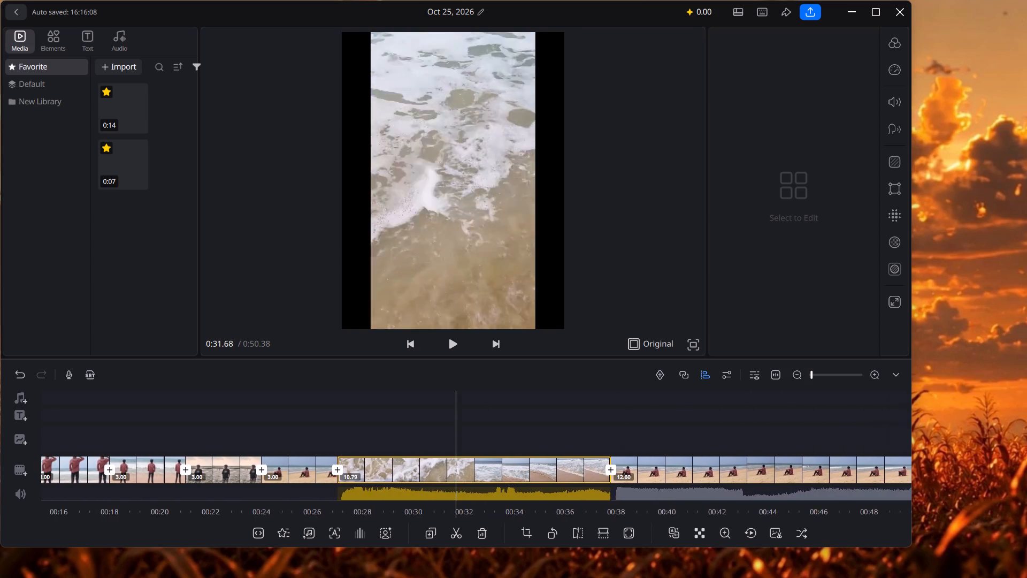
{"action": "left_click_drag", "start_coordinate": [668, 434], "coordinate": [729, 438]}
{"action": "left_click", "coordinate": [603, 474]}
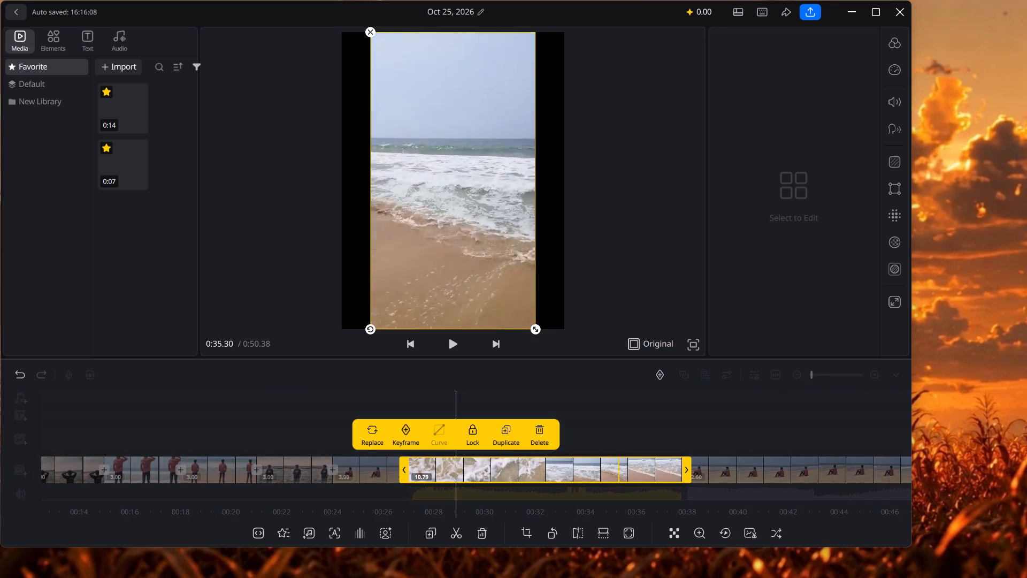
{"action": "left_click_drag", "start_coordinate": [688, 469], "coordinate": [528, 471]}
{"action": "left_click_drag", "start_coordinate": [340, 477], "coordinate": [416, 475]}
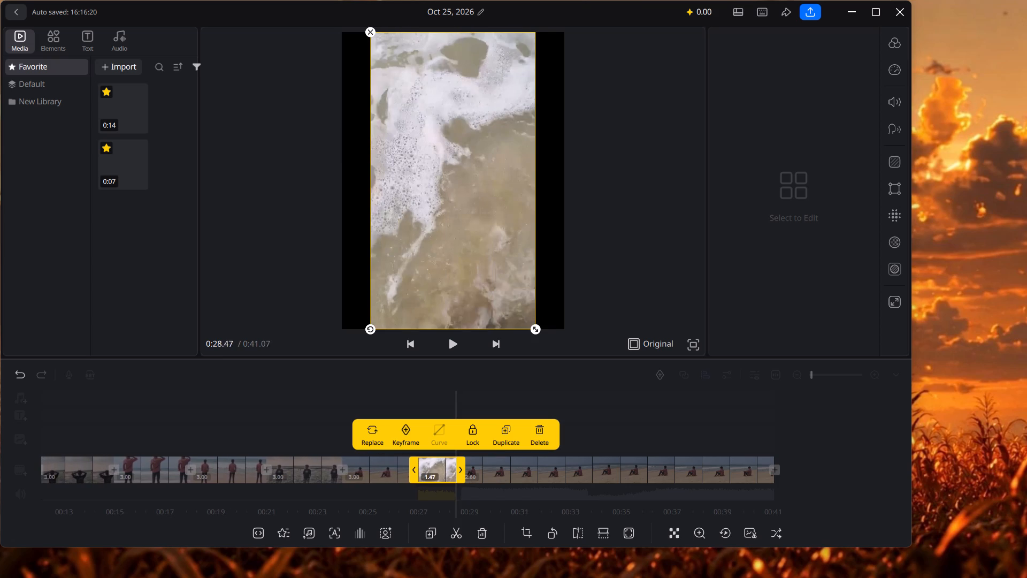
{"action": "left_click_drag", "start_coordinate": [416, 475], "coordinate": [418, 475]}
{"action": "left_click", "coordinate": [451, 347]}
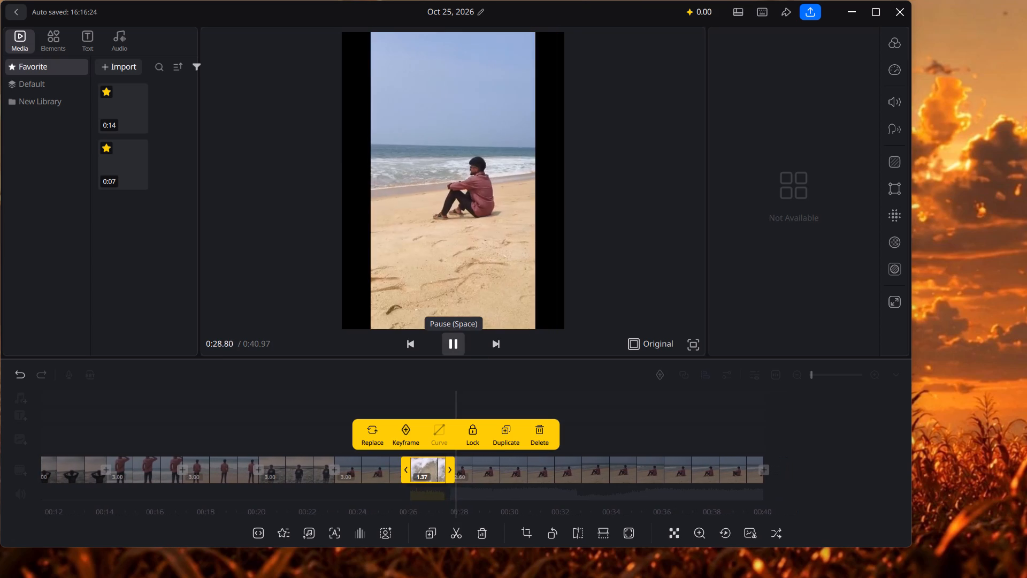
{"action": "left_click", "coordinate": [451, 347]}
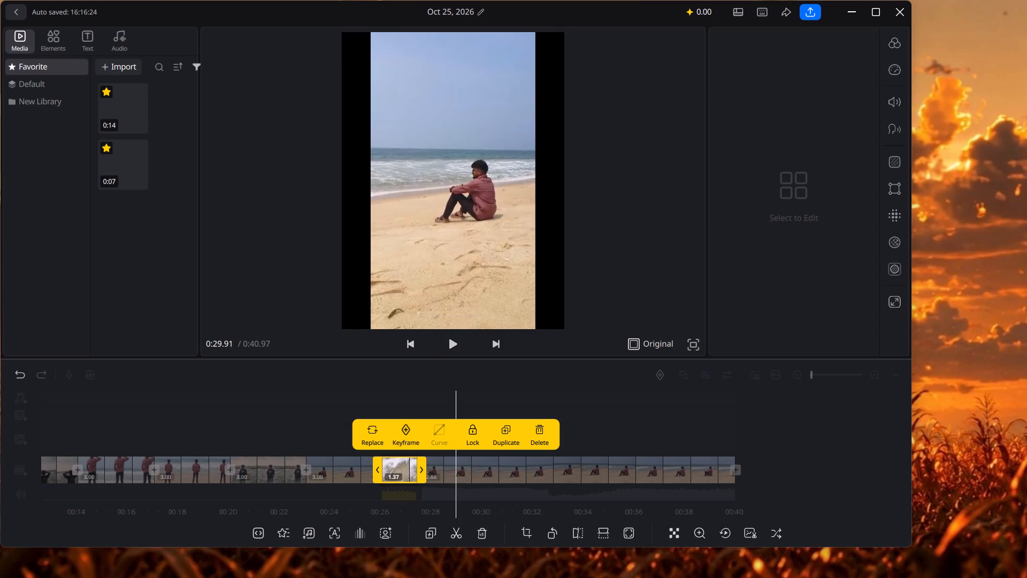
{"action": "left_click", "coordinate": [621, 429]}
Mute the audio of the 1.37 s sea-wave clip.
{"action": "left_click_drag", "start_coordinate": [509, 440], "coordinate": [978, 443]}
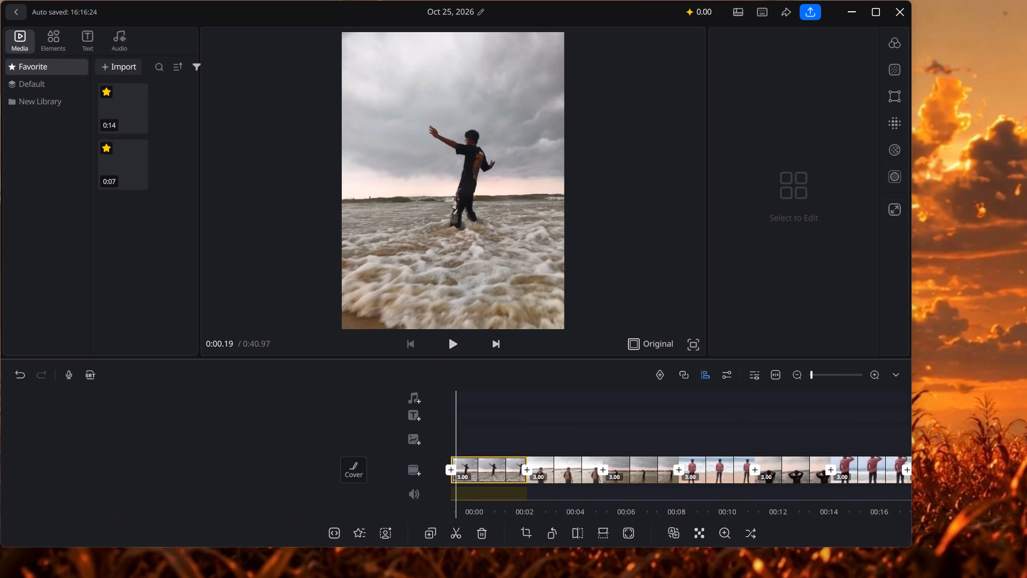
{"action": "left_click_drag", "start_coordinate": [741, 421], "coordinate": [281, 417]}
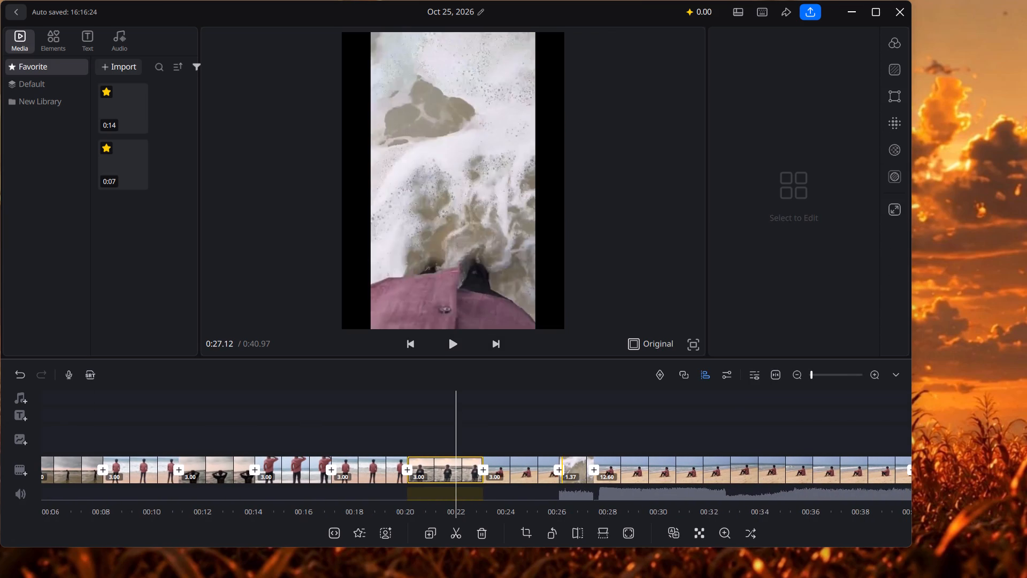
{"action": "left_click", "coordinate": [569, 460]}
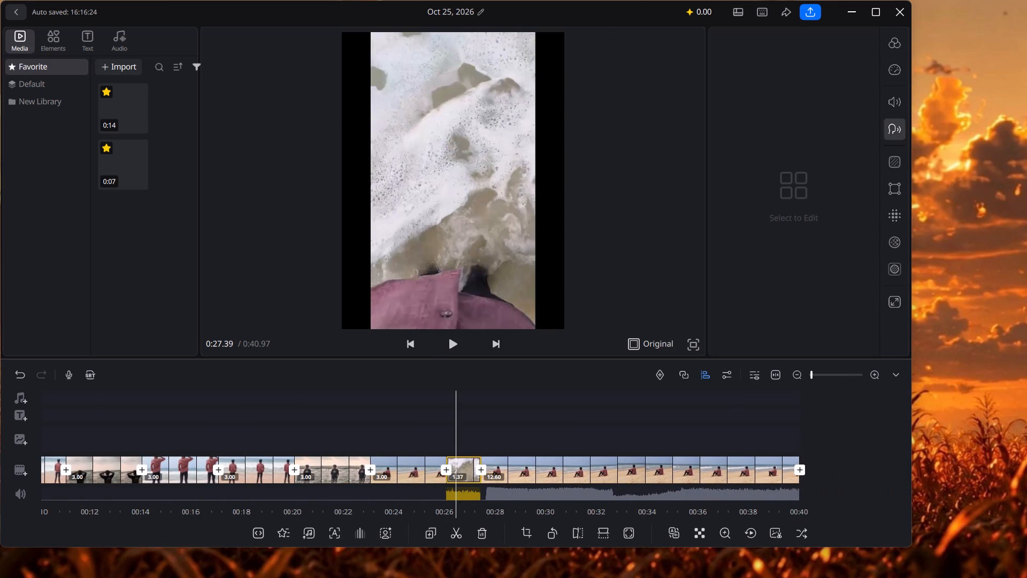
{"action": "left_click", "coordinate": [898, 103]}
{"action": "left_click", "coordinate": [727, 93]}
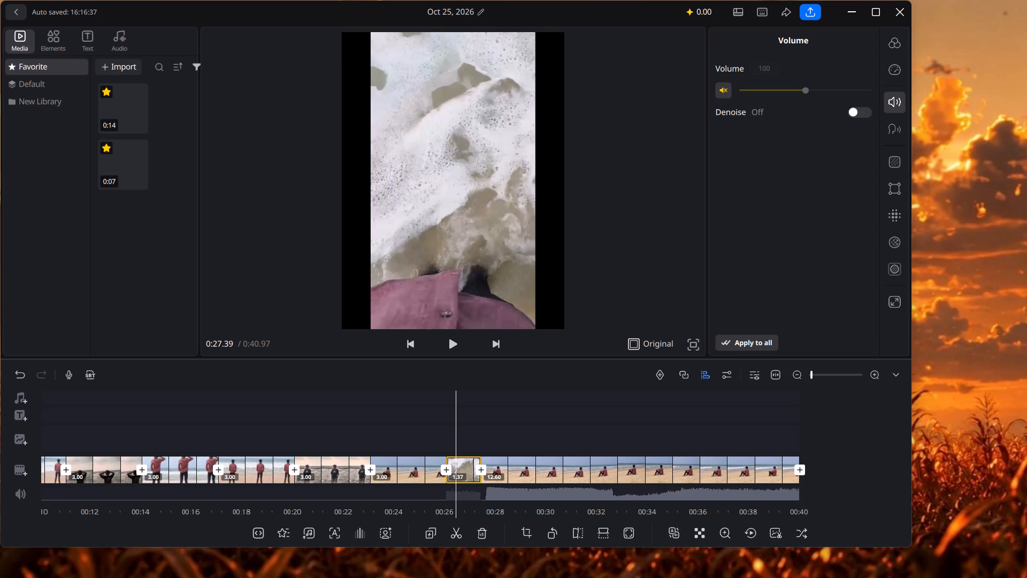
Mute the audio of the final video clip of the man sitting on the beach and play part of it to check.
{"action": "left_click", "coordinate": [669, 470]}
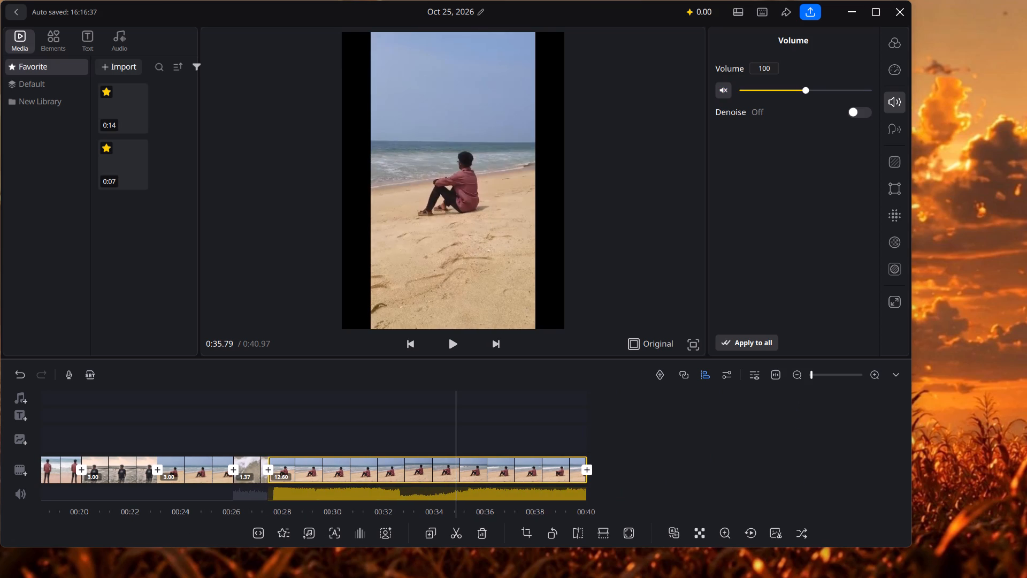
{"action": "left_click", "coordinate": [450, 343]}
{"action": "left_click", "coordinate": [448, 345]}
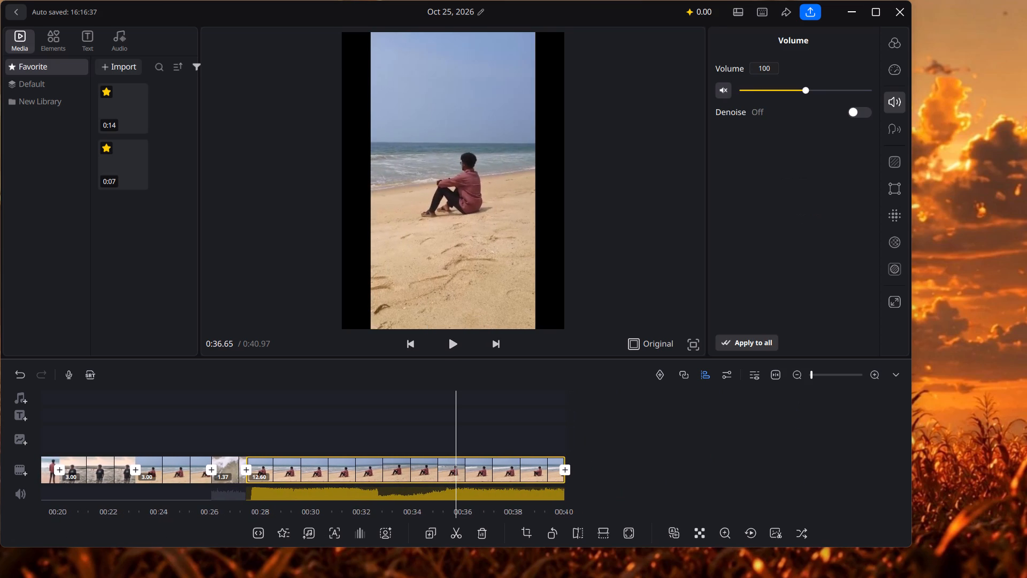
{"action": "left_click", "coordinate": [724, 90]}
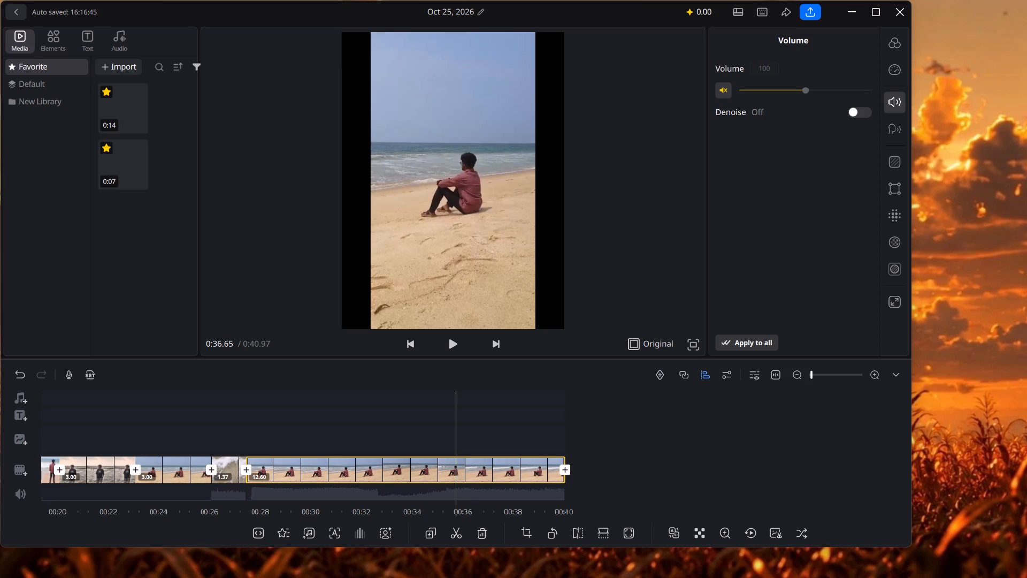
{"action": "left_click", "coordinate": [448, 350]}
{"action": "left_click", "coordinate": [448, 350]}
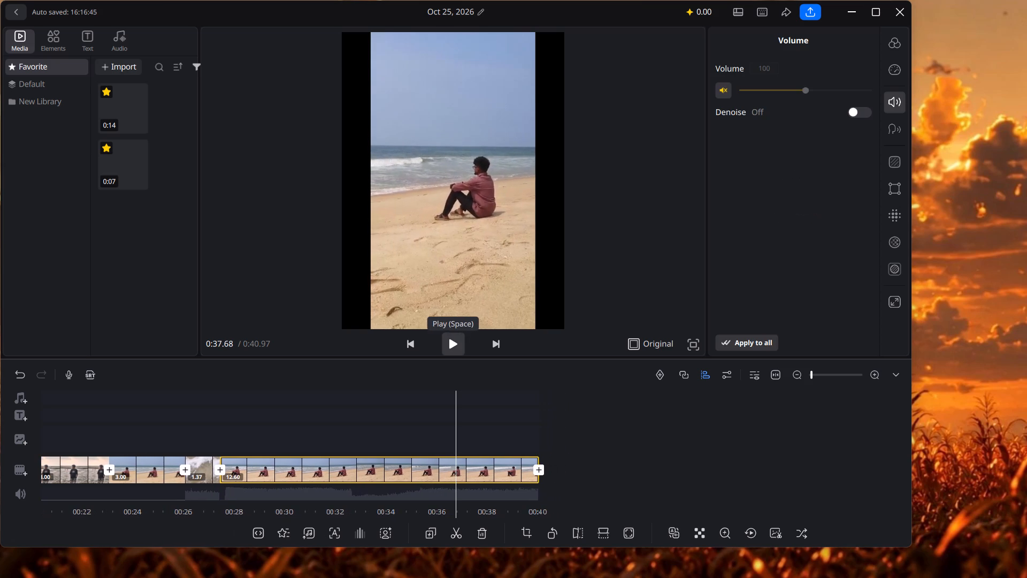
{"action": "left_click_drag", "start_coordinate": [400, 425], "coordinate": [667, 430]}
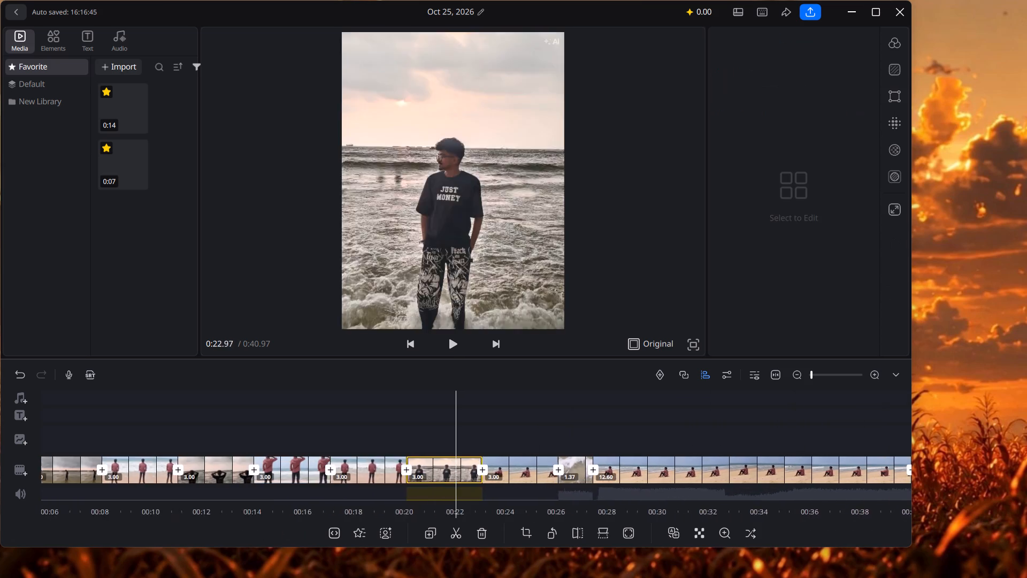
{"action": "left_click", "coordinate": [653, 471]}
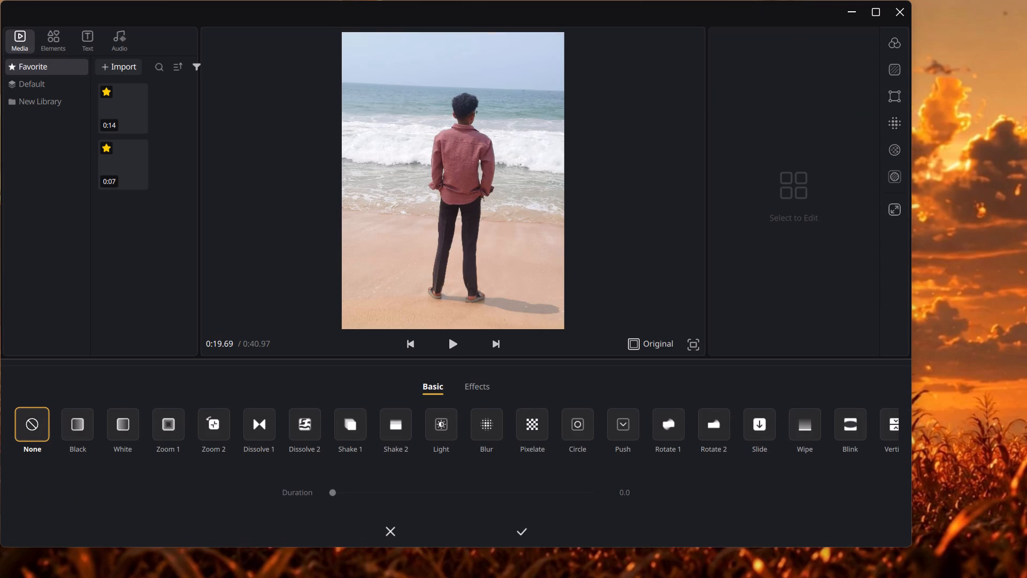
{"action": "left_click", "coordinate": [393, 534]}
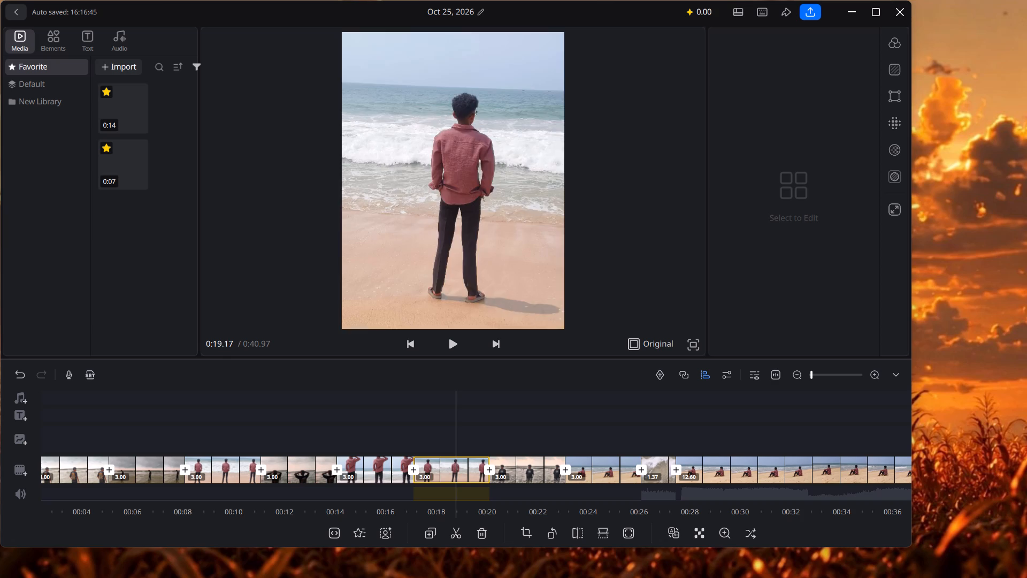
Play back the cuts around the short sea-wave clip, from the seated beach photo into the final video.
{"action": "left_click_drag", "start_coordinate": [700, 440], "coordinate": [527, 454]}
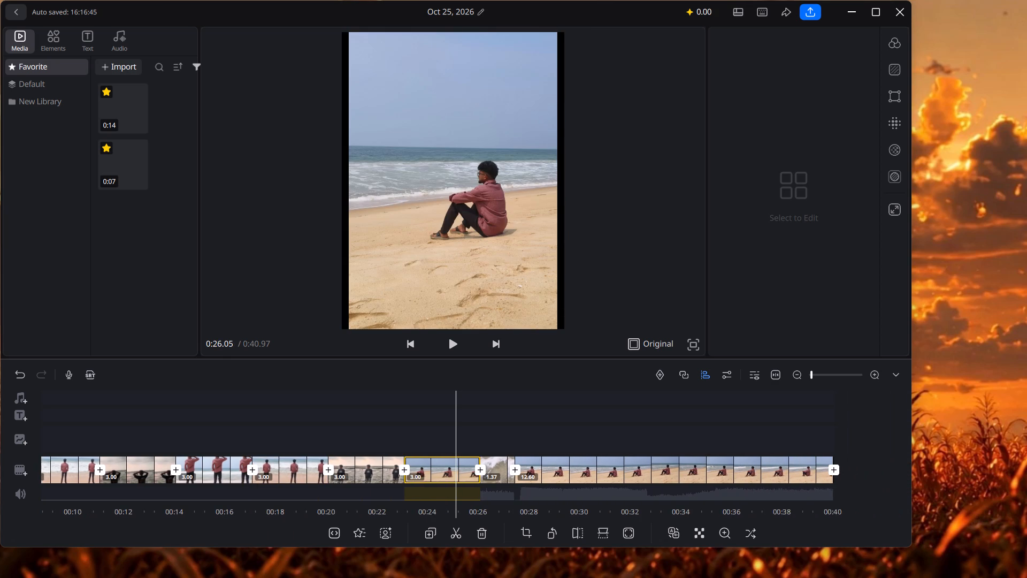
{"action": "left_click_drag", "start_coordinate": [567, 431], "coordinate": [532, 433]}
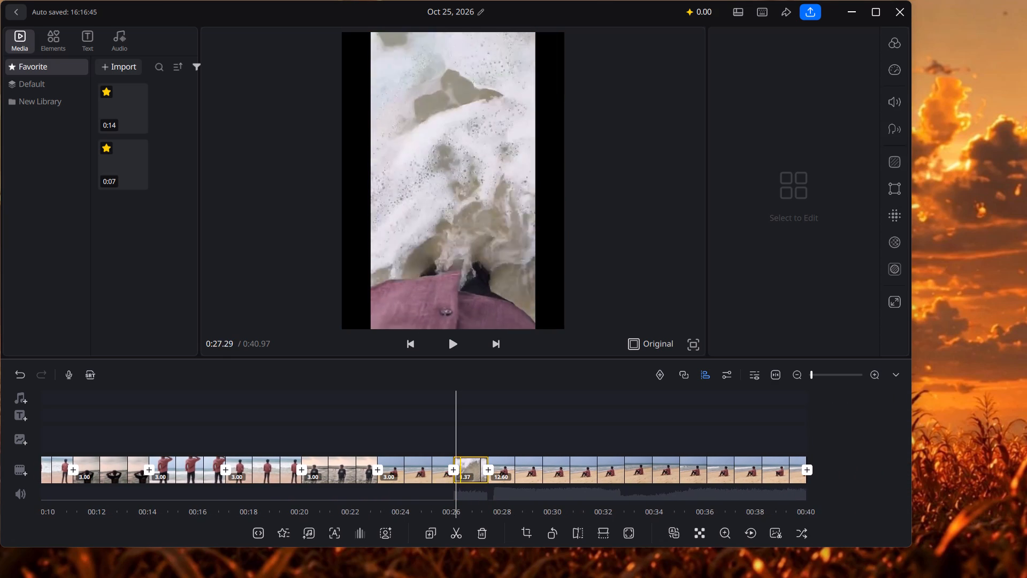
{"action": "left_click", "coordinate": [465, 463]}
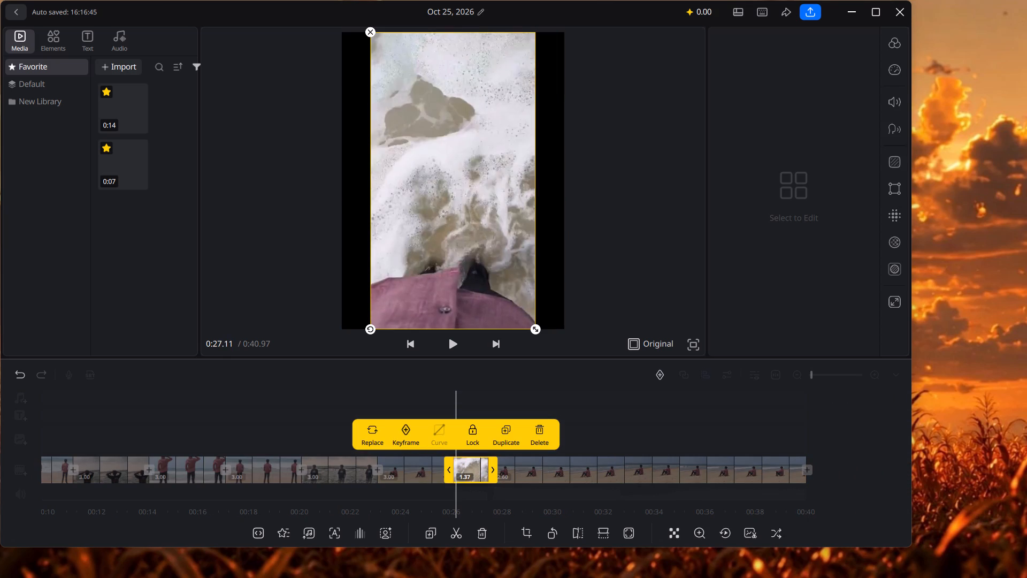
{"action": "left_click_drag", "start_coordinate": [600, 417], "coordinate": [643, 426]}
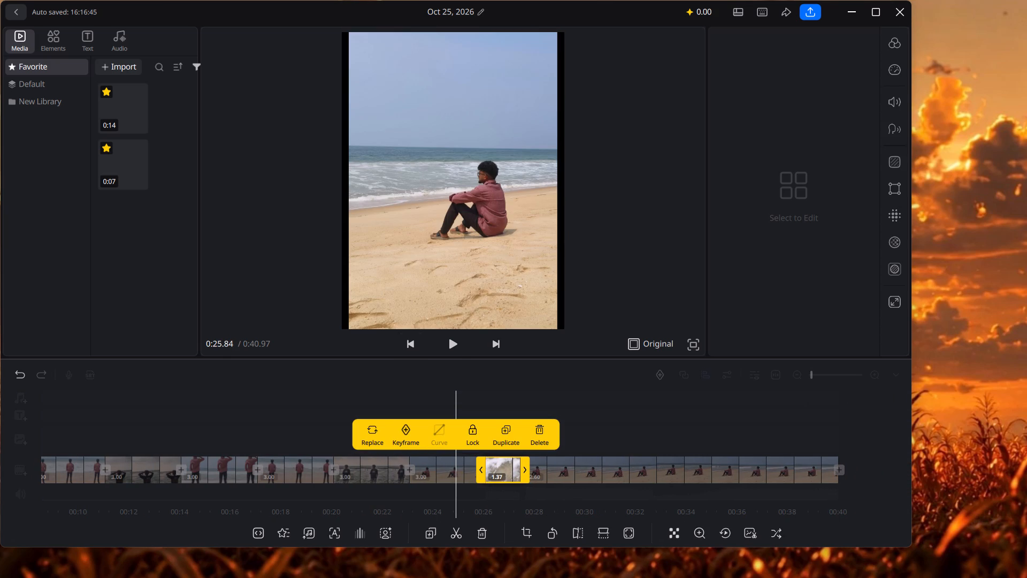
{"action": "left_click", "coordinate": [457, 340]}
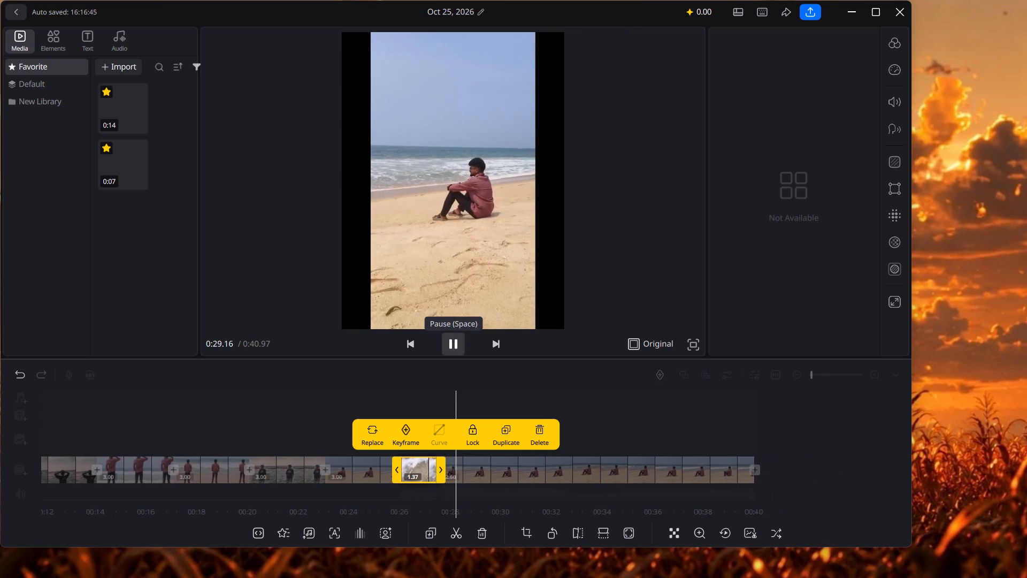
{"action": "left_click", "coordinate": [456, 339]}
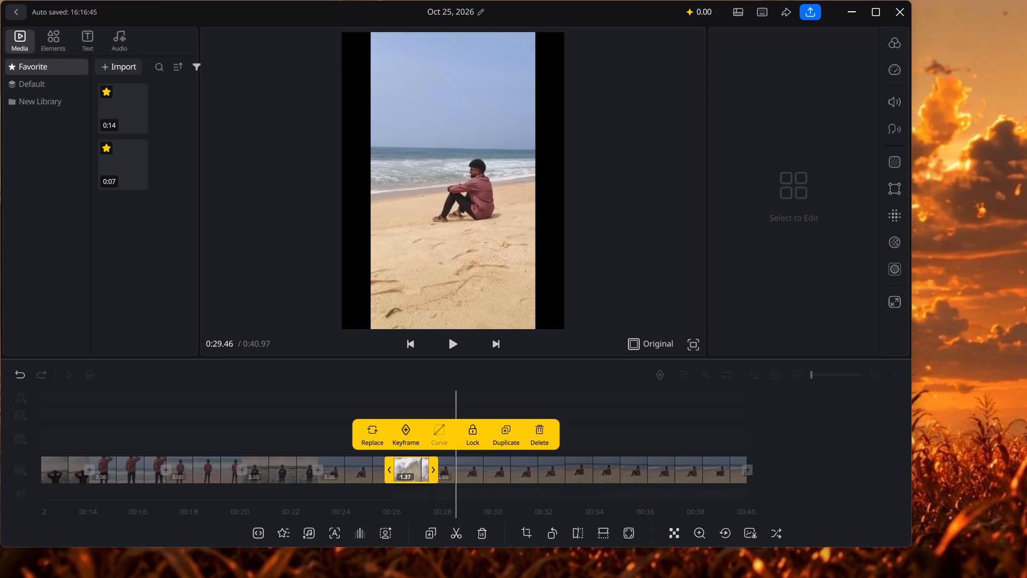
{"action": "left_click", "coordinate": [610, 439]}
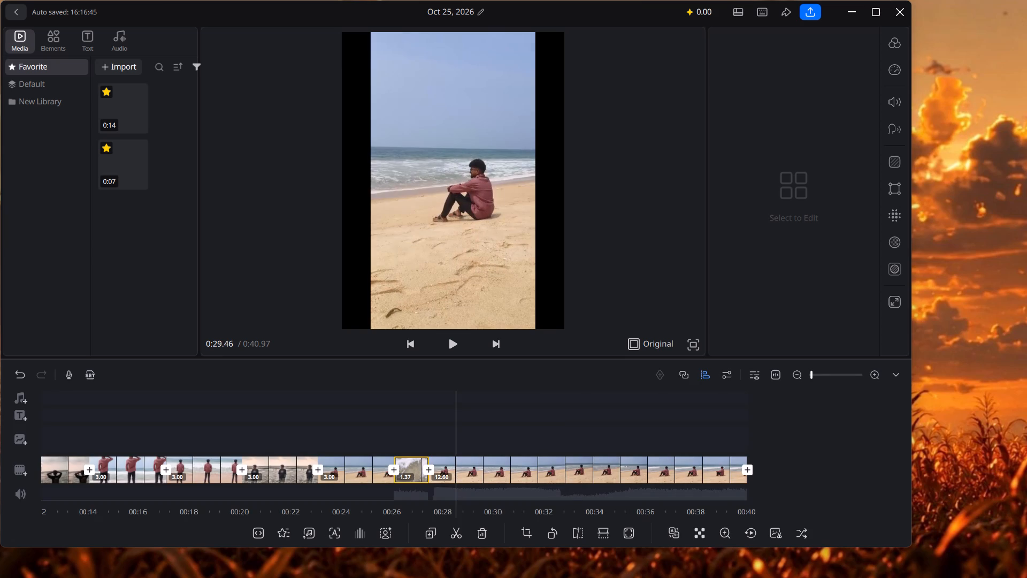
Scrub back and forth along the timeline to review the order of the photos and videos and the joins between them.
{"action": "left_click_drag", "start_coordinate": [501, 444], "coordinate": [635, 439]}
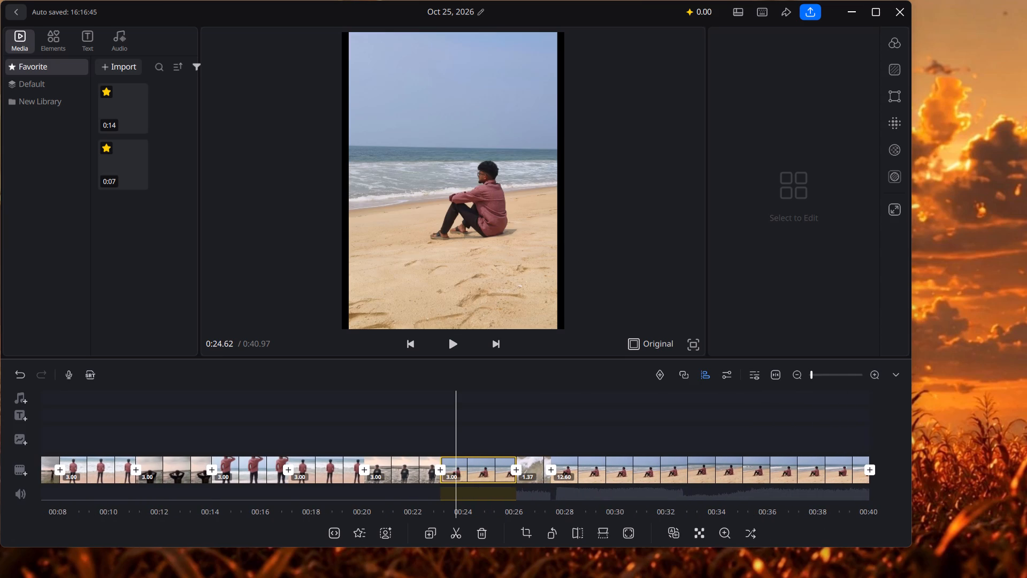
{"action": "left_click_drag", "start_coordinate": [607, 429], "coordinate": [497, 440]}
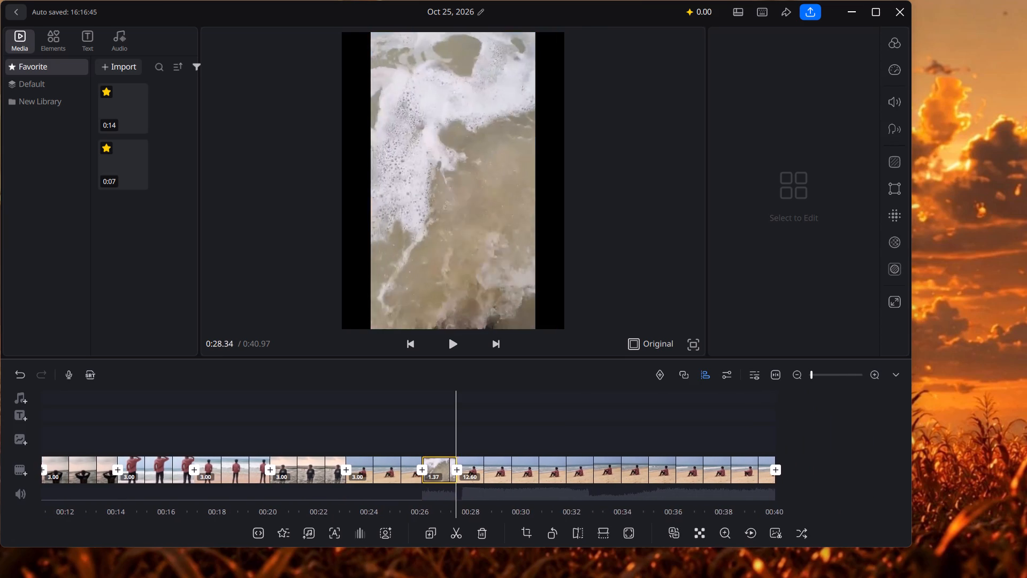
{"action": "left_click_drag", "start_coordinate": [497, 440], "coordinate": [443, 444]}
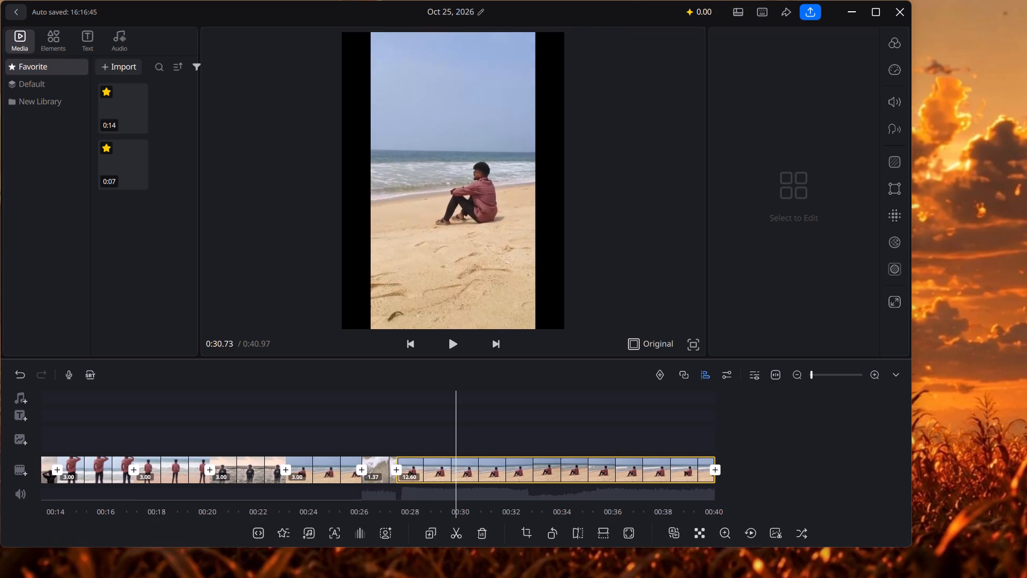
{"action": "left_click_drag", "start_coordinate": [443, 444], "coordinate": [586, 423]}
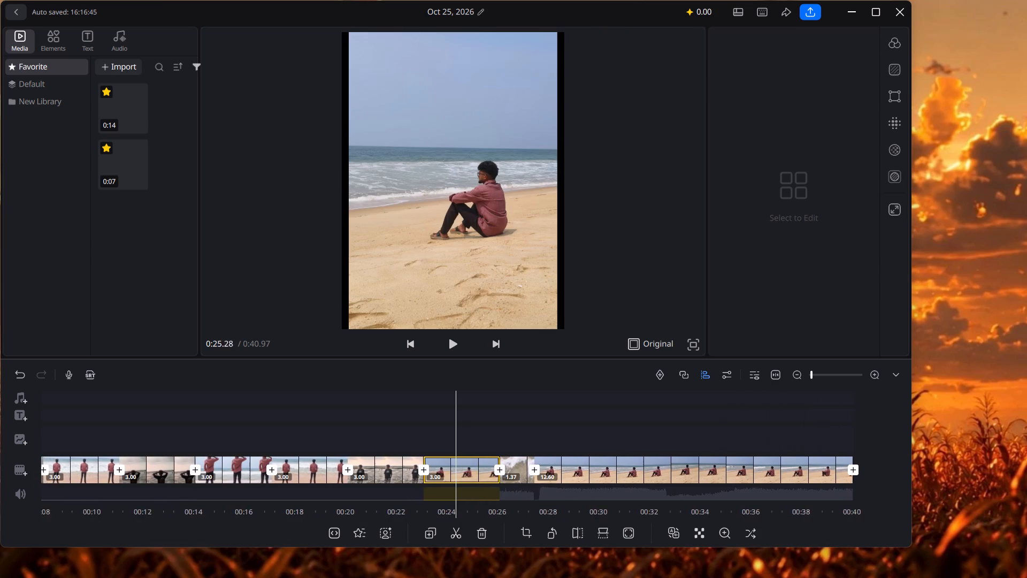
{"action": "left_click_drag", "start_coordinate": [586, 423], "coordinate": [737, 432]}
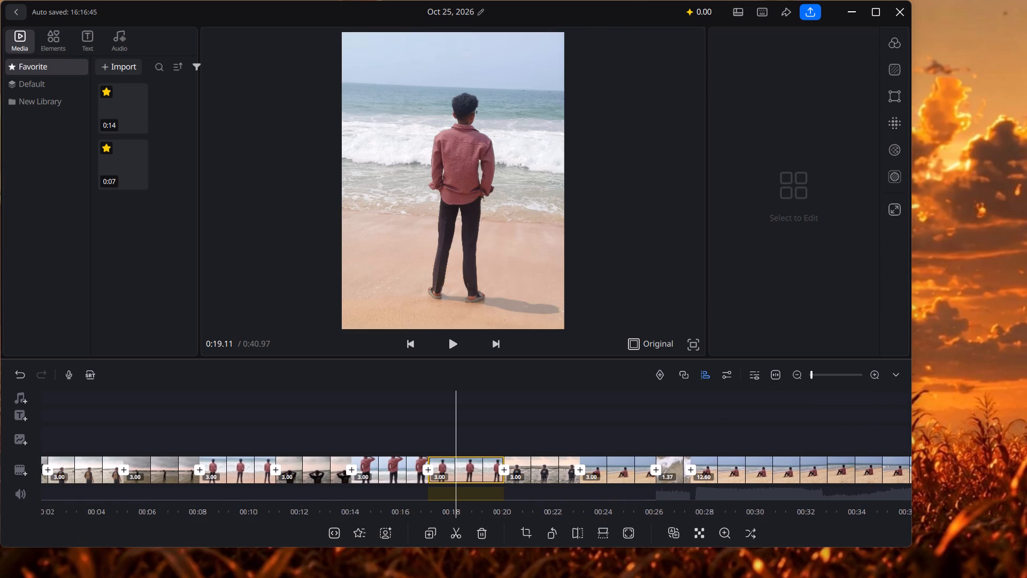
{"action": "left_click_drag", "start_coordinate": [519, 416], "coordinate": [638, 419]}
{"action": "left_click_drag", "start_coordinate": [515, 429], "coordinate": [522, 429]}
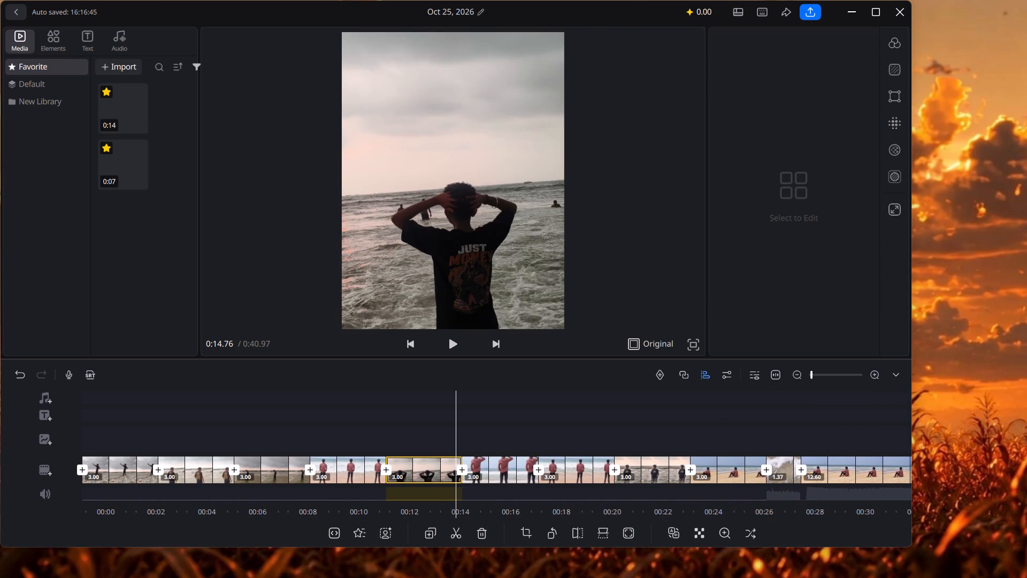
{"action": "left_click_drag", "start_coordinate": [522, 429], "coordinate": [704, 426]}
{"action": "left_click_drag", "start_coordinate": [552, 427], "coordinate": [655, 424]}
{"action": "left_click_drag", "start_coordinate": [522, 432], "coordinate": [381, 438]}
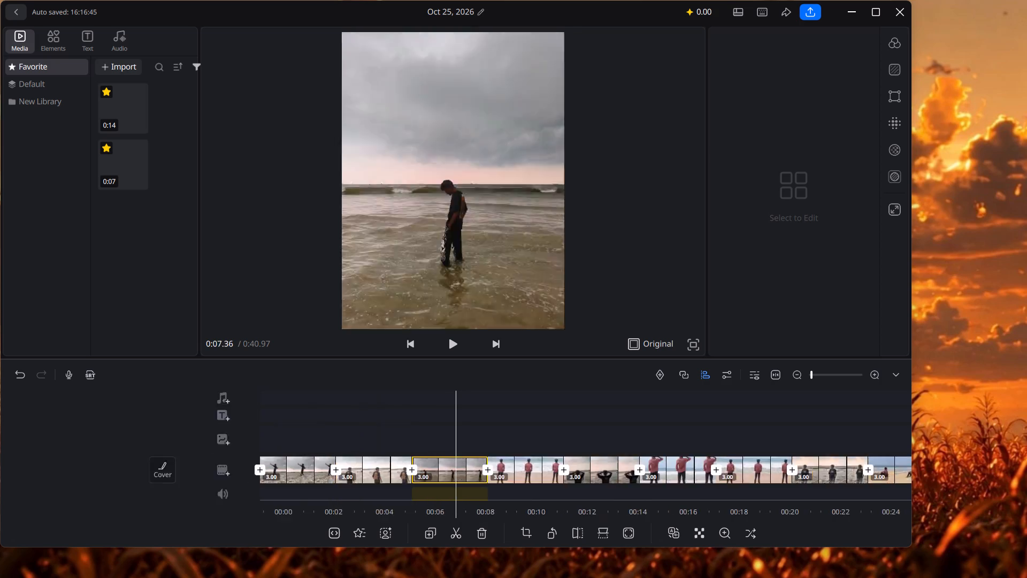
{"action": "left_click_drag", "start_coordinate": [381, 438], "coordinate": [298, 440]}
{"action": "left_click_drag", "start_coordinate": [525, 427], "coordinate": [672, 434]}
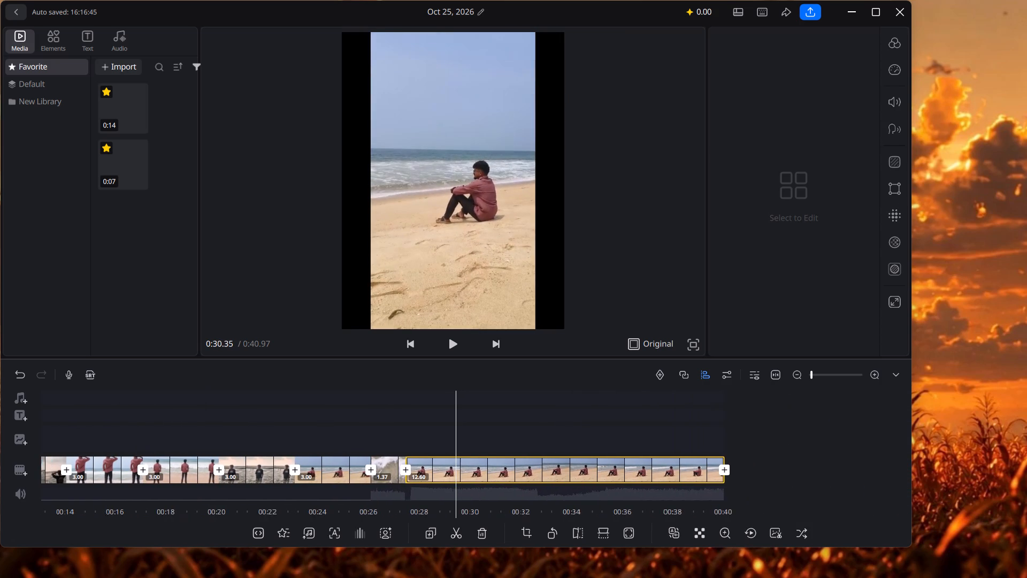
{"action": "left_click_drag", "start_coordinate": [466, 444], "coordinate": [616, 436]}
{"action": "left_click", "coordinate": [553, 464]}
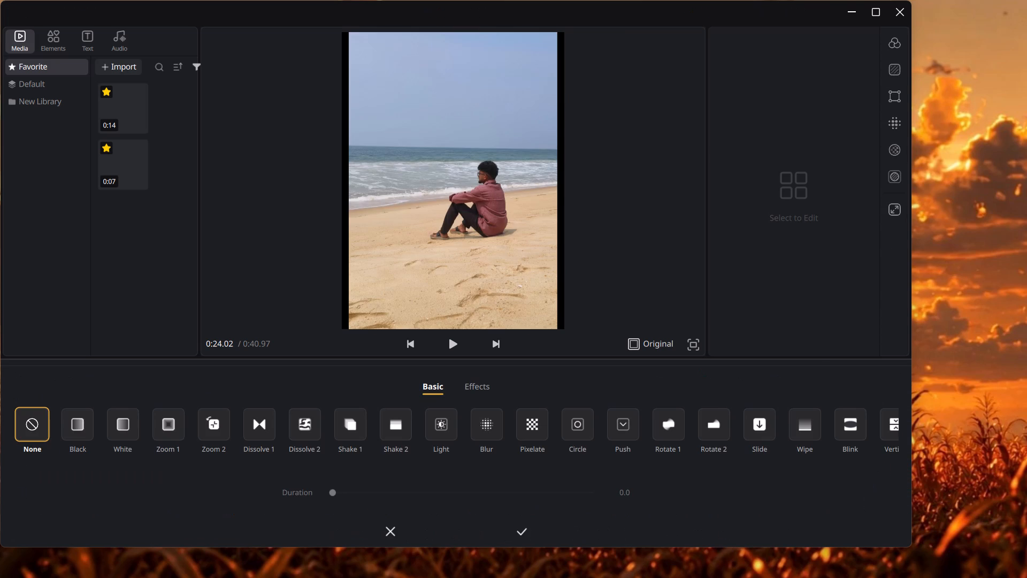
{"action": "left_click", "coordinate": [389, 531]}
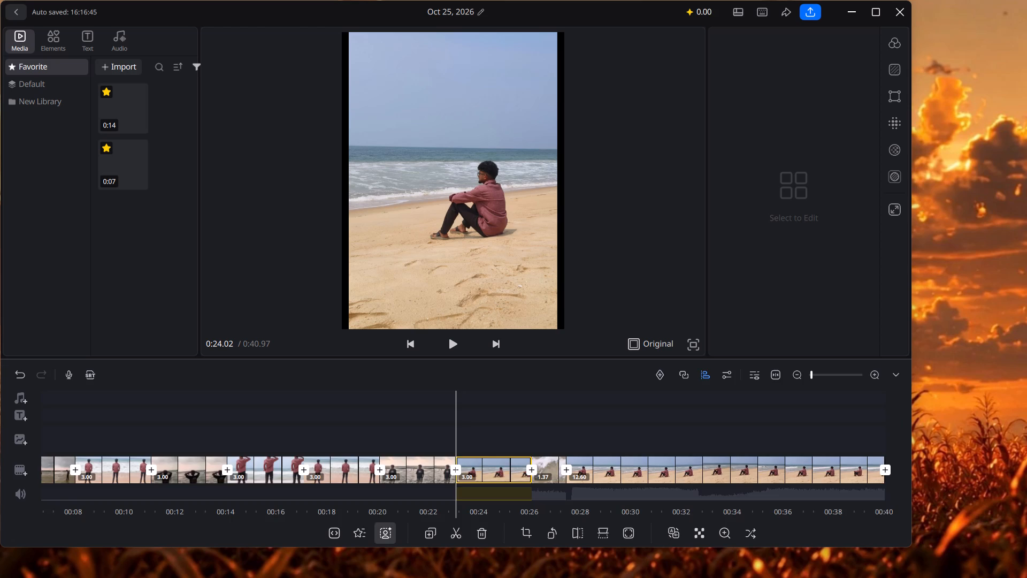
Move the 1.37 s sea-wave clip from before the final video to the very start of the timeline.
{"action": "left_click_drag", "start_coordinate": [549, 460], "coordinate": [479, 460]}
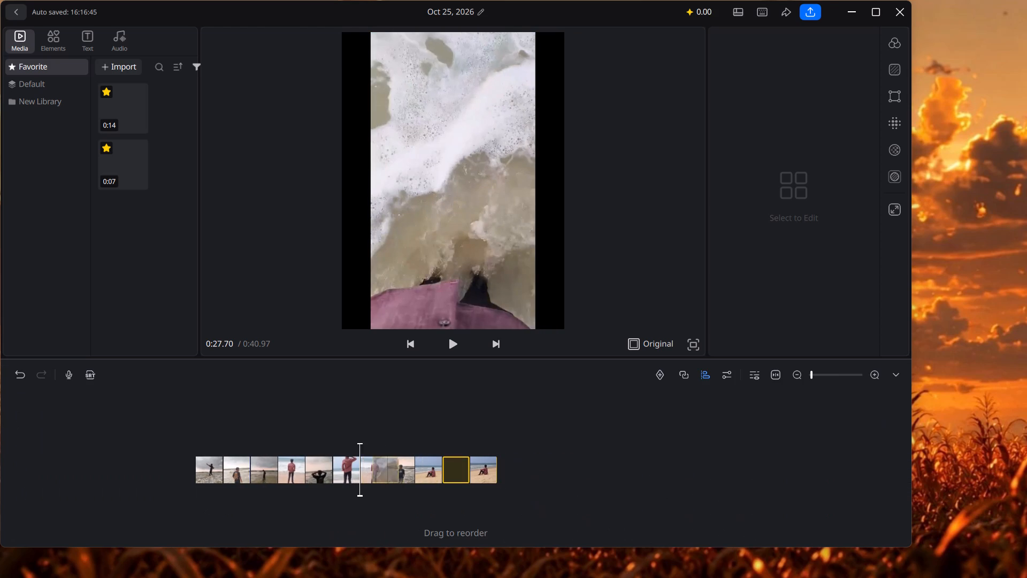
{"action": "left_click_drag", "start_coordinate": [479, 460], "coordinate": [283, 469]}
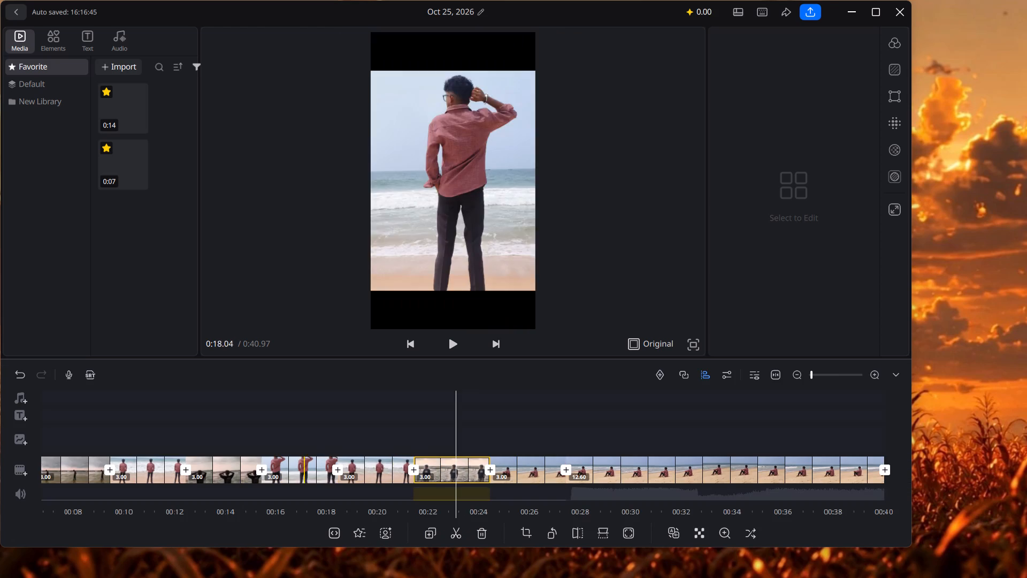
Trim the end of the opening sea-wave clip so that it lasts 0.65 s.
{"action": "left_click_drag", "start_coordinate": [482, 425], "coordinate": [906, 419]}
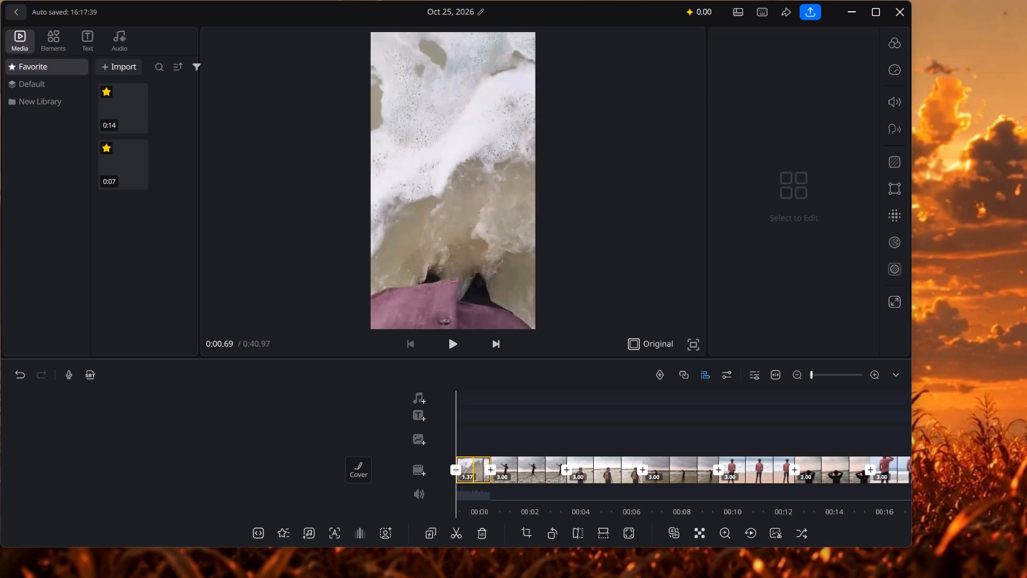
{"action": "left_click", "coordinate": [473, 465]}
{"action": "left_click_drag", "start_coordinate": [496, 469], "coordinate": [478, 477]}
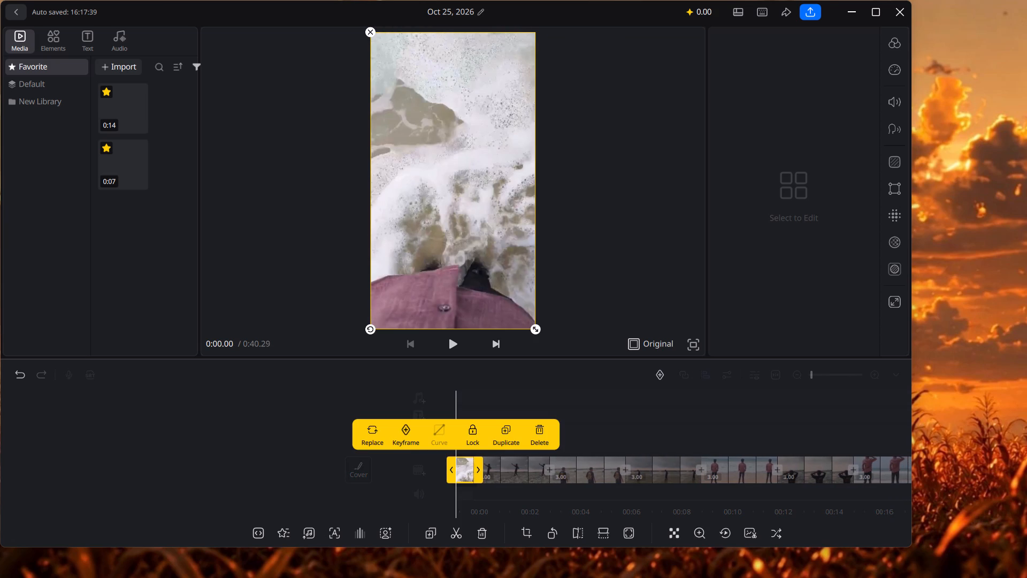
{"action": "left_click_drag", "start_coordinate": [478, 477], "coordinate": [478, 477]}
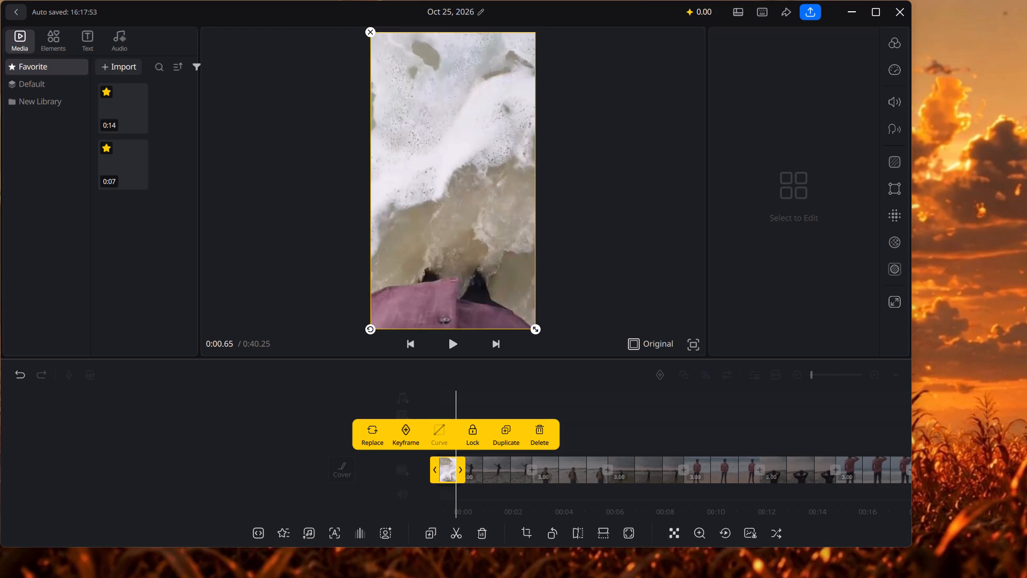
{"action": "left_click", "coordinate": [487, 498]}
{"action": "left_click", "coordinate": [798, 399]}
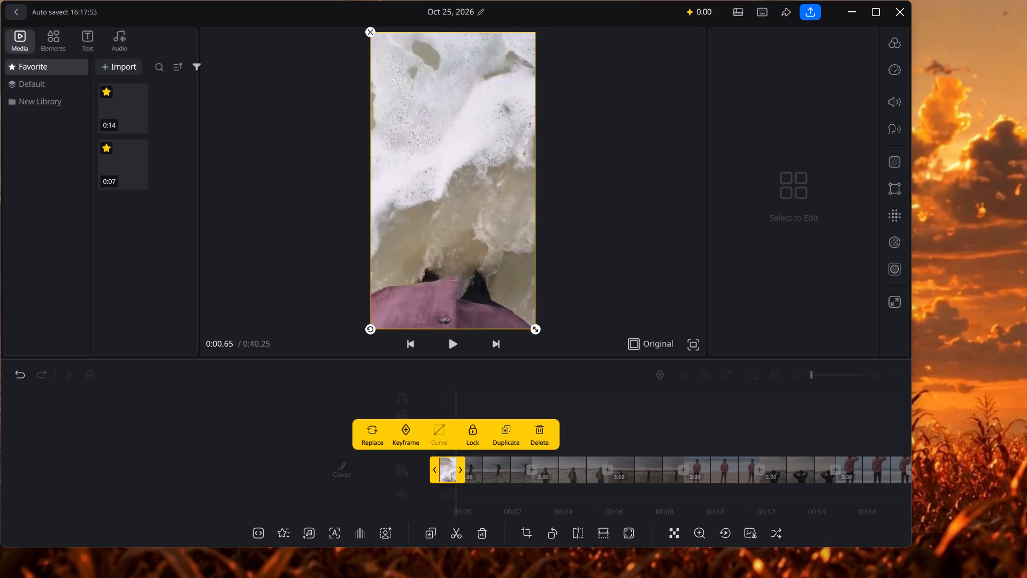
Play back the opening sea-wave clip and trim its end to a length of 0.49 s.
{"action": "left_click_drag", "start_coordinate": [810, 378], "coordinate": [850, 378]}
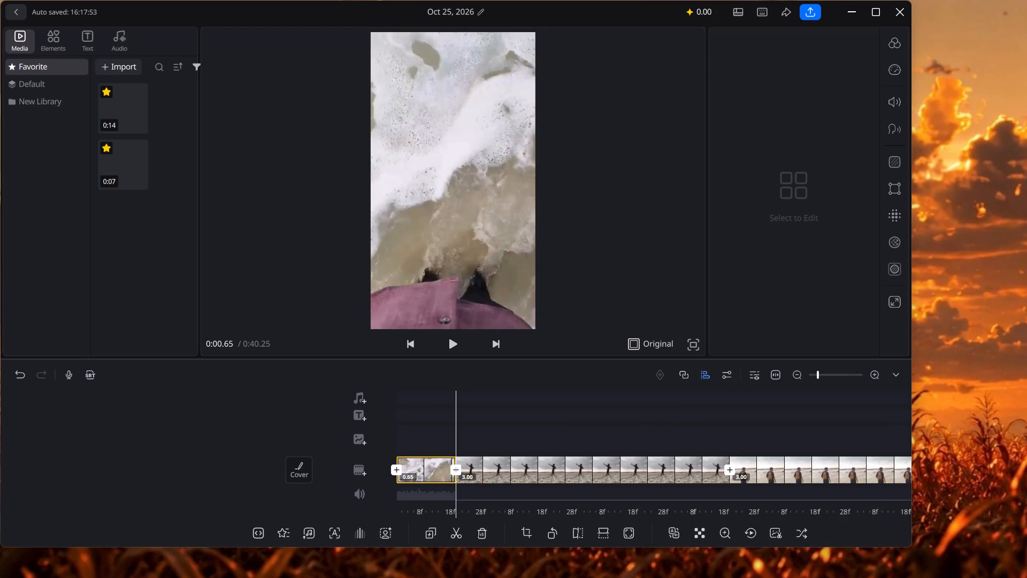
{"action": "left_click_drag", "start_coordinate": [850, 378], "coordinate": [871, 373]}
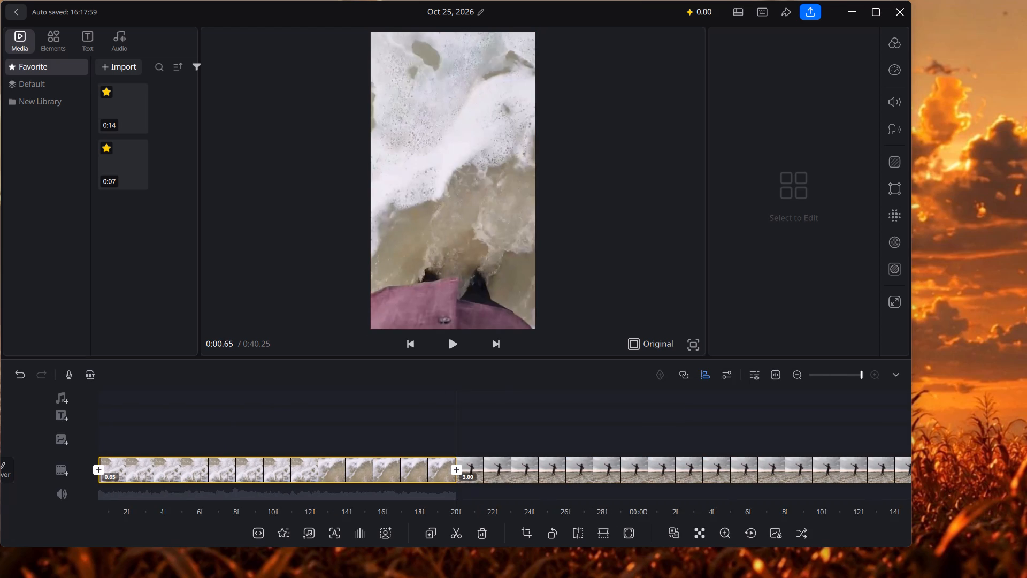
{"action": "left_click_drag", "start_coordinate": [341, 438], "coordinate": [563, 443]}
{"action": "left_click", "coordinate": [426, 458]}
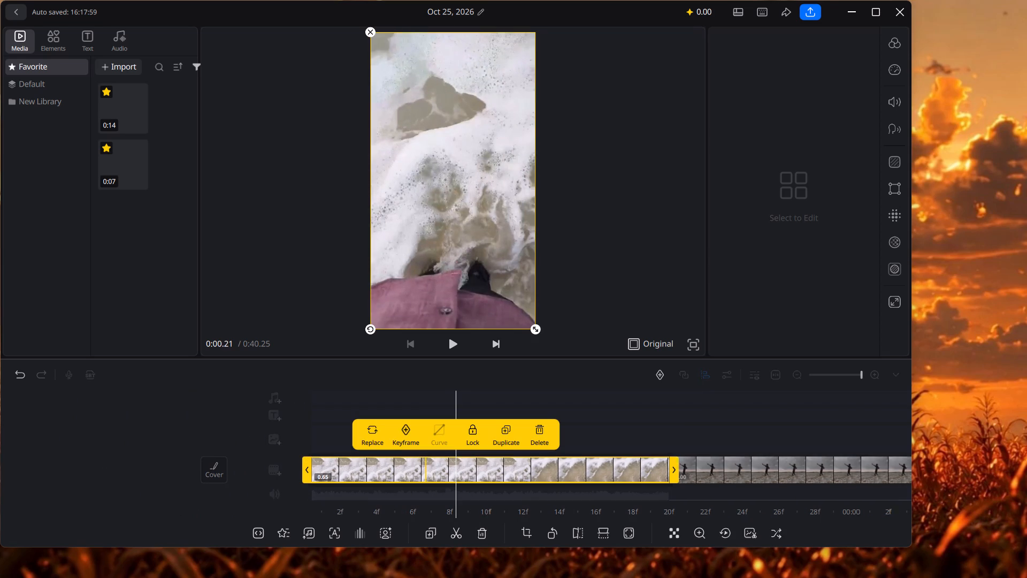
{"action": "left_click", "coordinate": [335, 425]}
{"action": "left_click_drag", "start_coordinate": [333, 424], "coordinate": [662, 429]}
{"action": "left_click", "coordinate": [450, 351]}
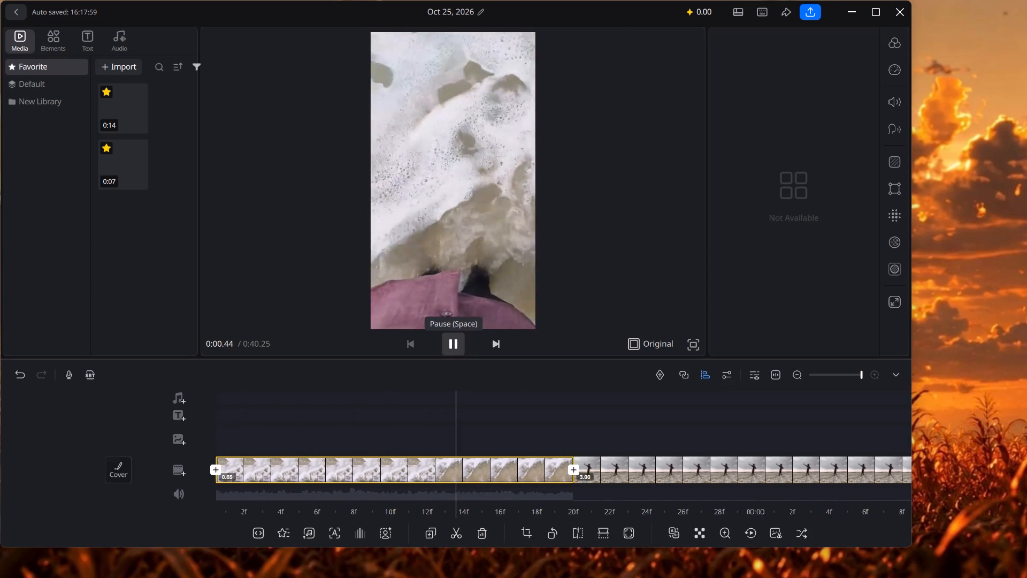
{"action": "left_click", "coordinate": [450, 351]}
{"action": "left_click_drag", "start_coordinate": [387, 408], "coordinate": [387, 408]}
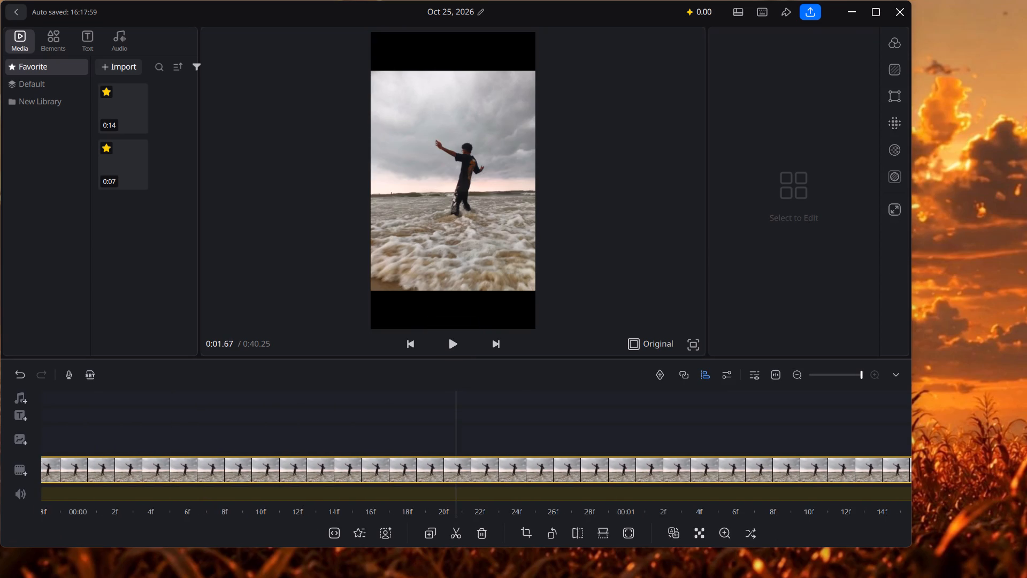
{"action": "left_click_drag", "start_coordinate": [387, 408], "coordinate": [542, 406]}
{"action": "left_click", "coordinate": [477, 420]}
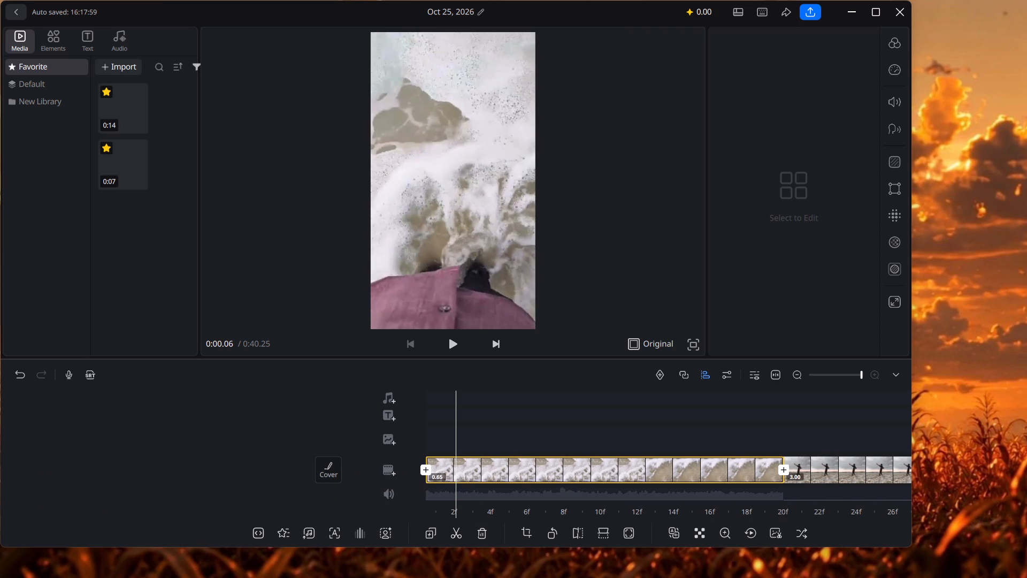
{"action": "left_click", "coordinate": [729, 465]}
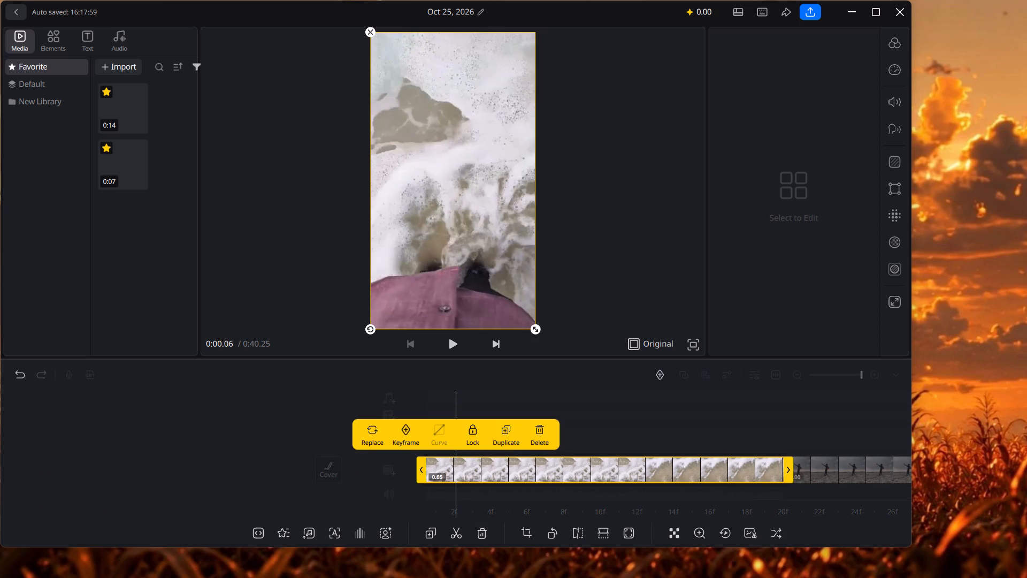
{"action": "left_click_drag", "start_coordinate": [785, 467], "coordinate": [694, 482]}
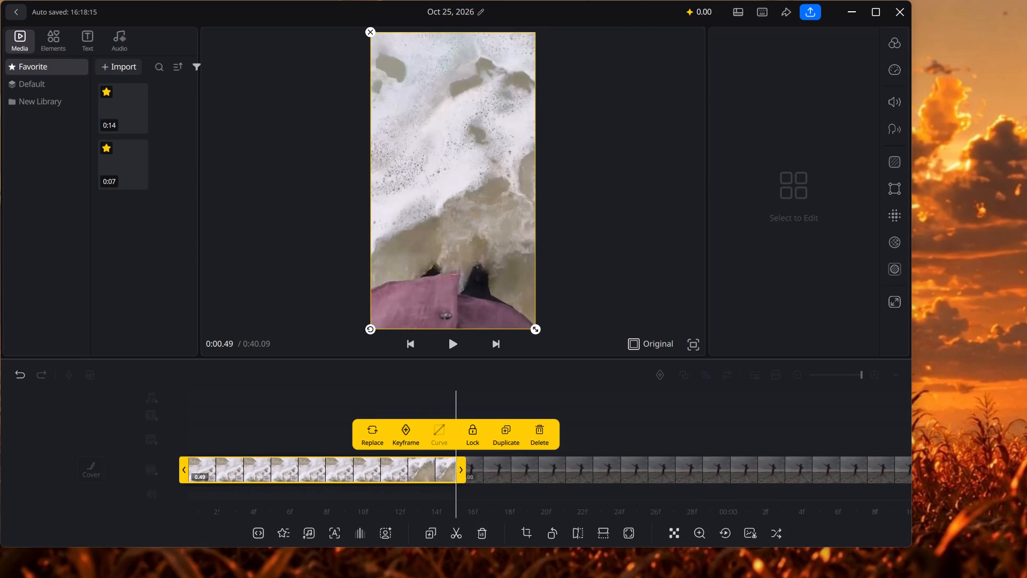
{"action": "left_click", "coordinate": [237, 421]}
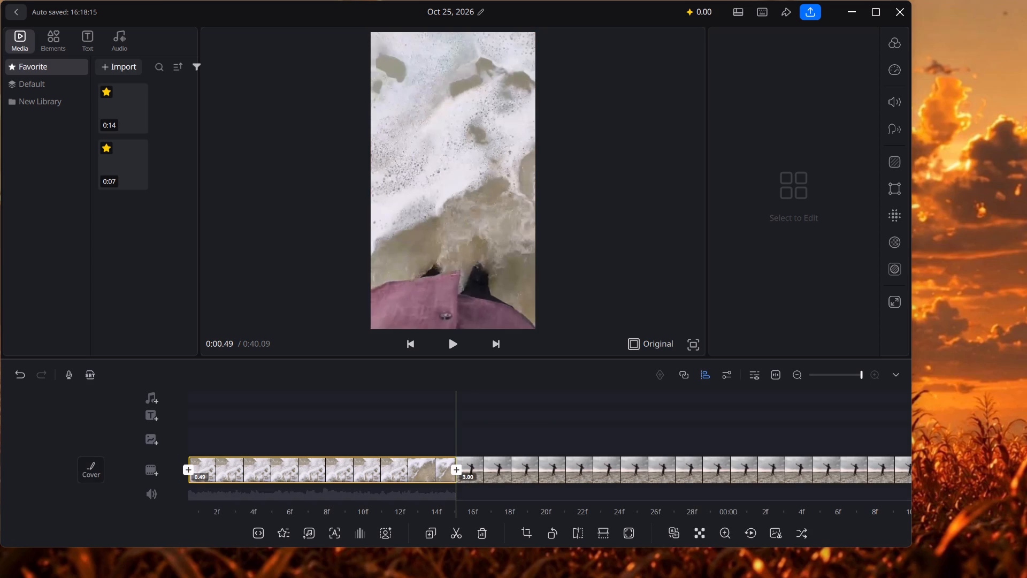
Add the audio file "enna solla music" from the Music folder to the audio track and play part of it.
{"action": "left_click", "coordinate": [155, 400]}
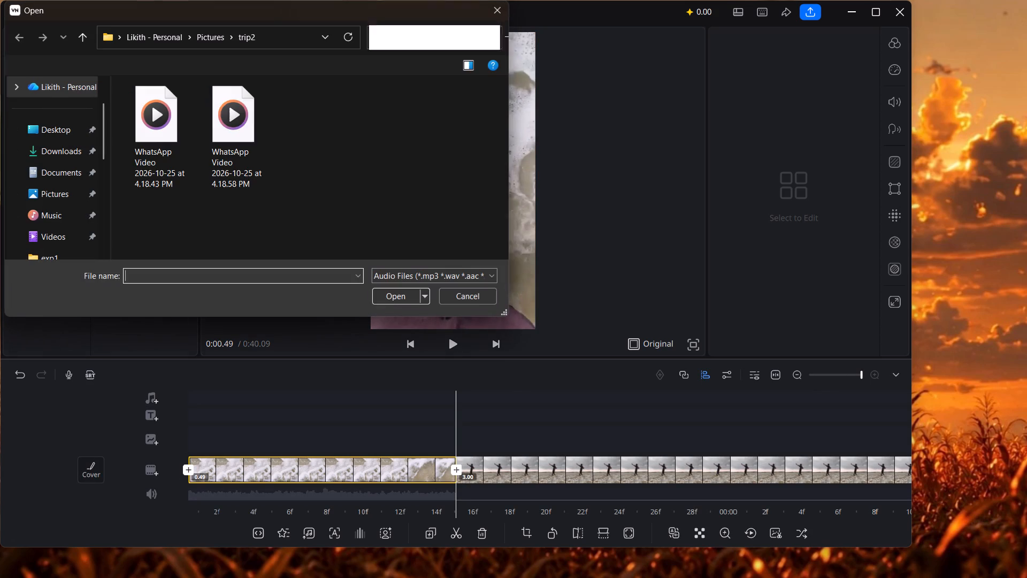
{"action": "left_click", "coordinate": [52, 215]}
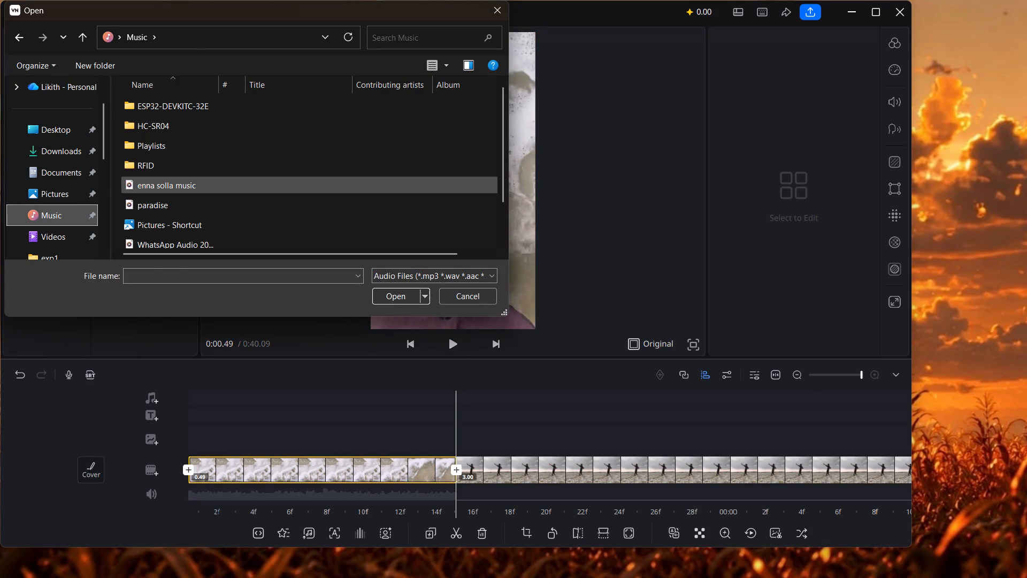
{"action": "double_click", "coordinate": [183, 187]}
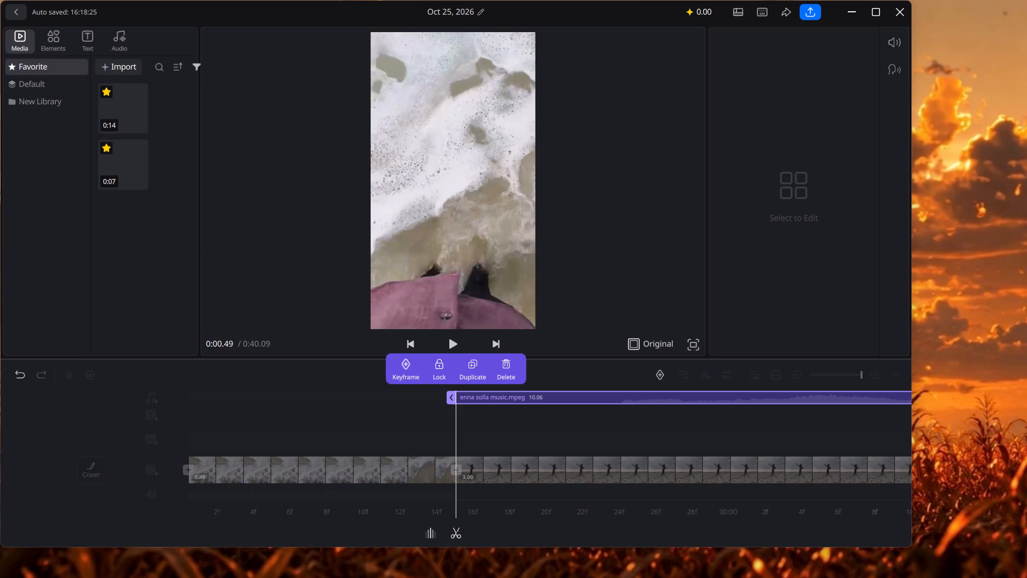
{"action": "left_click", "coordinate": [453, 345]}
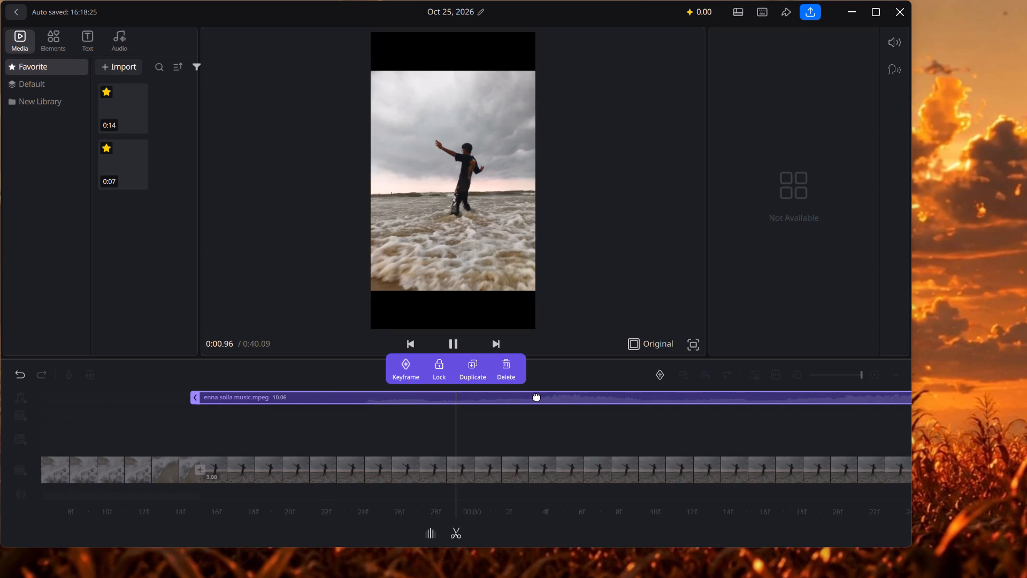
{"action": "left_click", "coordinate": [451, 347]}
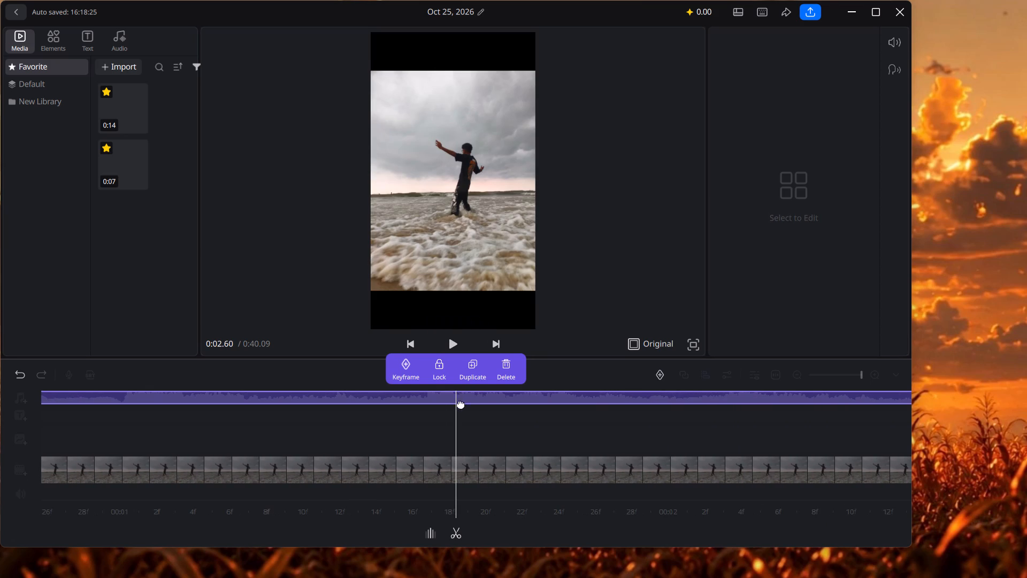
Move the enna solla music clip to the very start of the timeline and play it back over the opening clips.
{"action": "left_click_drag", "start_coordinate": [489, 425], "coordinate": [985, 417]}
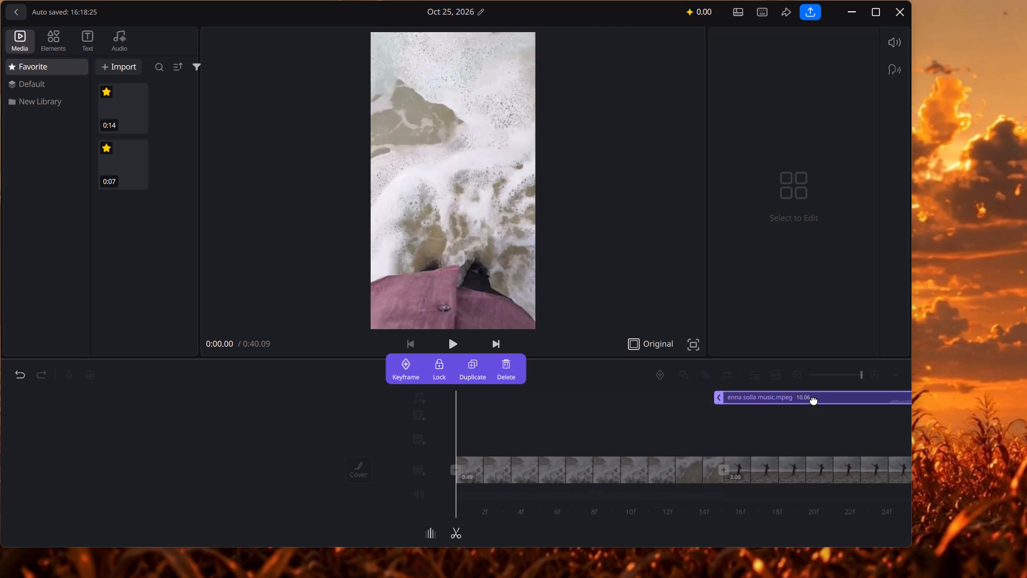
{"action": "left_click_drag", "start_coordinate": [814, 400], "coordinate": [496, 448]}
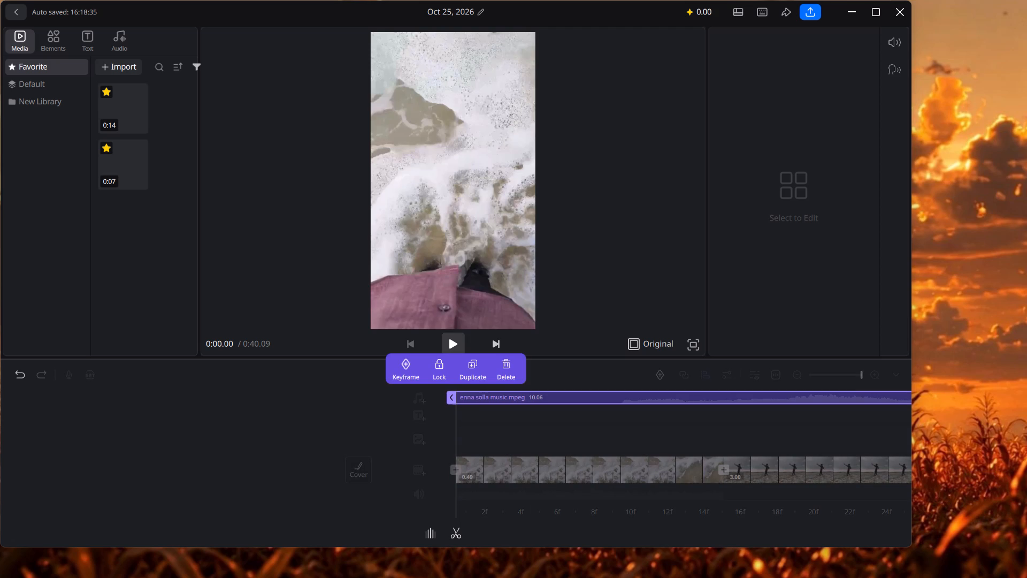
{"action": "left_click", "coordinate": [447, 341]}
{"action": "left_click", "coordinate": [448, 341]}
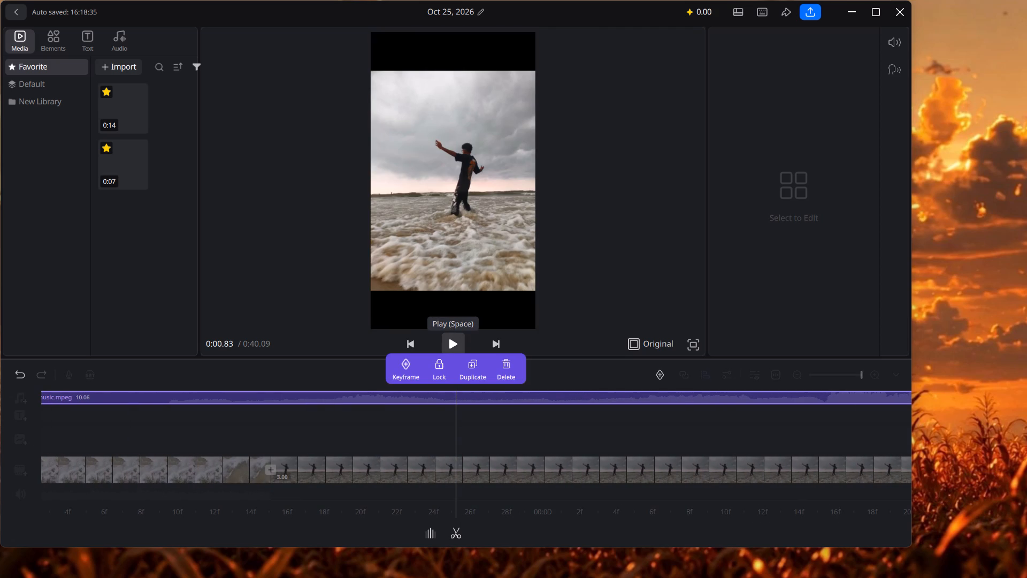
{"action": "left_click", "coordinate": [448, 341]}
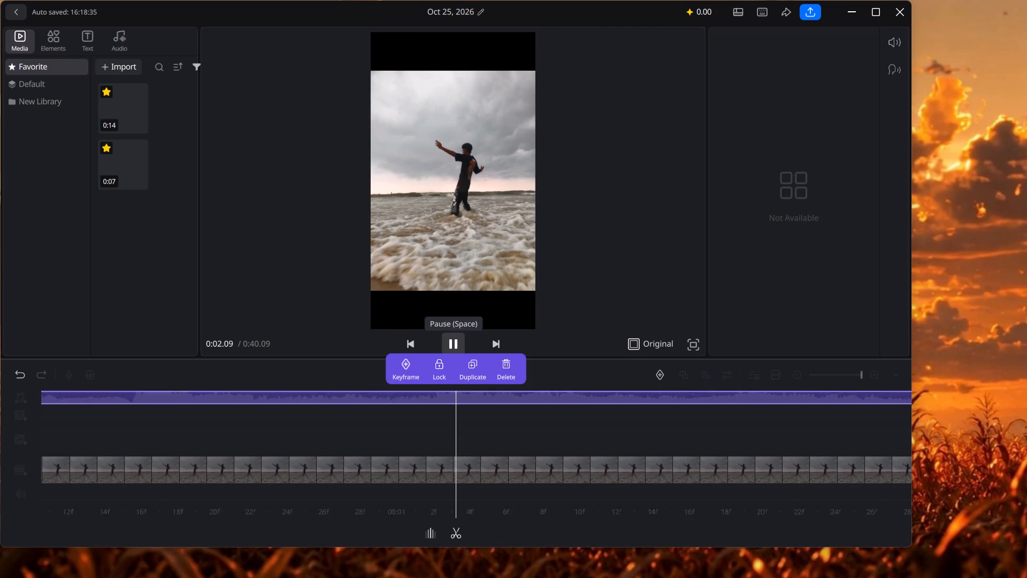
{"action": "left_click", "coordinate": [448, 341]}
{"action": "left_click", "coordinate": [448, 341]}
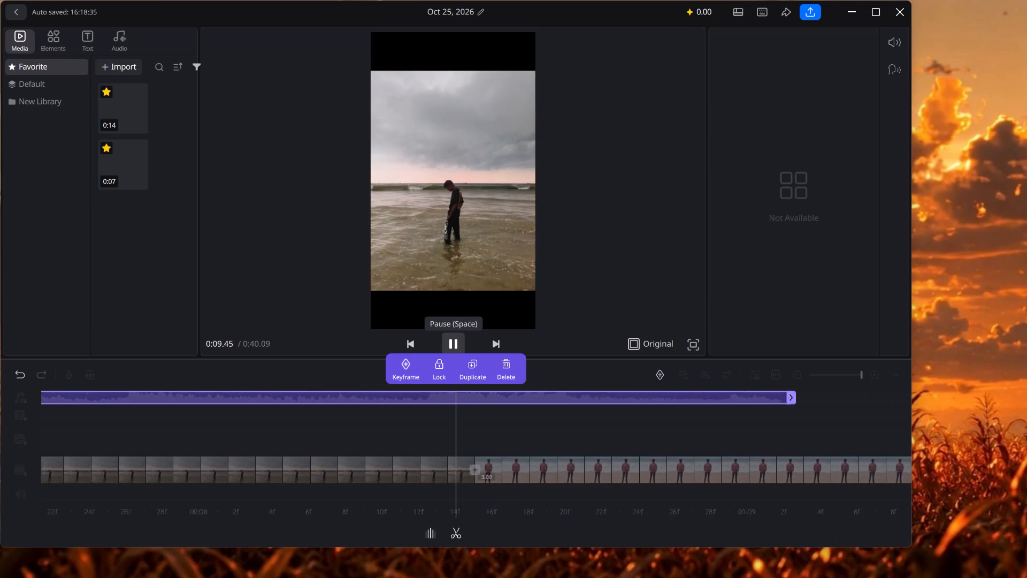
{"action": "left_click", "coordinate": [448, 341]}
Adjust the end of the opening sea-wave clip so that it lasts 0.59 s.
{"action": "left_click_drag", "start_coordinate": [349, 399], "coordinate": [1026, 438]}
{"action": "left_click_drag", "start_coordinate": [372, 422], "coordinate": [389, 422]}
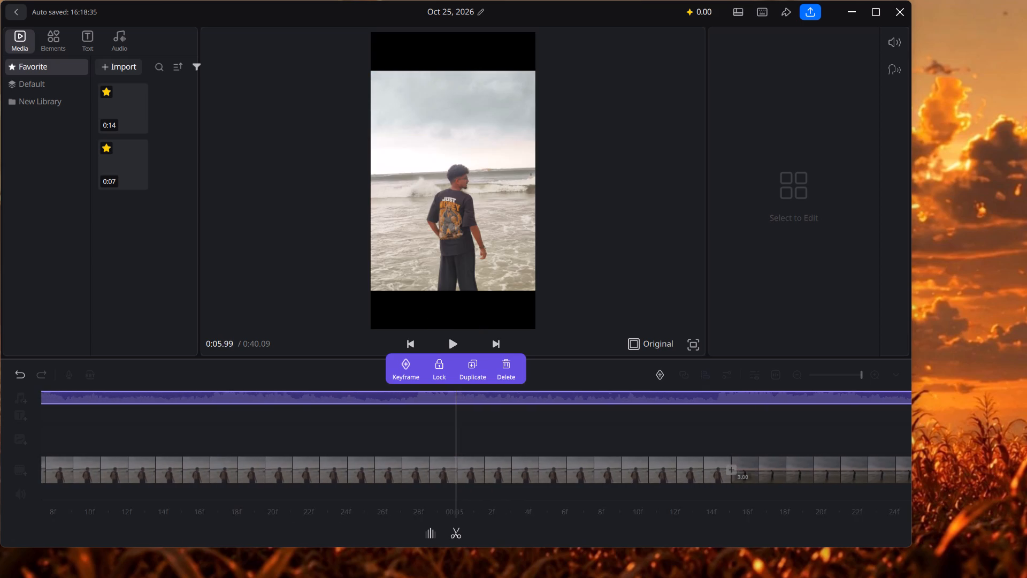
{"action": "left_click_drag", "start_coordinate": [389, 422], "coordinate": [1026, 446]}
{"action": "left_click_drag", "start_coordinate": [369, 426], "coordinate": [1026, 427]}
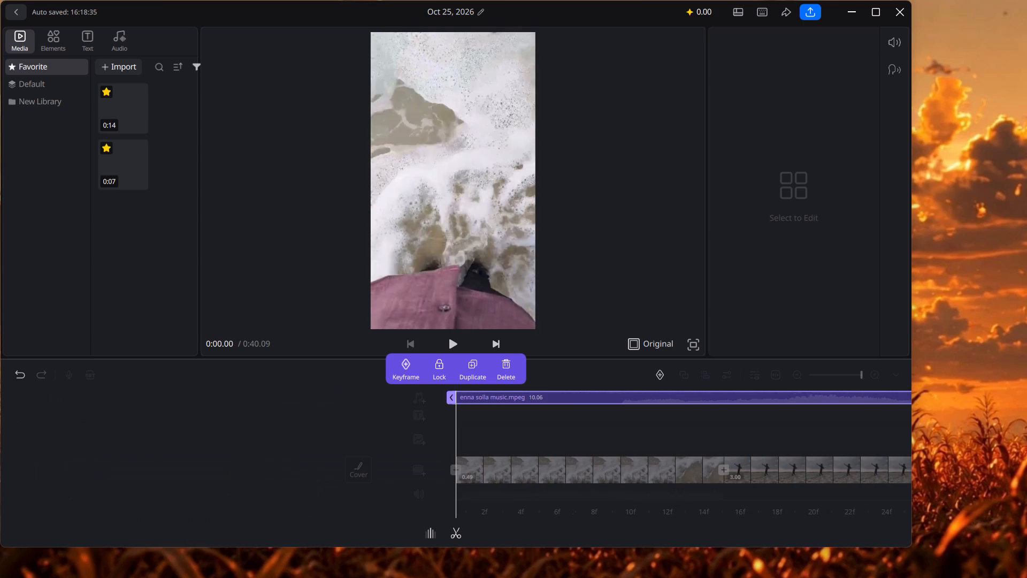
{"action": "left_click_drag", "start_coordinate": [1026, 427], "coordinate": [1026, 433]}
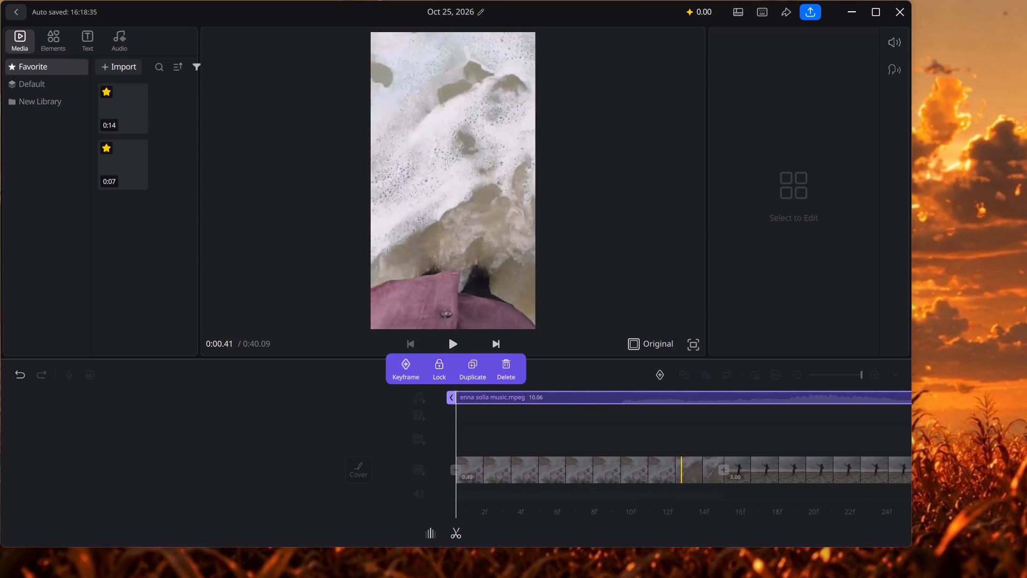
{"action": "left_click", "coordinate": [671, 466]}
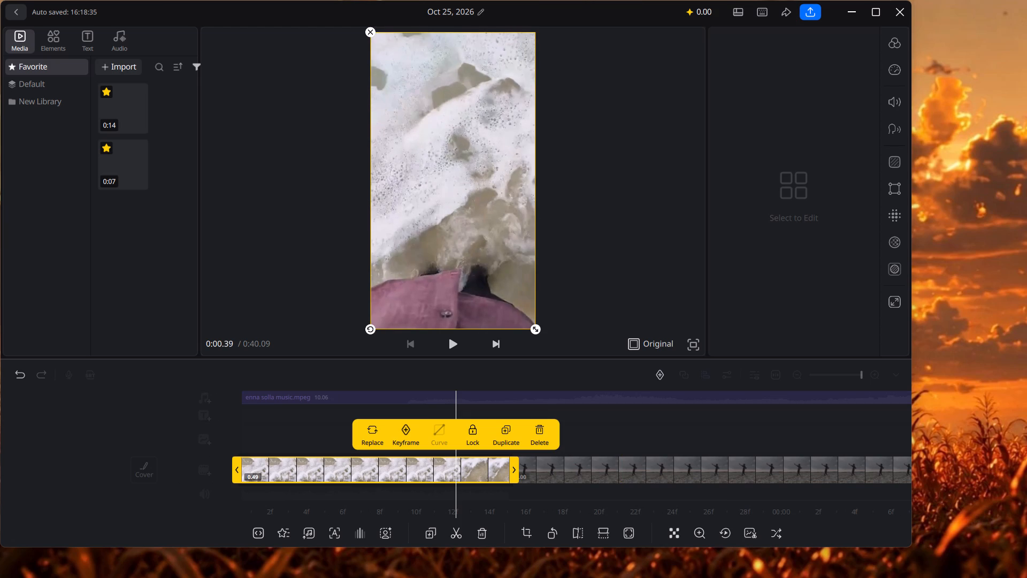
{"action": "left_click_drag", "start_coordinate": [511, 471], "coordinate": [566, 459]}
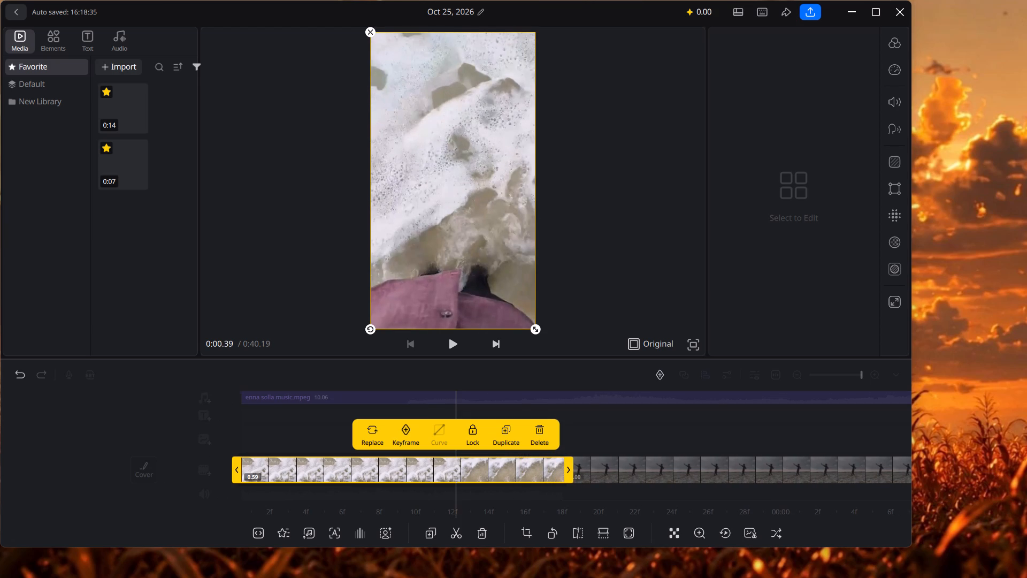
Play back the opening with the music to check how the cut from the sea-wave clip to the first photo fits.
{"action": "left_click", "coordinate": [453, 341]}
{"action": "left_click", "coordinate": [453, 341]}
{"action": "left_click", "coordinate": [453, 341]}
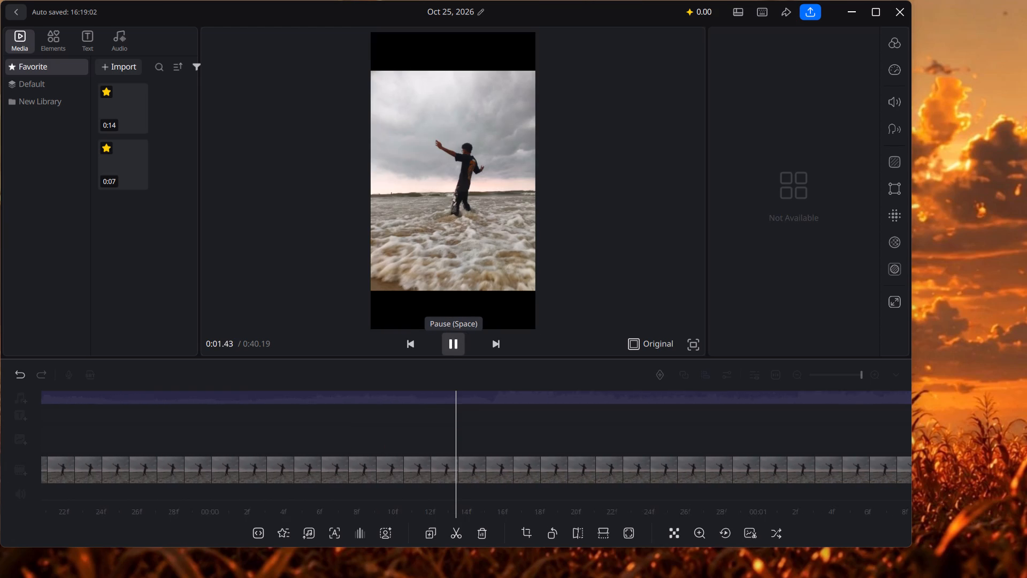
{"action": "left_click", "coordinate": [453, 341]}
{"action": "left_click_drag", "start_coordinate": [363, 421], "coordinate": [527, 421]}
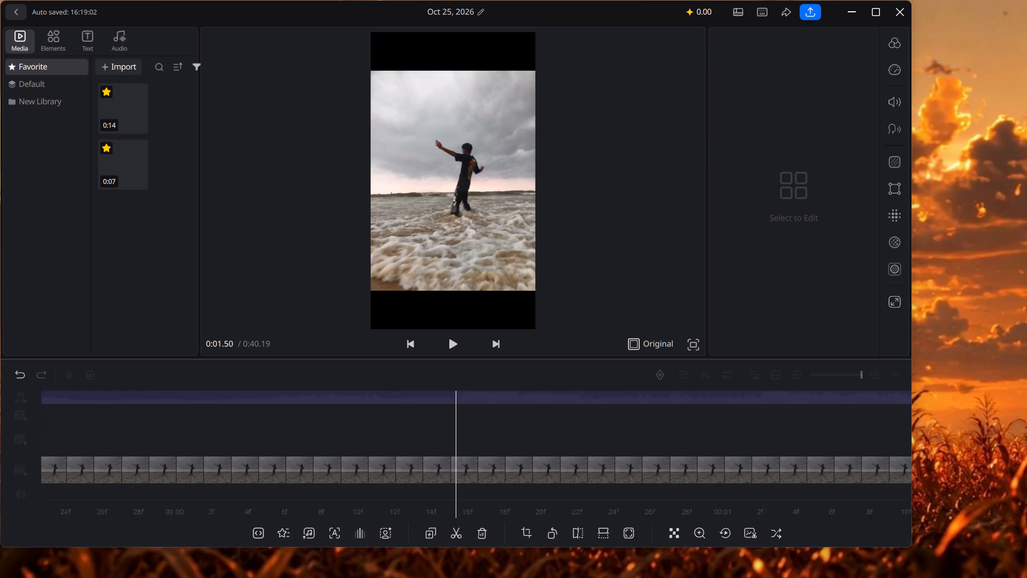
{"action": "left_click_drag", "start_coordinate": [527, 421], "coordinate": [709, 430]}
{"action": "left_click_drag", "start_coordinate": [601, 433], "coordinate": [800, 434]}
{"action": "left_click_drag", "start_coordinate": [616, 434], "coordinate": [857, 438]}
{"action": "left_click_drag", "start_coordinate": [589, 431], "coordinate": [775, 428]}
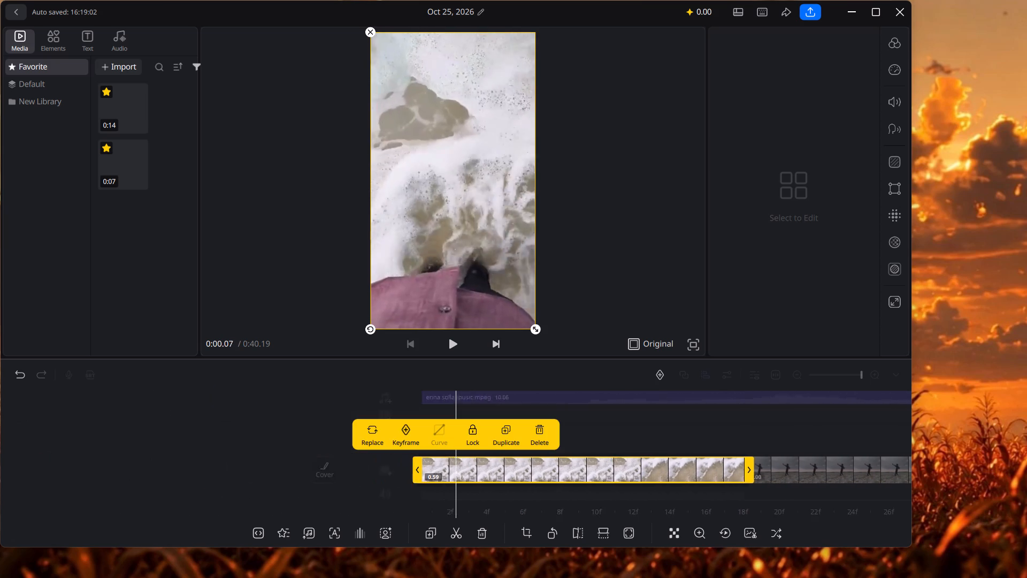
{"action": "left_click_drag", "start_coordinate": [775, 428], "coordinate": [900, 435]}
{"action": "left_click", "coordinate": [450, 347]}
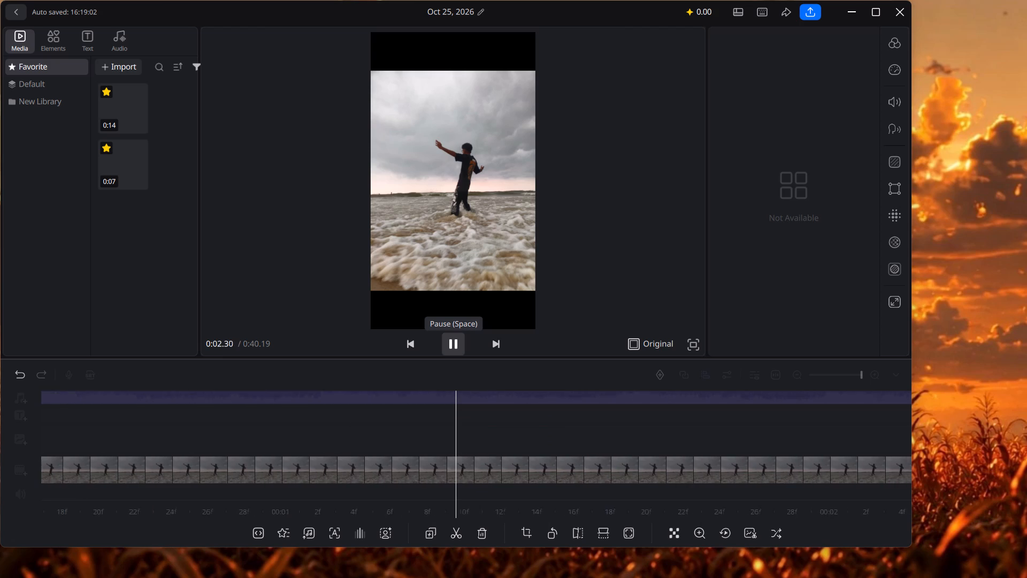
{"action": "left_click", "coordinate": [450, 347]}
{"action": "left_click_drag", "start_coordinate": [321, 444], "coordinate": [718, 436]}
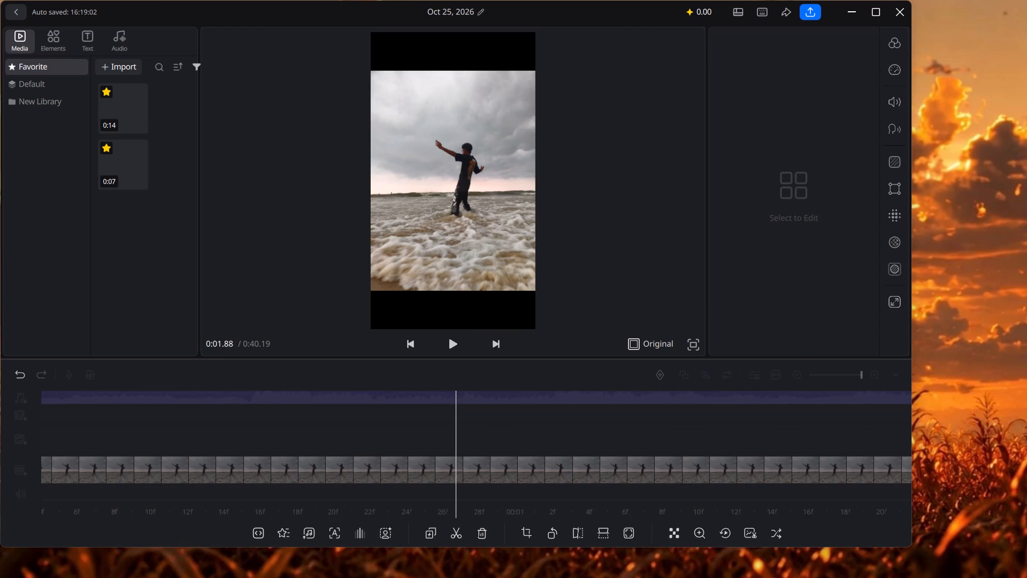
Adjust the end of the opening sea-wave clip so that it lasts 0.65 s.
{"action": "left_click_drag", "start_coordinate": [545, 415], "coordinate": [1026, 397]}
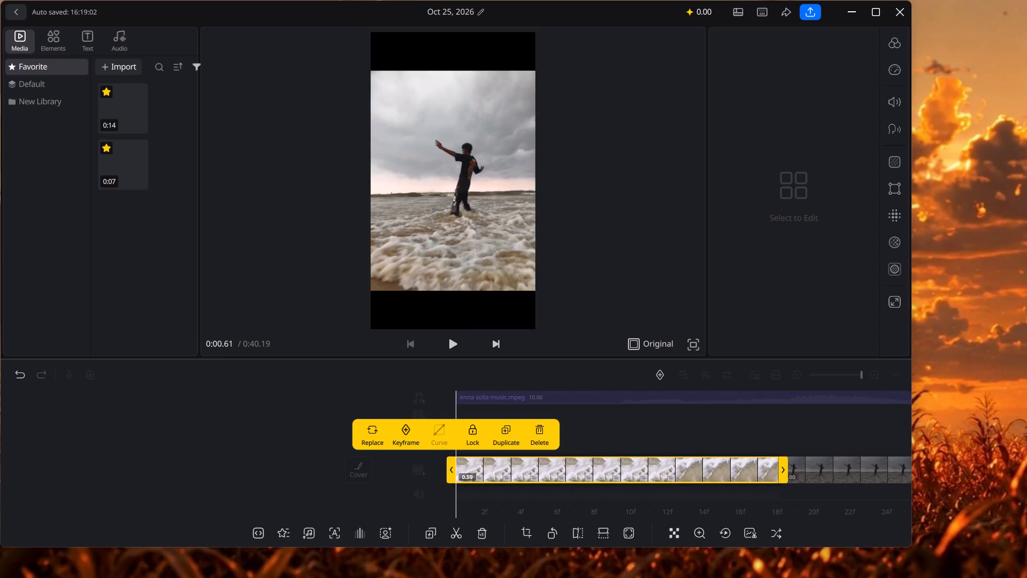
{"action": "left_click_drag", "start_coordinate": [781, 467], "coordinate": [860, 453]}
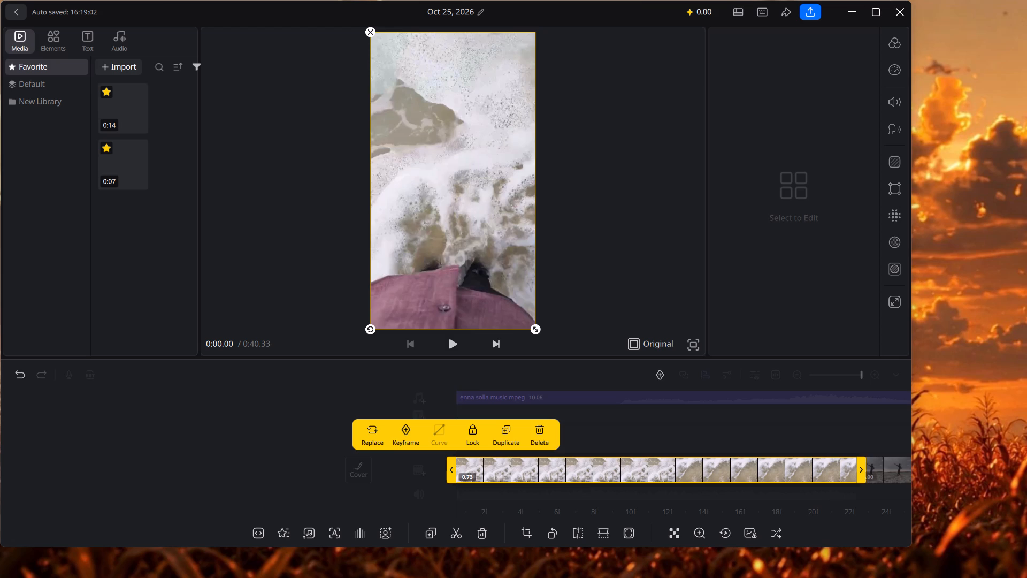
{"action": "left_click_drag", "start_coordinate": [860, 453], "coordinate": [860, 453]}
{"action": "left_click_drag", "start_coordinate": [823, 431], "coordinate": [696, 433]}
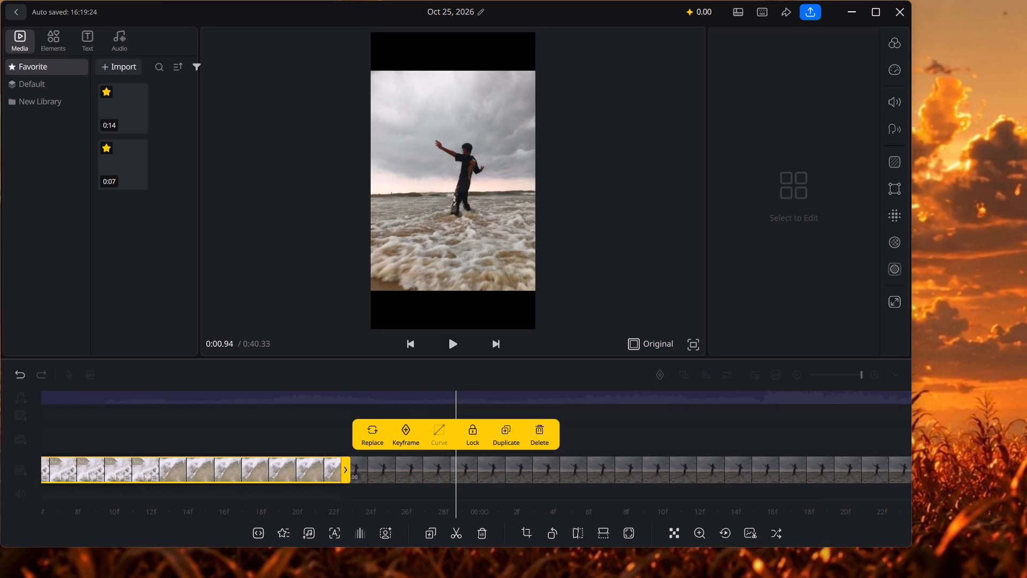
{"action": "left_click_drag", "start_coordinate": [638, 432], "coordinate": [771, 429]}
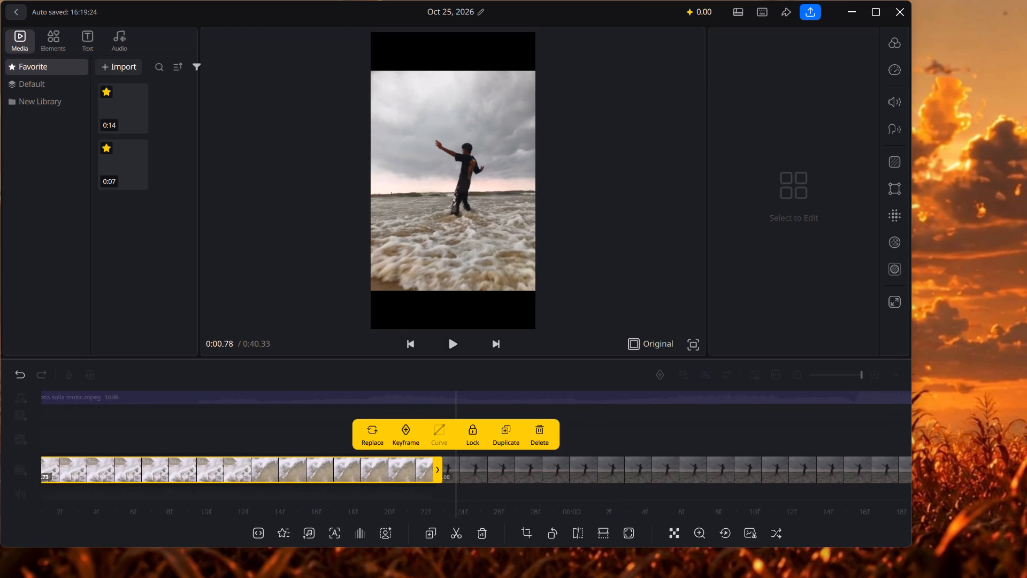
{"action": "left_click_drag", "start_coordinate": [771, 429], "coordinate": [927, 429]}
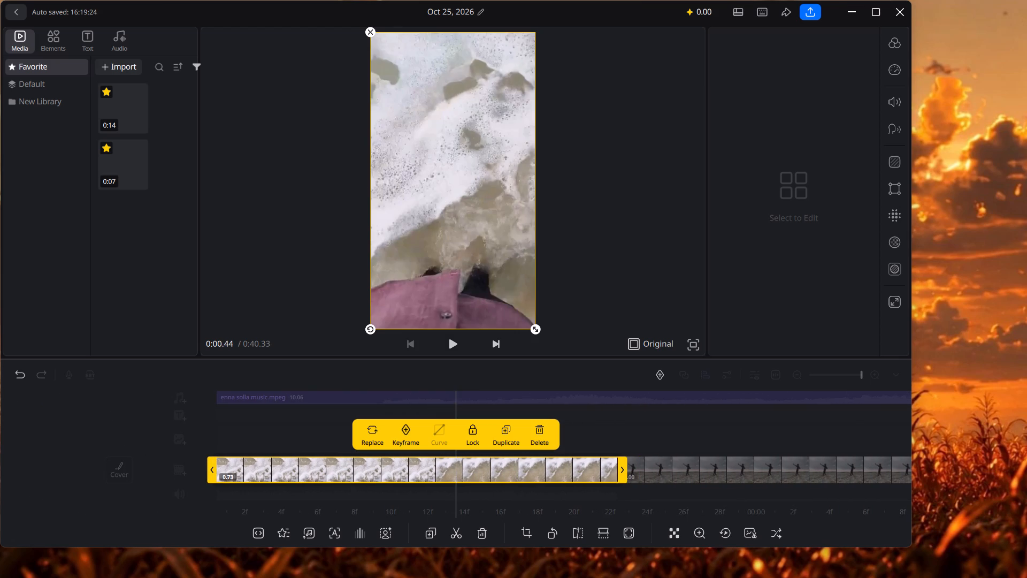
{"action": "left_click_drag", "start_coordinate": [625, 475], "coordinate": [581, 481]}
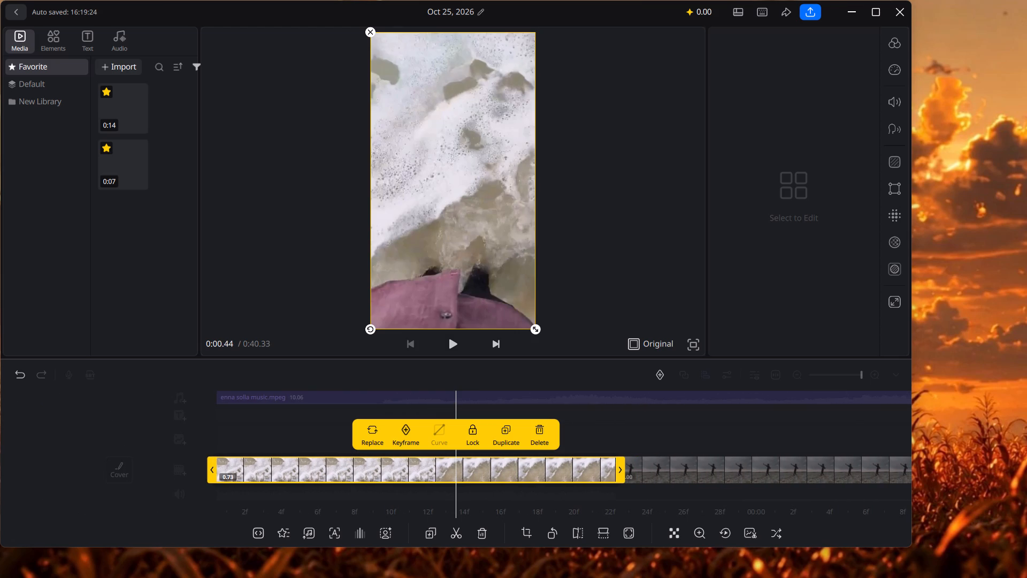
{"action": "left_click_drag", "start_coordinate": [746, 417], "coordinate": [744, 417]}
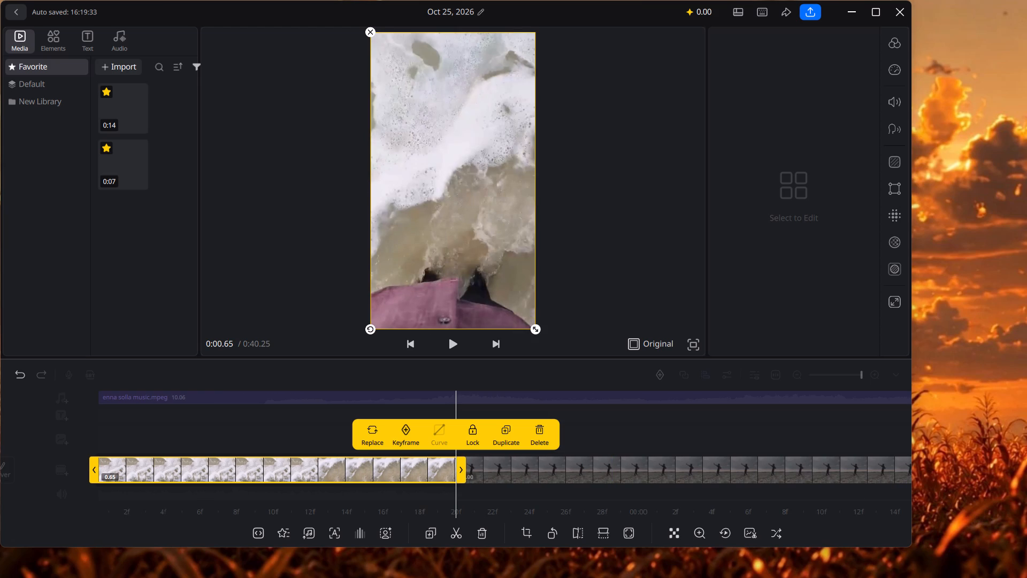
{"action": "left_click_drag", "start_coordinate": [744, 417], "coordinate": [739, 418]}
{"action": "left_click", "coordinate": [711, 433]}
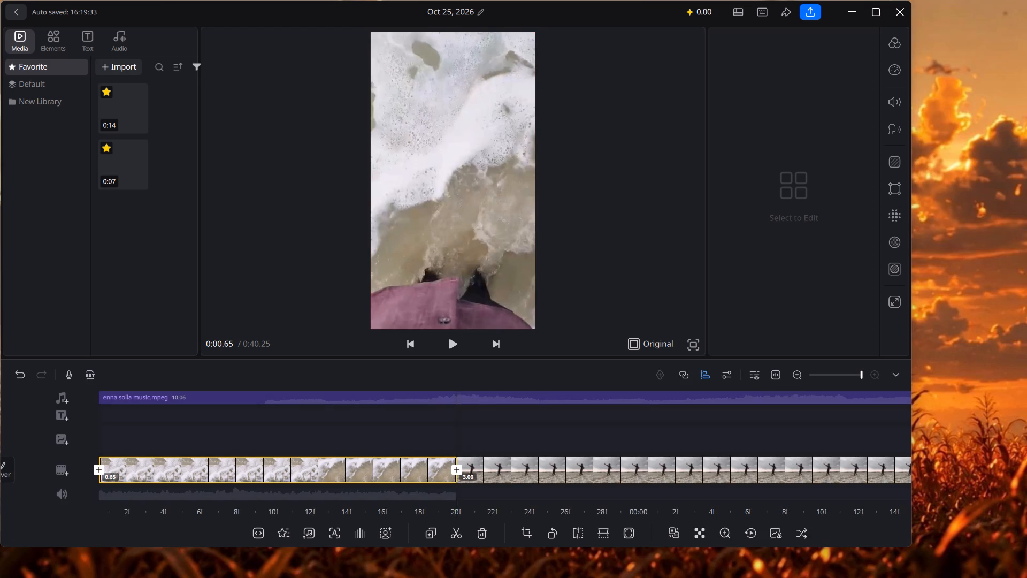
Scrub over the cut from the sea-wave clip to the first photo to check its timing.
{"action": "left_click_drag", "start_coordinate": [739, 427], "coordinate": [331, 458]}
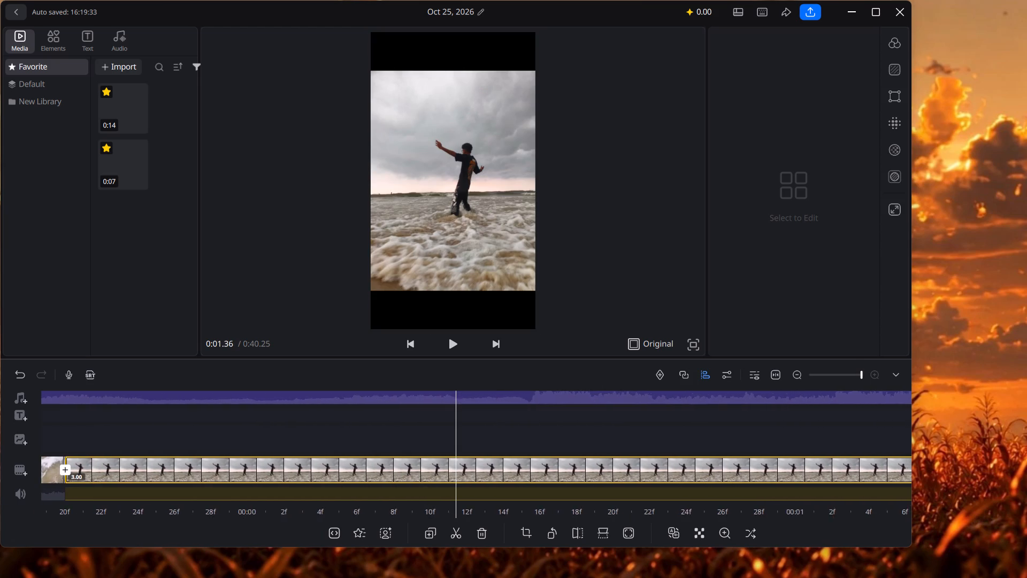
{"action": "left_click_drag", "start_coordinate": [331, 458], "coordinate": [707, 442]}
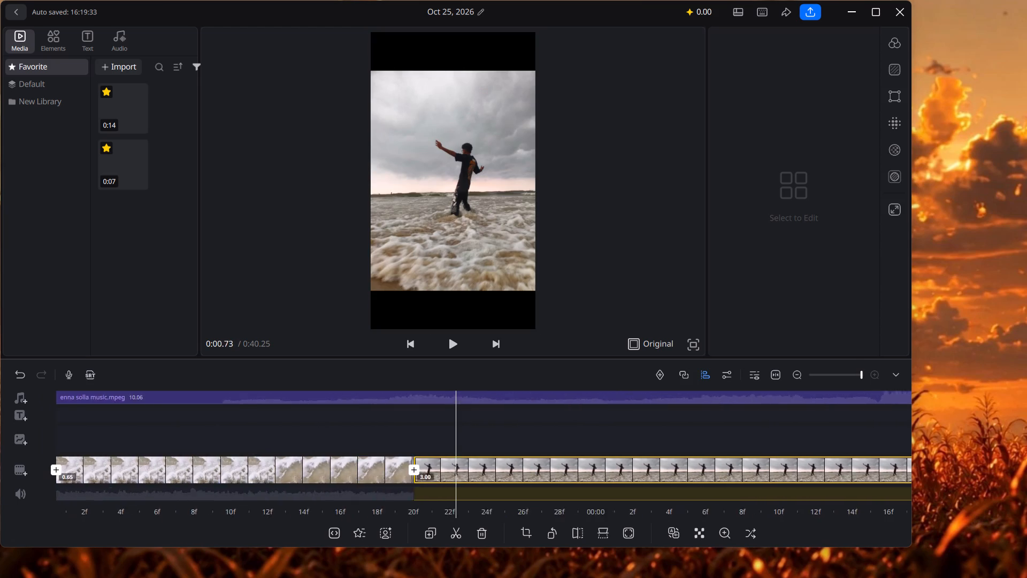
{"action": "left_click_drag", "start_coordinate": [707, 442], "coordinate": [606, 429]}
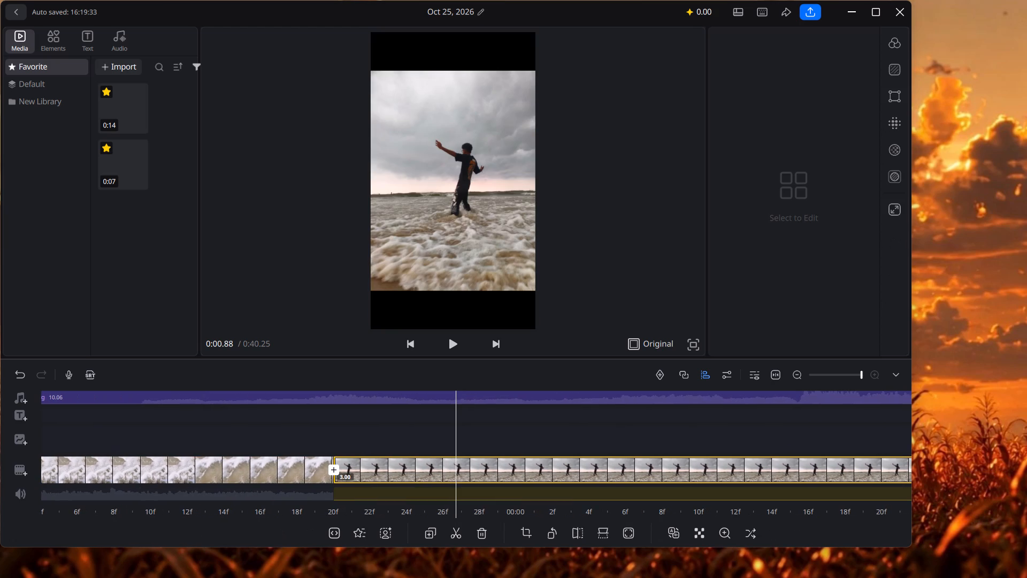
{"action": "left_click", "coordinate": [452, 252]}
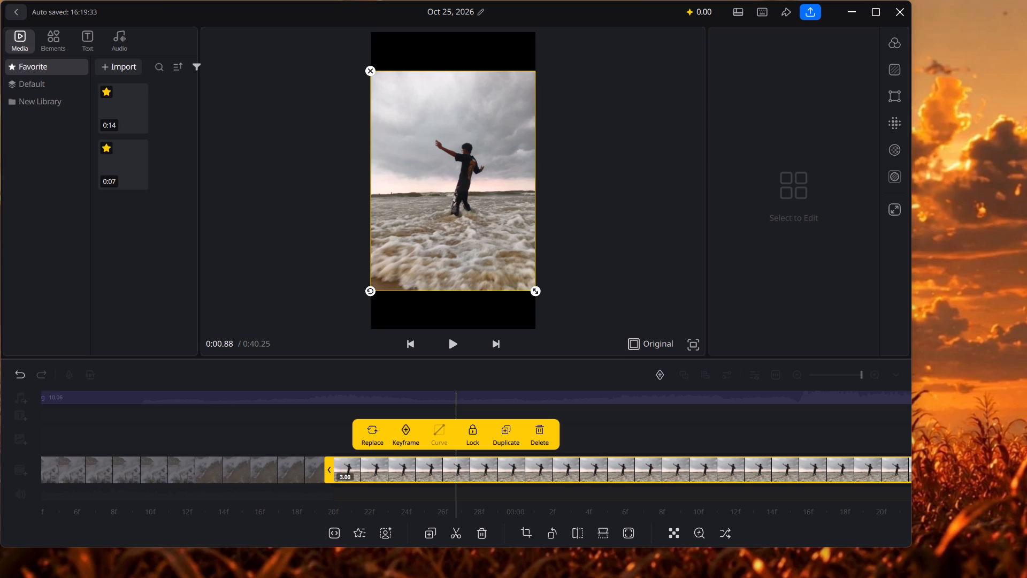
Trim the end of the last clip, the man sitting on the sand, so that it lasts about 8.88 s.
{"action": "left_click_drag", "start_coordinate": [721, 432], "coordinate": [434, 451]}
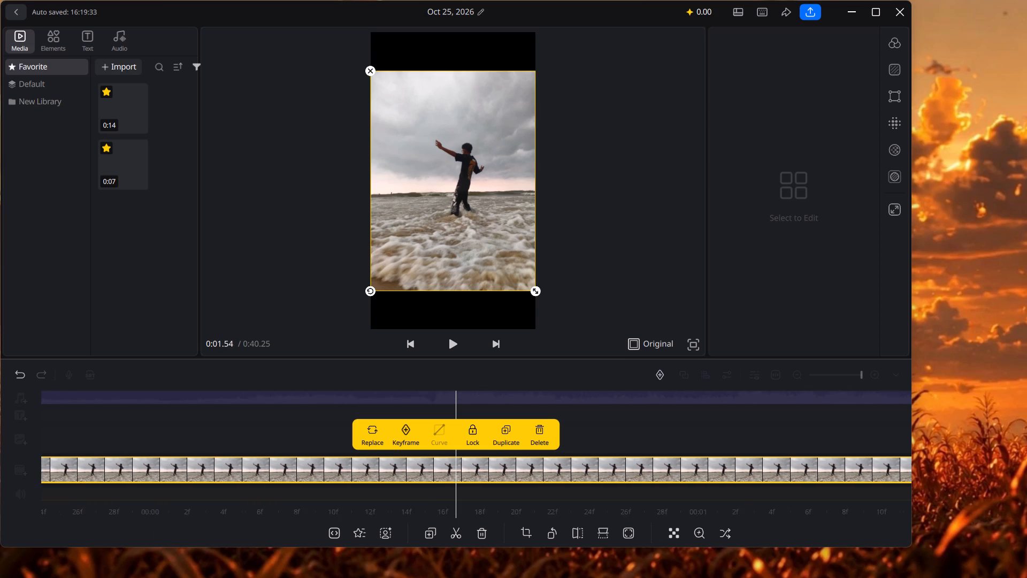
{"action": "left_click_drag", "start_coordinate": [687, 435], "coordinate": [264, 507]}
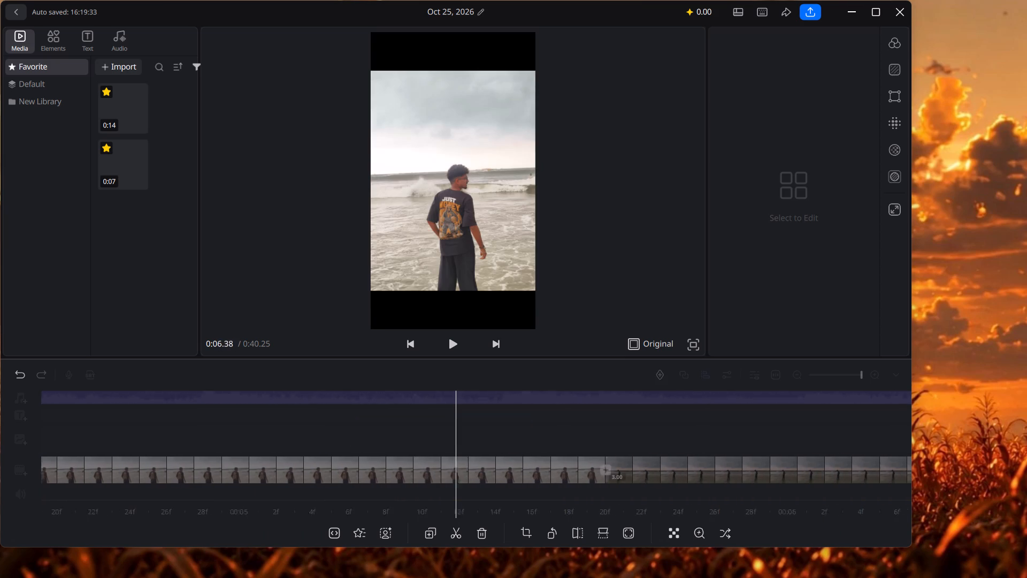
{"action": "left_click_drag", "start_coordinate": [659, 439], "coordinate": [21, 488]}
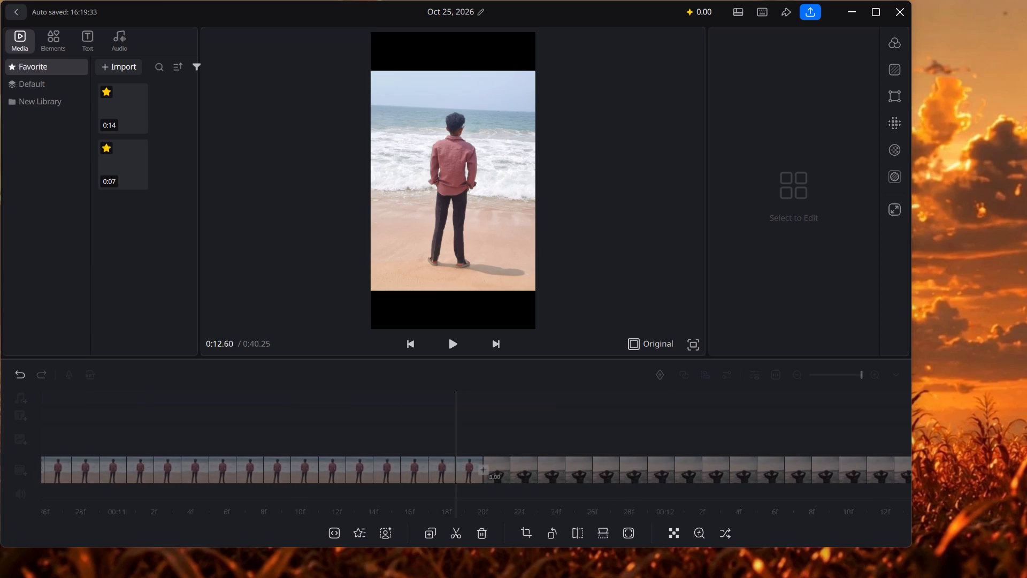
{"action": "left_click_drag", "start_coordinate": [679, 414], "coordinate": [118, 428]}
{"action": "left_click_drag", "start_coordinate": [640, 420], "coordinate": [0, 478]}
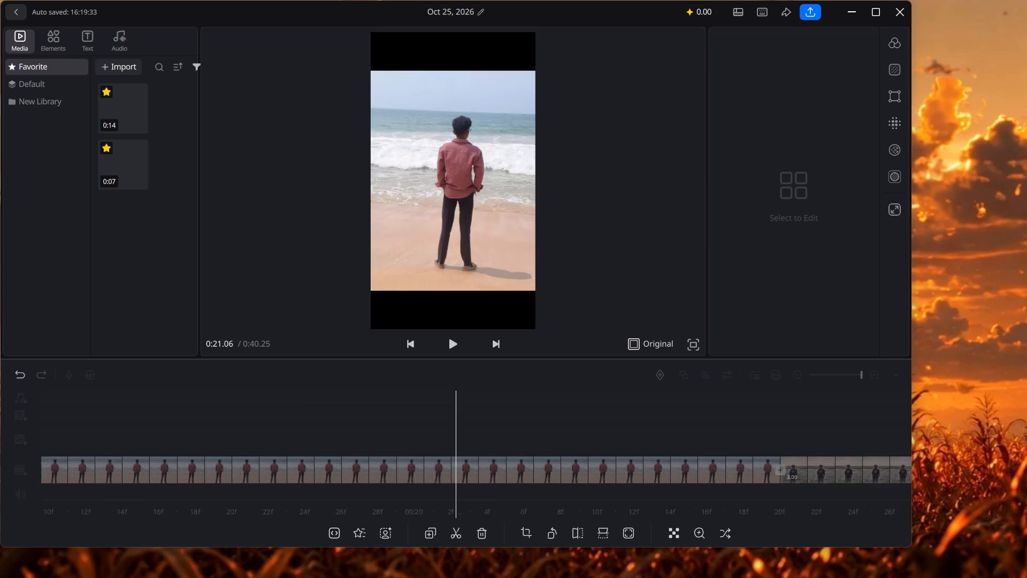
{"action": "left_click_drag", "start_coordinate": [626, 435], "coordinate": [0, 448]}
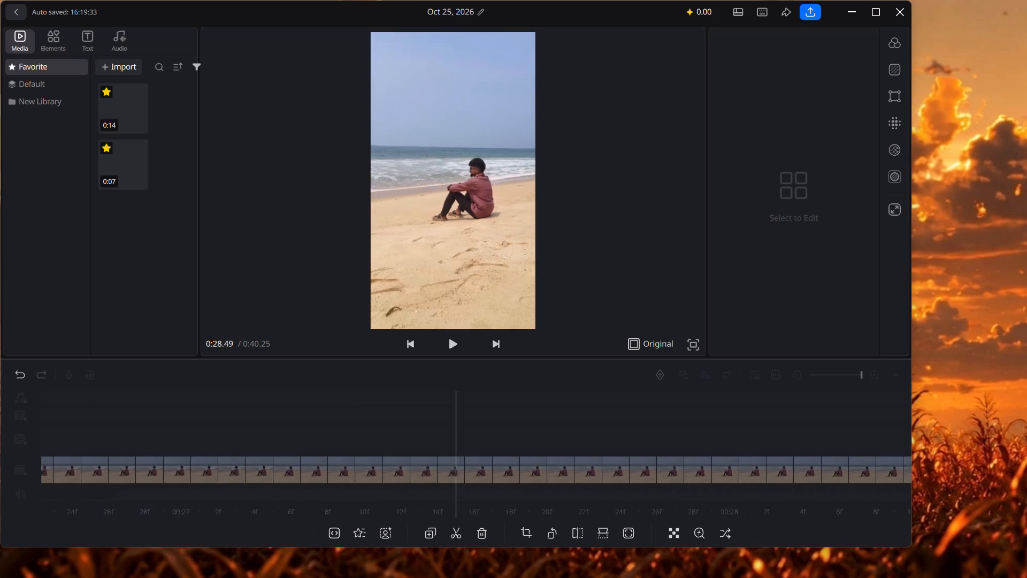
{"action": "left_click", "coordinate": [825, 377]}
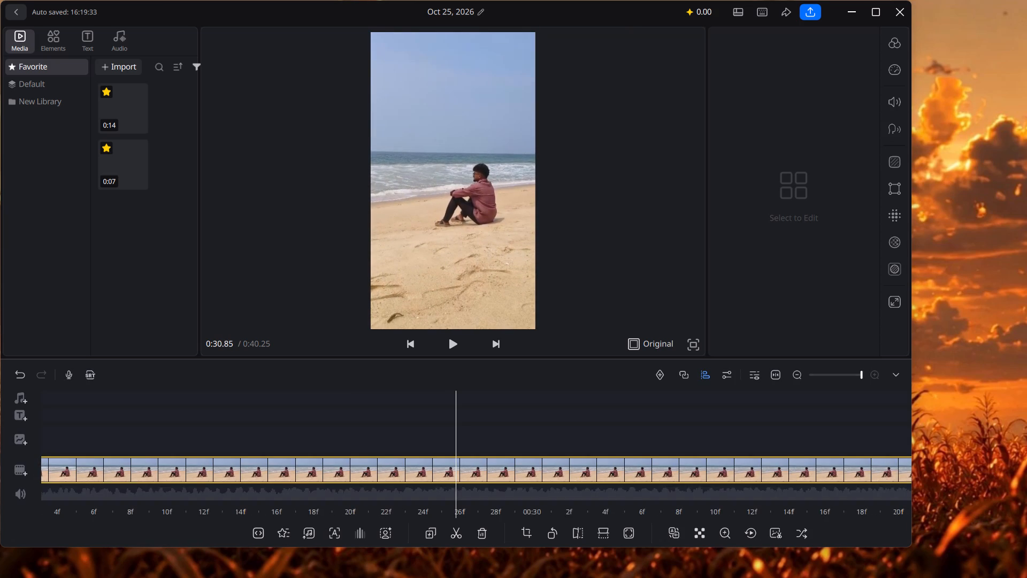
{"action": "left_click", "coordinate": [823, 377]}
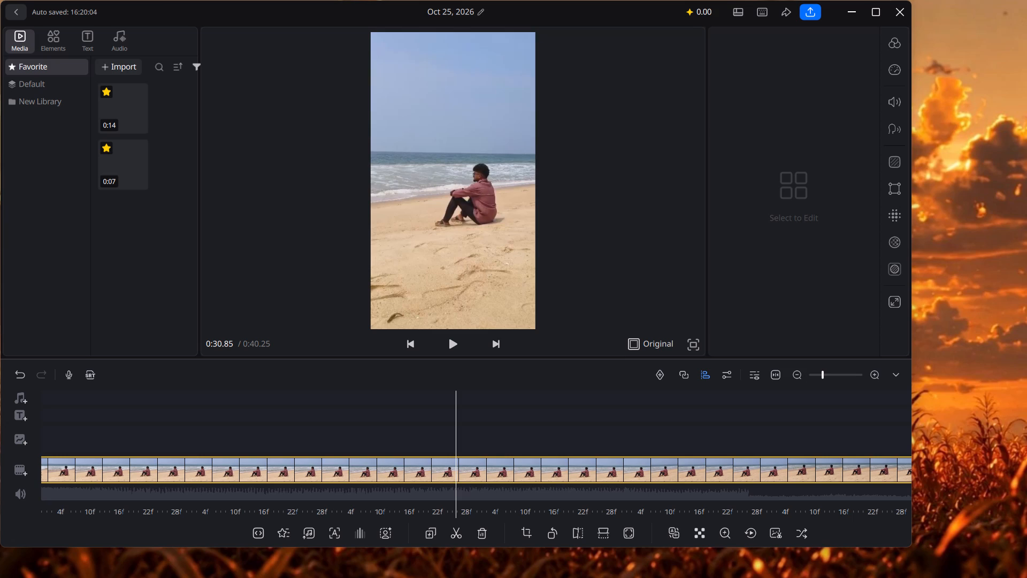
{"action": "left_click_drag", "start_coordinate": [709, 438], "coordinate": [210, 488]}
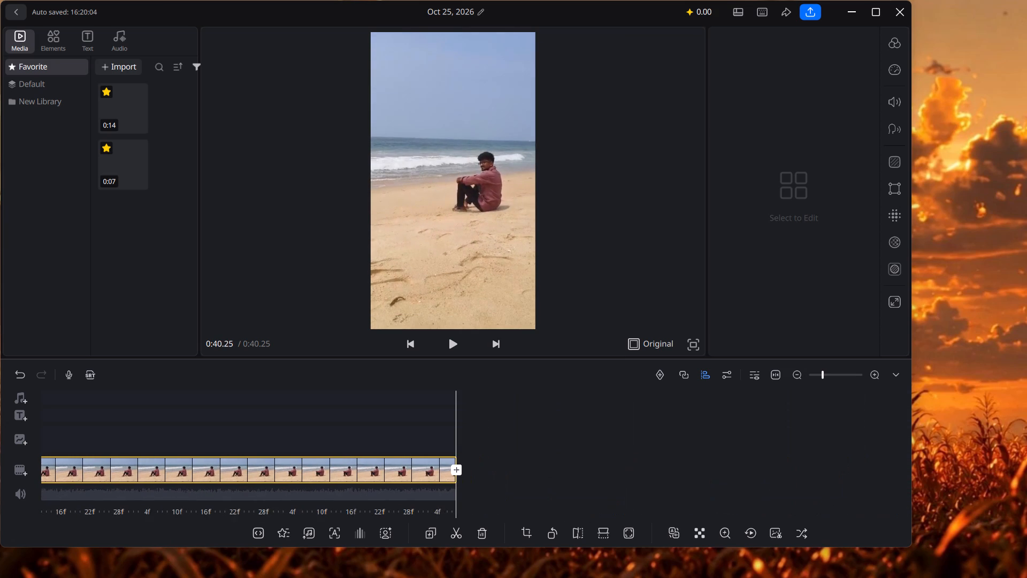
{"action": "left_click", "coordinate": [409, 471]}
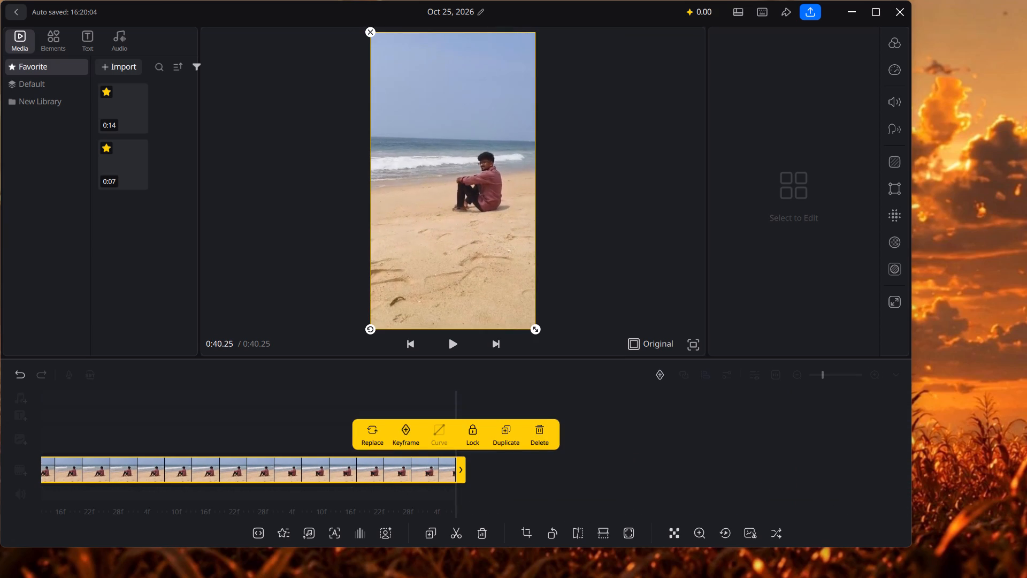
{"action": "left_click_drag", "start_coordinate": [459, 471], "coordinate": [206, 470]}
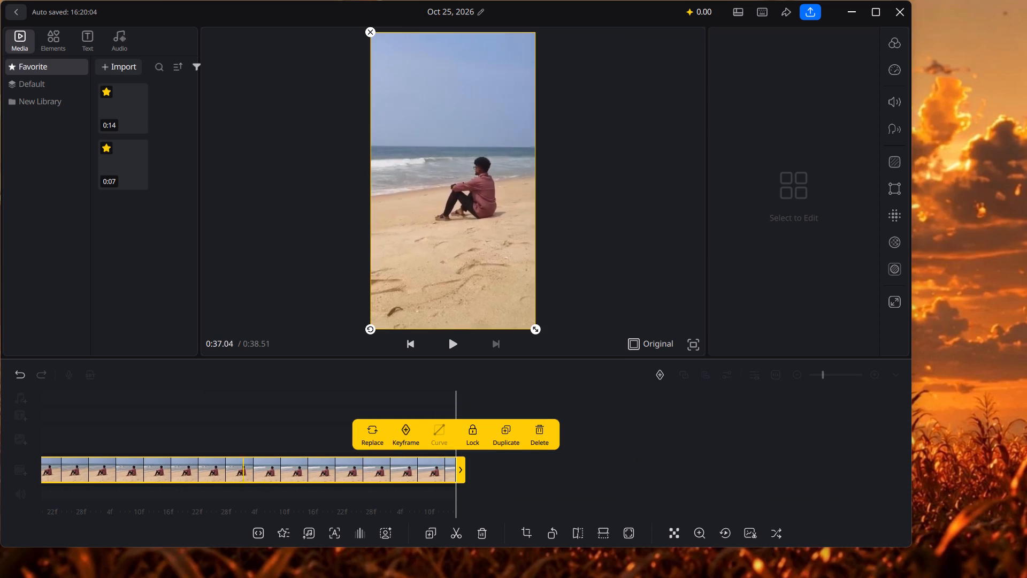
{"action": "left_click_drag", "start_coordinate": [277, 435], "coordinate": [755, 420]}
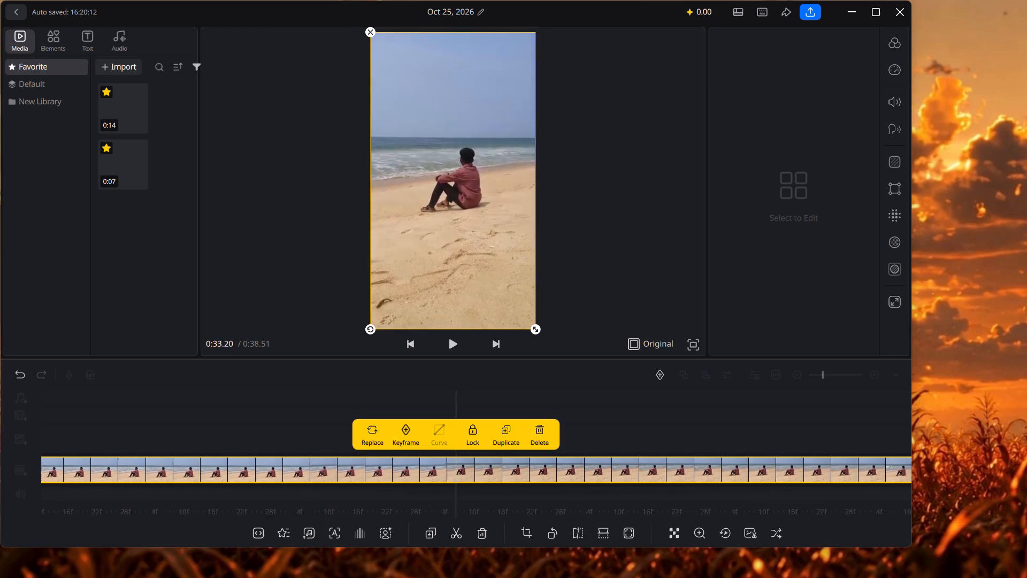
{"action": "left_click_drag", "start_coordinate": [787, 413], "coordinate": [0, 438]}
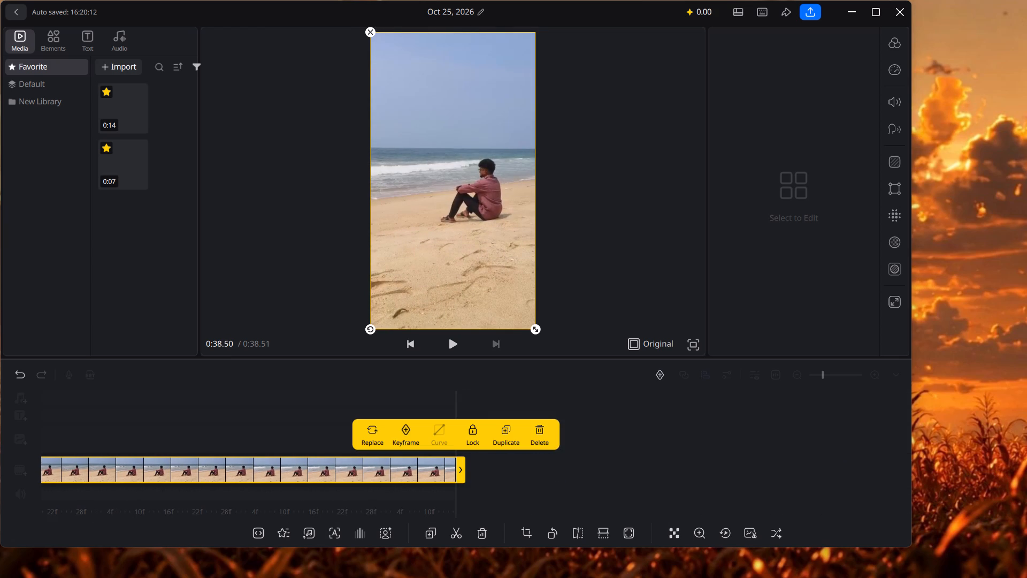
{"action": "left_click_drag", "start_coordinate": [458, 467], "coordinate": [279, 468]}
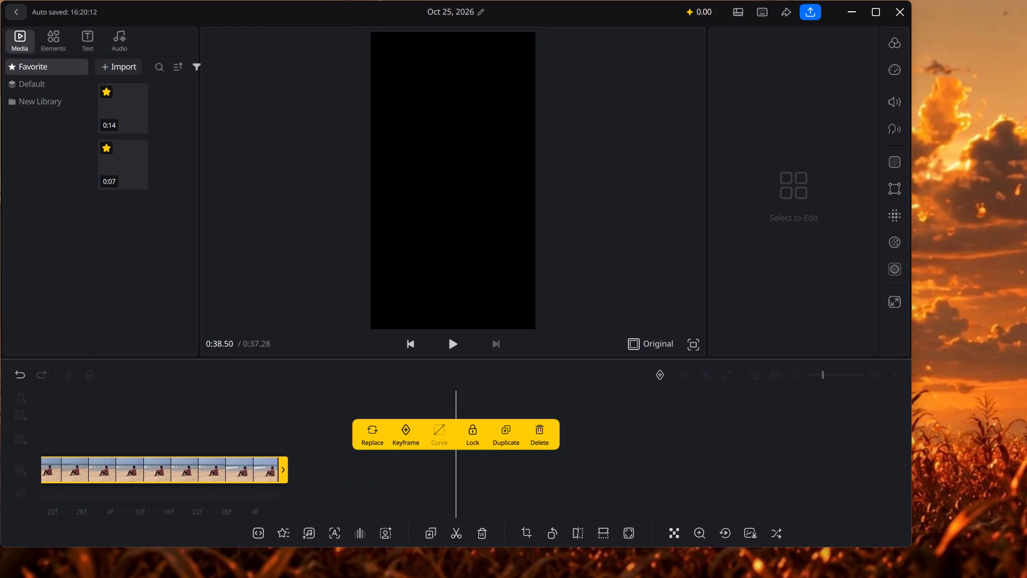
{"action": "left_click_drag", "start_coordinate": [279, 468], "coordinate": [171, 458]}
Review the last beach clip and cut its end back further so that it lasts about 5.88 s.
{"action": "left_click_drag", "start_coordinate": [181, 423], "coordinate": [711, 427]}
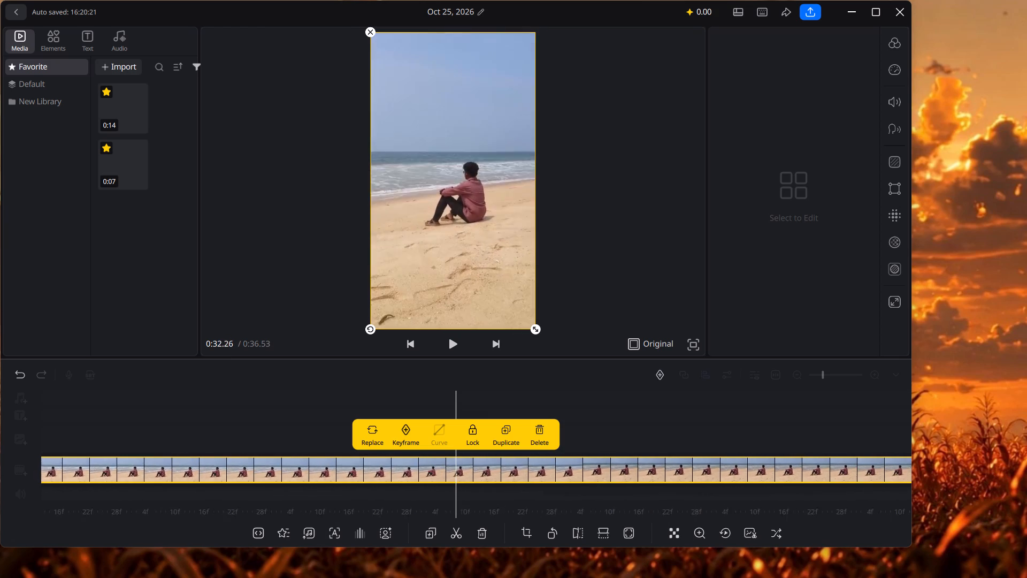
{"action": "left_click_drag", "start_coordinate": [680, 429], "coordinate": [432, 429]}
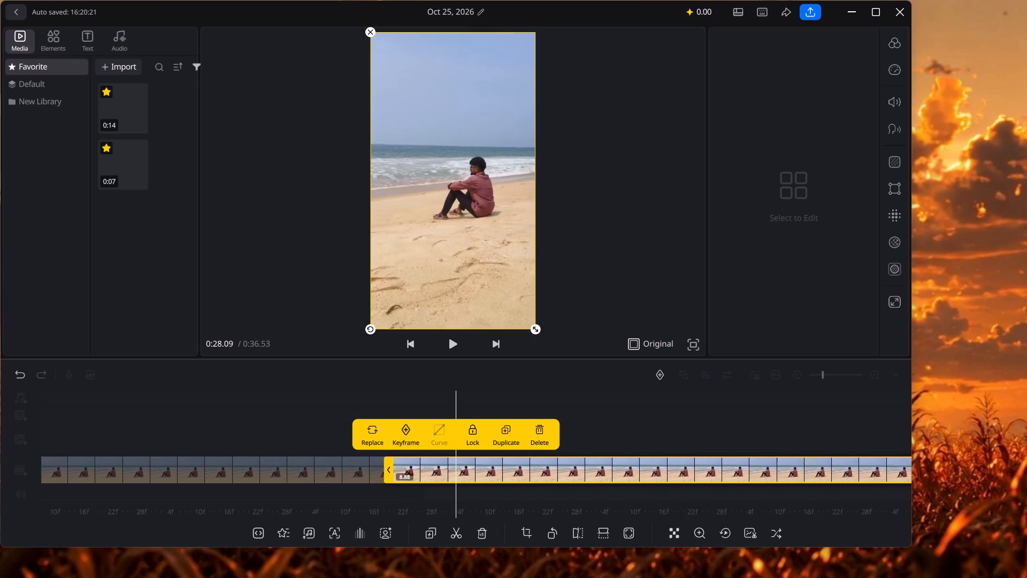
{"action": "left_click_drag", "start_coordinate": [782, 438], "coordinate": [558, 438]}
{"action": "left_click_drag", "start_coordinate": [785, 419], "coordinate": [620, 426]}
{"action": "left_click_drag", "start_coordinate": [676, 418], "coordinate": [585, 419]}
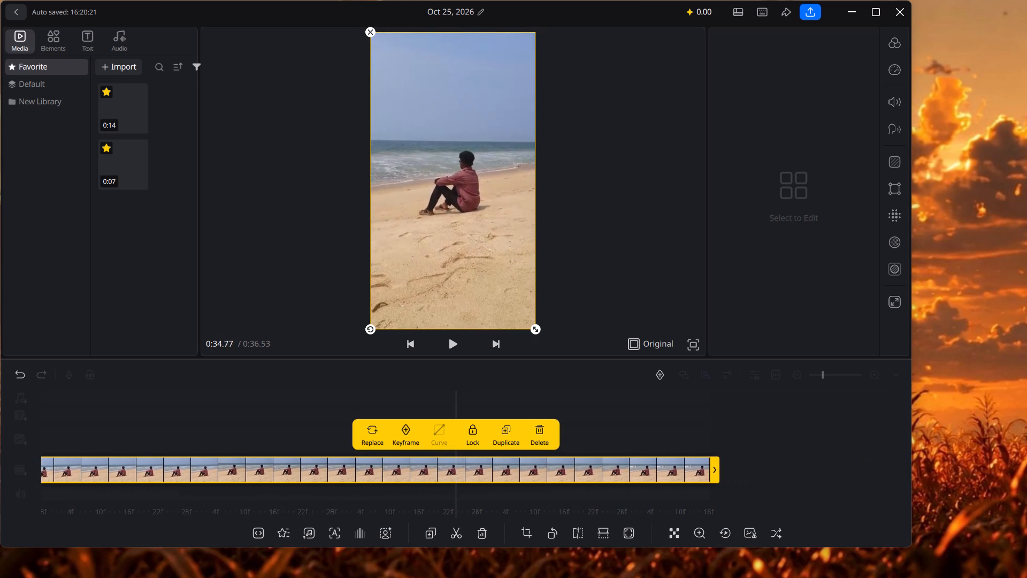
{"action": "left_click_drag", "start_coordinate": [715, 474], "coordinate": [353, 487]}
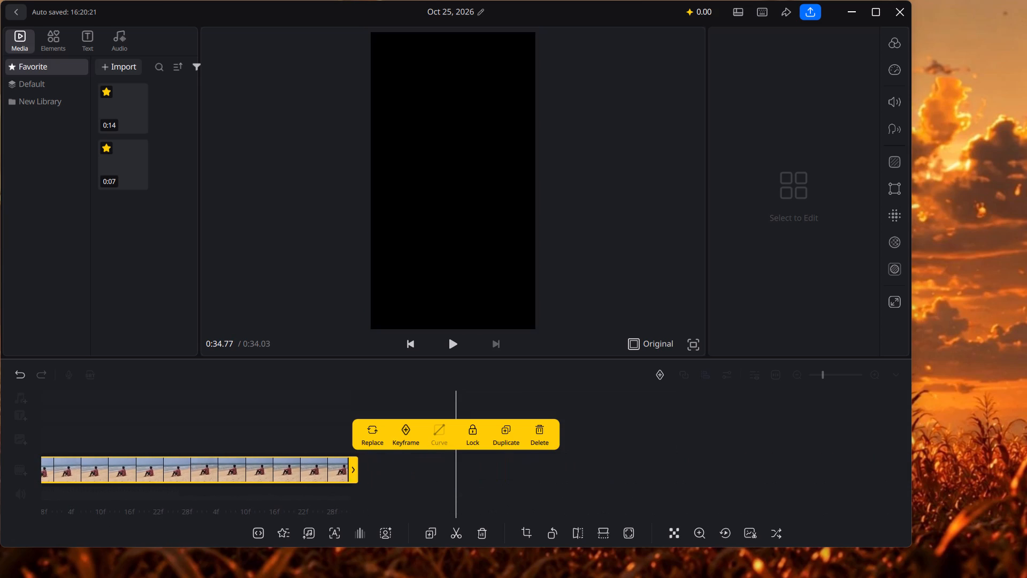
{"action": "left_click_drag", "start_coordinate": [353, 487], "coordinate": [280, 478]}
Shorten the last beach clip again from its end so that it lasts about 3.17 s.
{"action": "left_click_drag", "start_coordinate": [252, 404], "coordinate": [695, 413]}
{"action": "left_click_drag", "start_coordinate": [748, 413], "coordinate": [715, 416]}
{"action": "left_click_drag", "start_coordinate": [793, 425], "coordinate": [583, 425]}
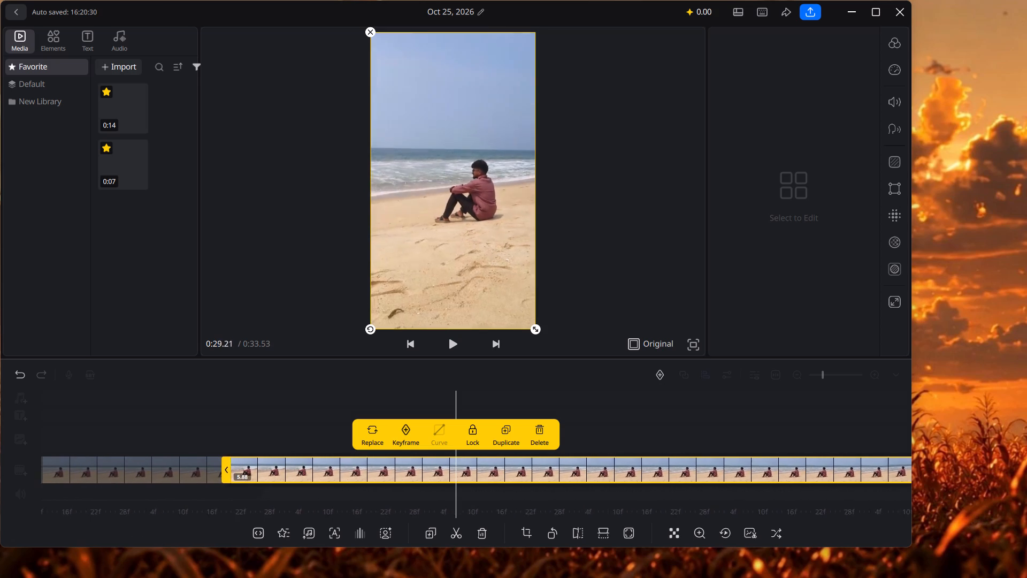
{"action": "left_click_drag", "start_coordinate": [814, 415], "coordinate": [638, 430]}
{"action": "left_click_drag", "start_coordinate": [619, 422], "coordinate": [671, 426]}
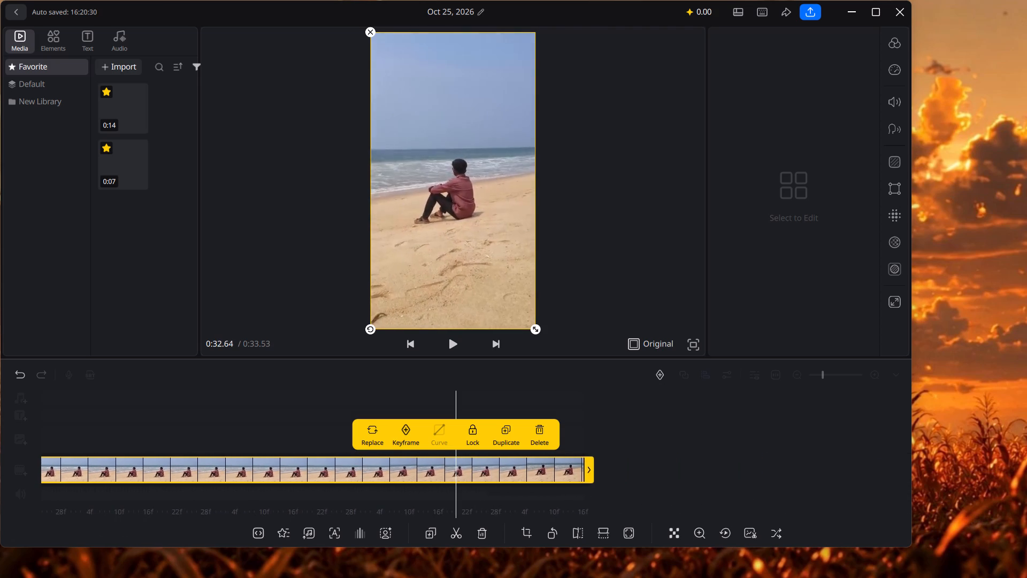
{"action": "left_click_drag", "start_coordinate": [592, 469], "coordinate": [200, 481]}
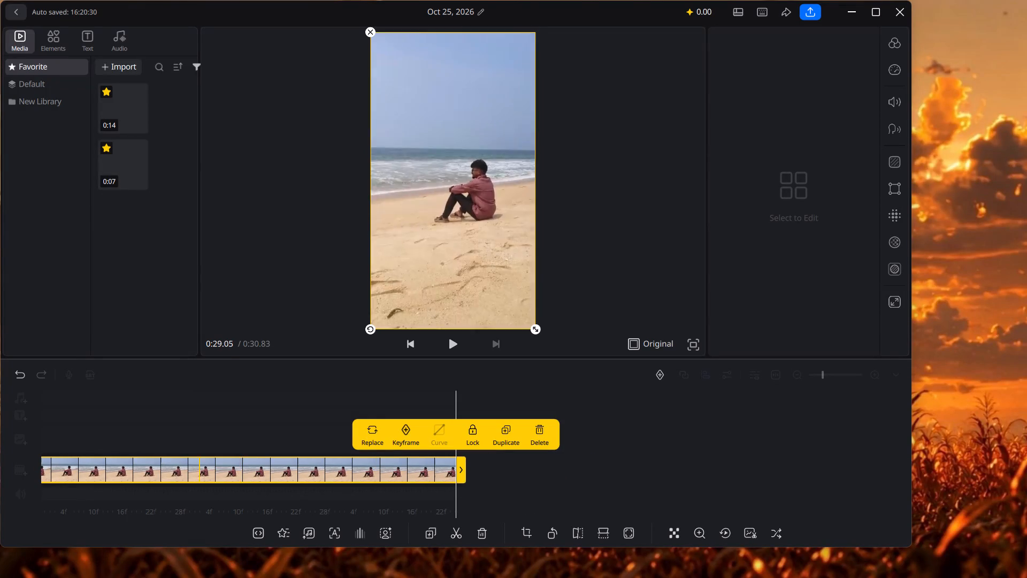
Trim the start of the last beach clip so that it lasts 2.35 s and the whole video 30.00 s.
{"action": "left_click_drag", "start_coordinate": [246, 427], "coordinate": [606, 429]}
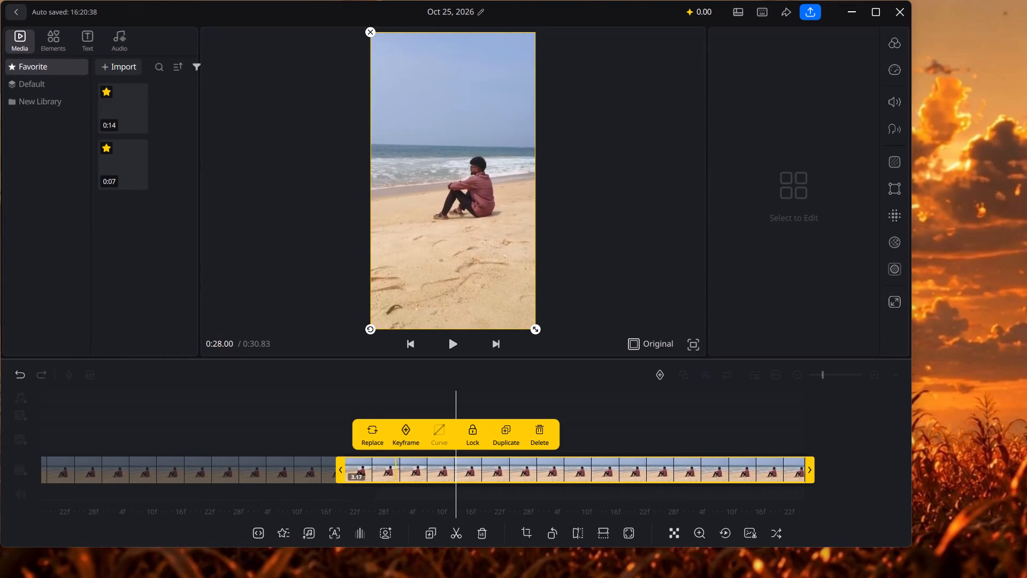
{"action": "left_click_drag", "start_coordinate": [340, 468], "coordinate": [408, 468]}
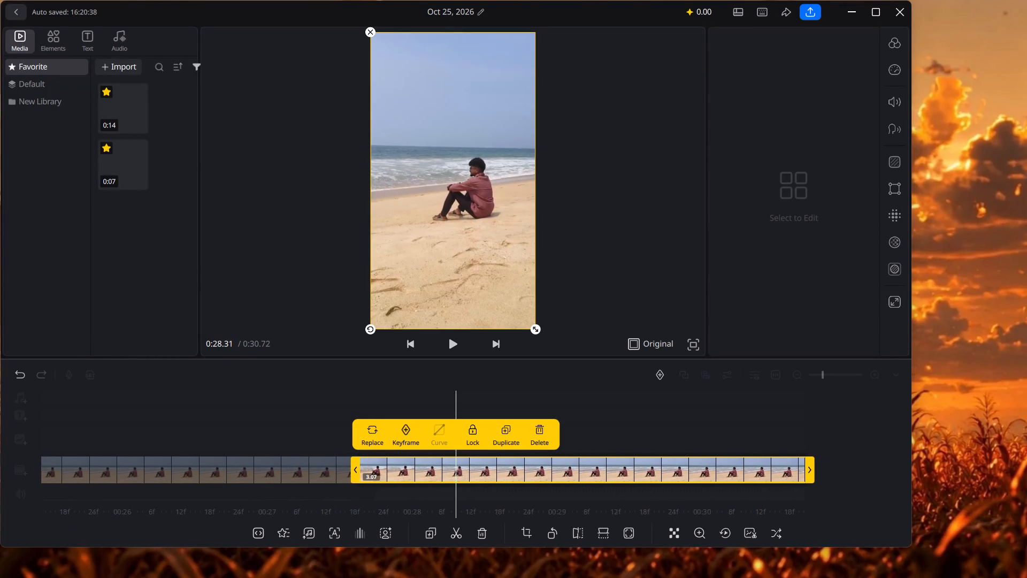
{"action": "left_click_drag", "start_coordinate": [408, 468], "coordinate": [459, 468]}
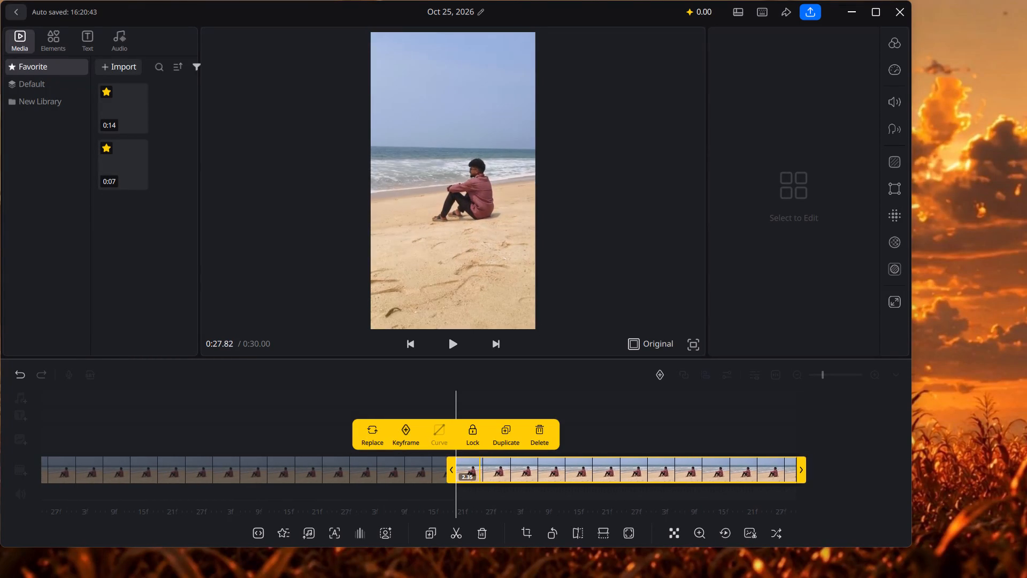
Move the trimmed last clip, the man sitting on the sand, to second position, directly after the opening waves clip.
{"action": "left_click_drag", "start_coordinate": [672, 427], "coordinate": [823, 416]}
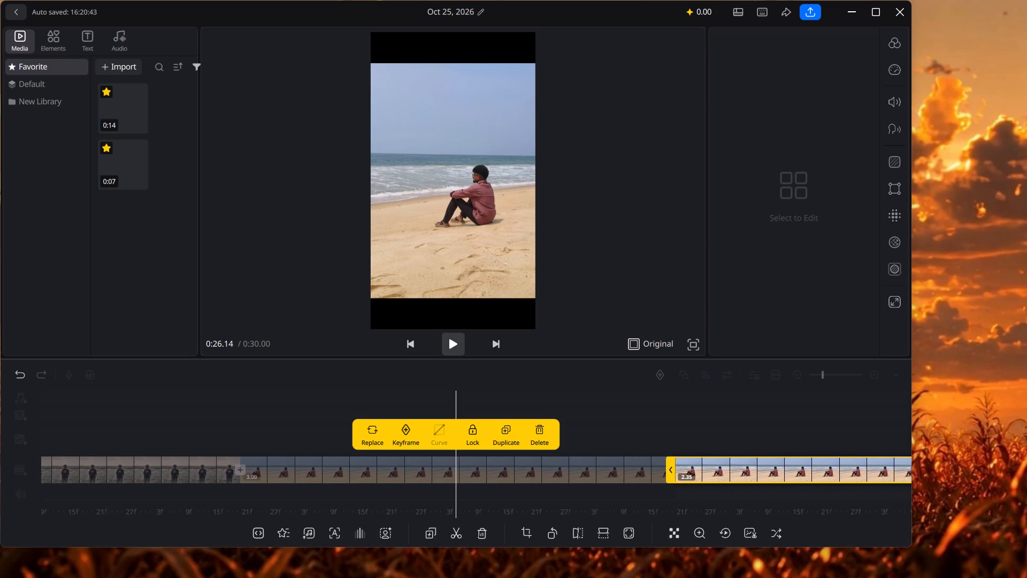
{"action": "left_click", "coordinate": [459, 349]}
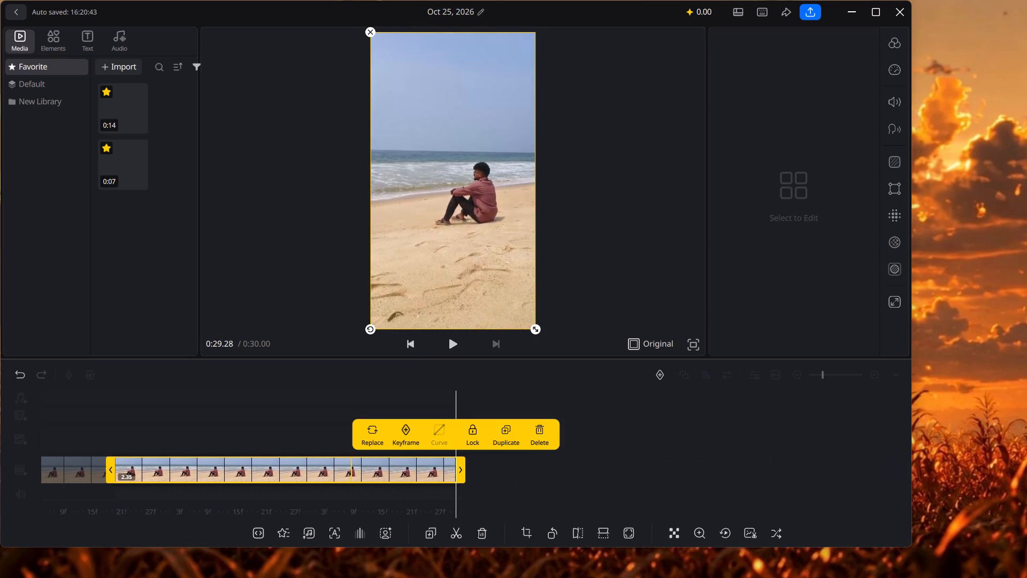
{"action": "left_click_drag", "start_coordinate": [351, 470], "coordinate": [188, 482]}
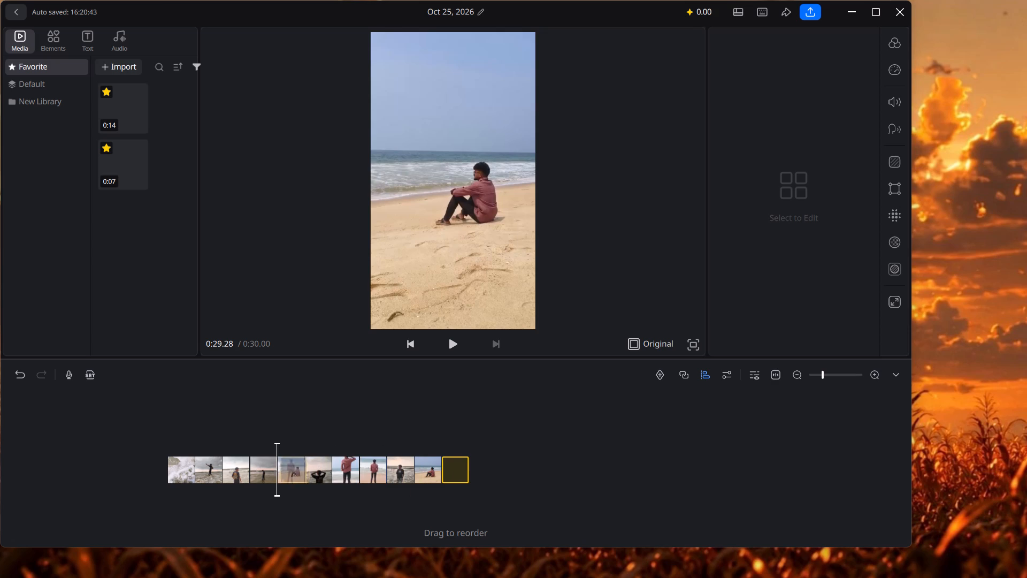
{"action": "left_click_drag", "start_coordinate": [188, 482], "coordinate": [118, 519]}
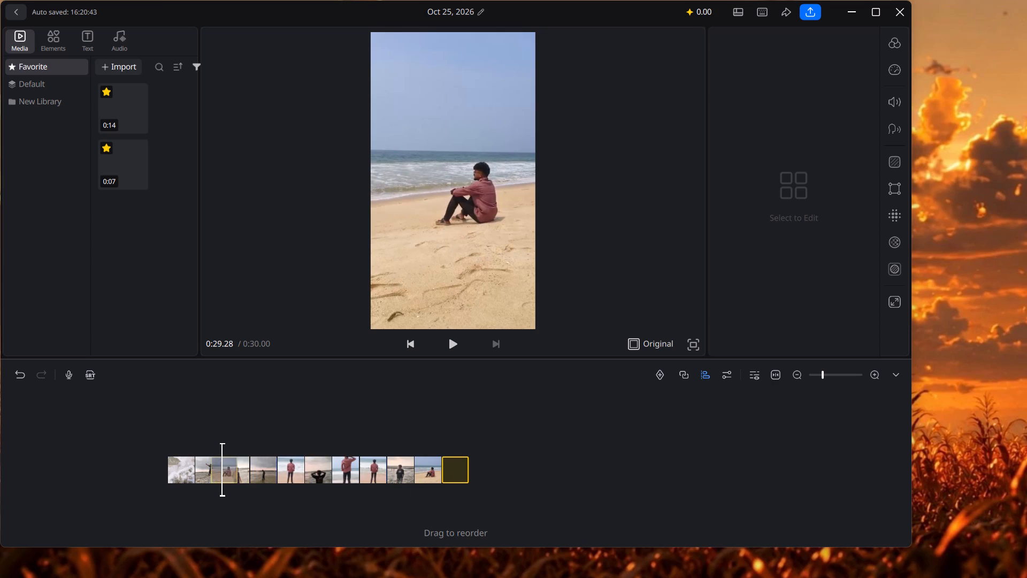
{"action": "left_click_drag", "start_coordinate": [118, 519], "coordinate": [105, 527]}
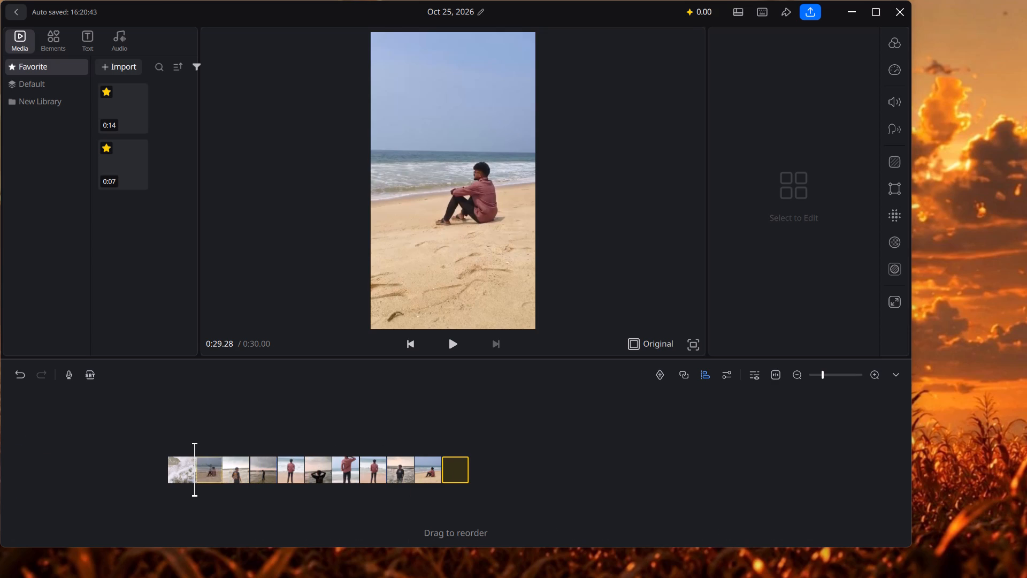
Play the opening from the start and trim the end of the second clip, the man sitting on the sand, so that it lasts 0.84 s.
{"action": "left_click_drag", "start_coordinate": [267, 424], "coordinate": [838, 416]}
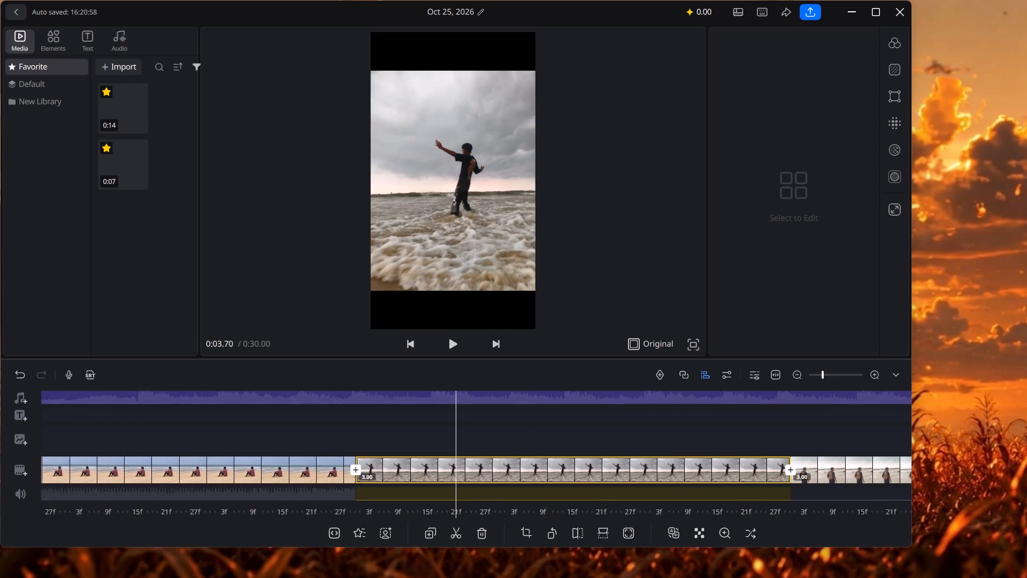
{"action": "left_click_drag", "start_coordinate": [821, 372], "coordinate": [787, 392]}
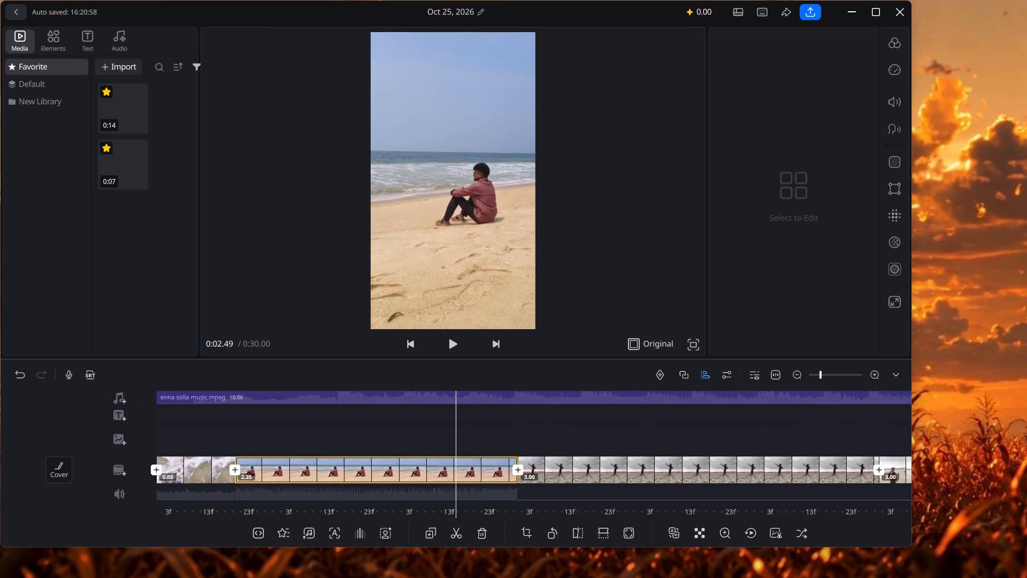
{"action": "left_click_drag", "start_coordinate": [787, 392], "coordinate": [774, 399]}
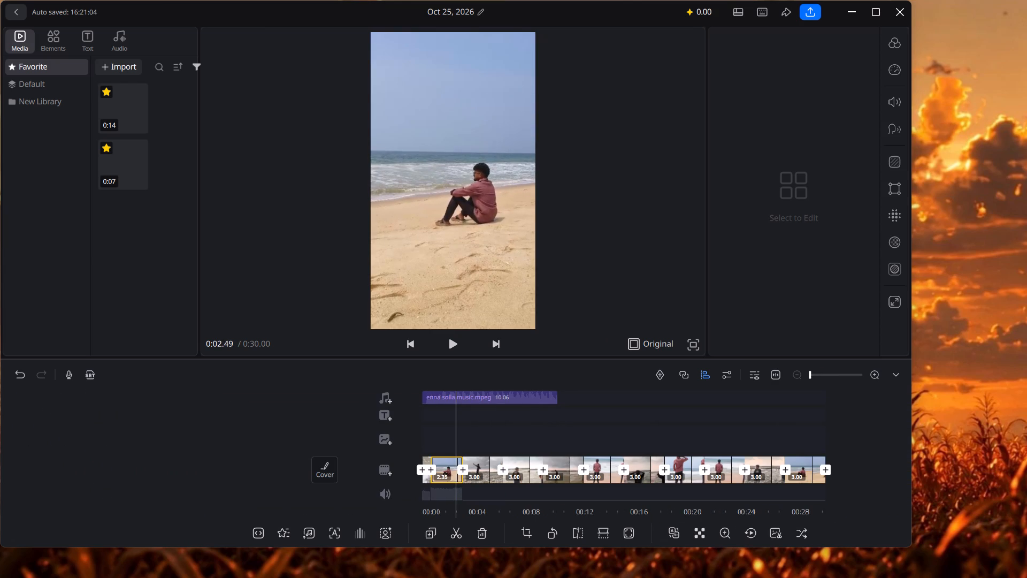
{"action": "left_click_drag", "start_coordinate": [476, 444], "coordinate": [582, 440]}
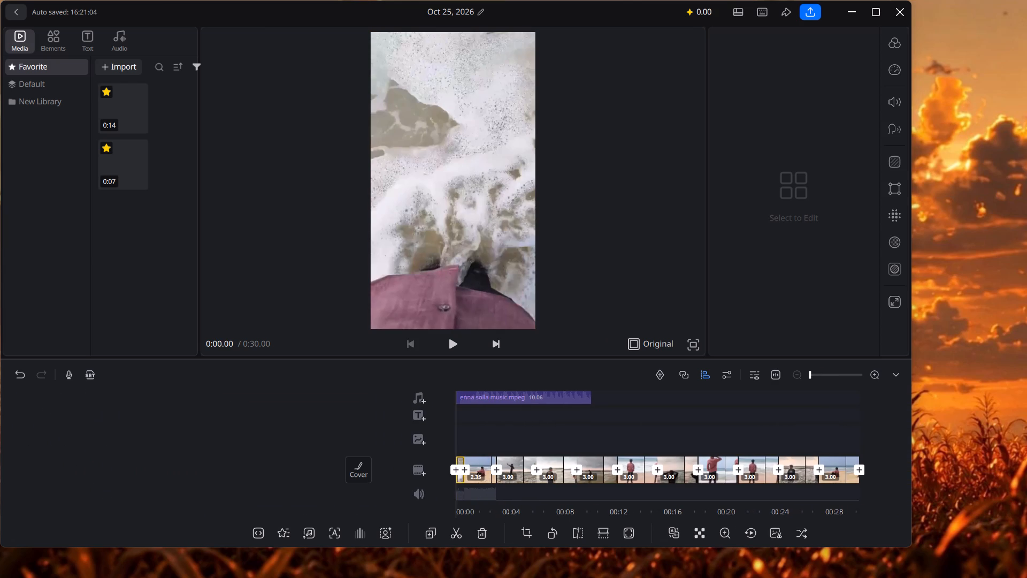
{"action": "scroll", "coordinate": [480, 459], "scroll_direction": "up", "scroll_amount": 1}
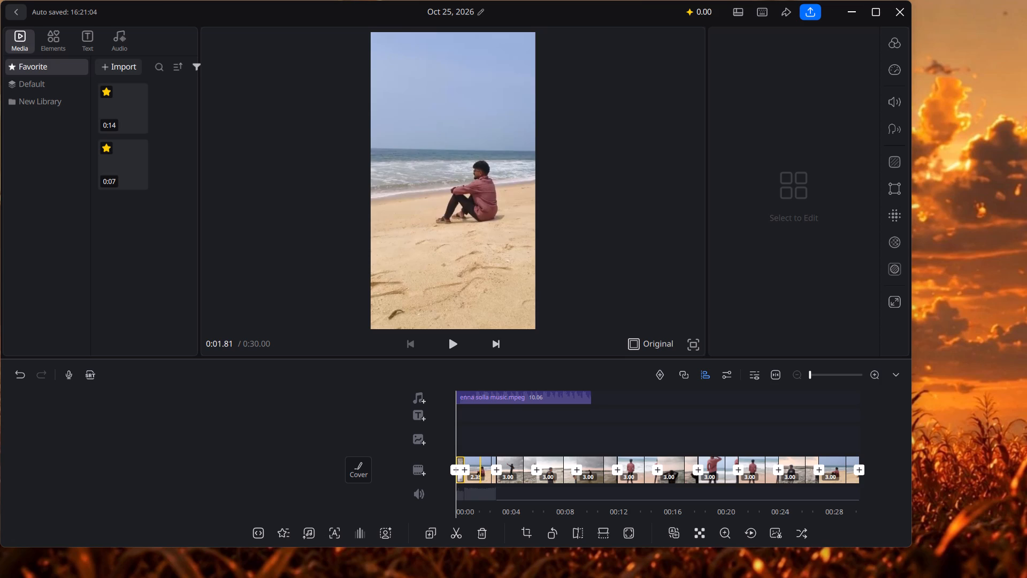
{"action": "left_click", "coordinate": [818, 375]}
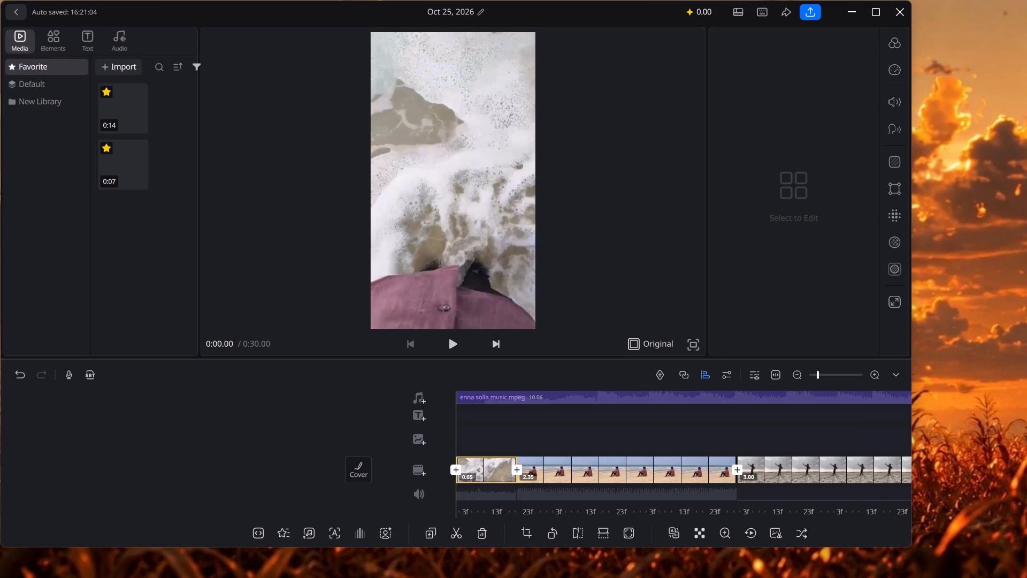
{"action": "left_click", "coordinate": [827, 374]}
{"action": "left_click", "coordinate": [836, 374]}
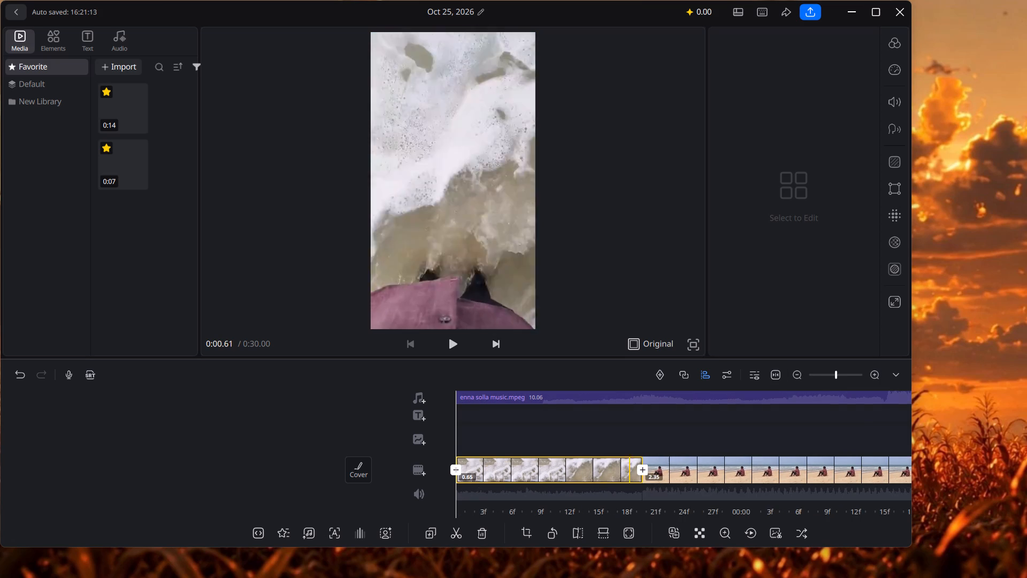
{"action": "left_click", "coordinate": [456, 349]}
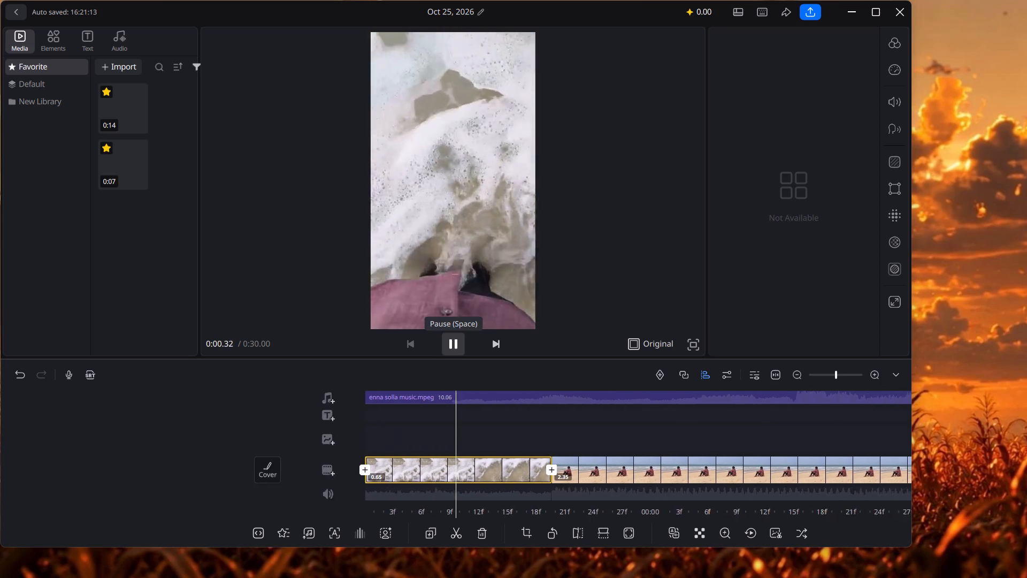
{"action": "left_click", "coordinate": [456, 349]}
{"action": "left_click", "coordinate": [456, 349]}
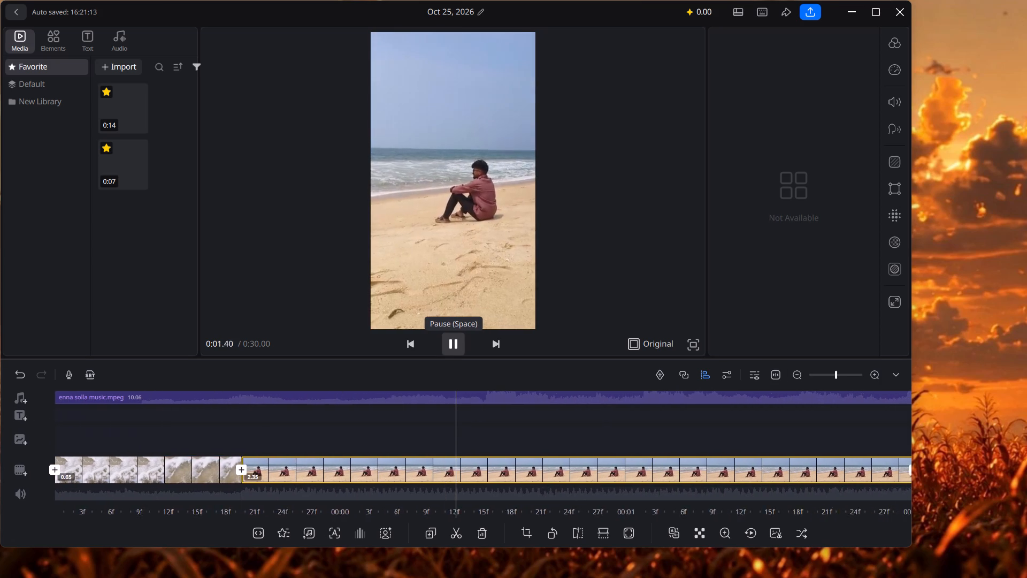
{"action": "left_click", "coordinate": [456, 349]}
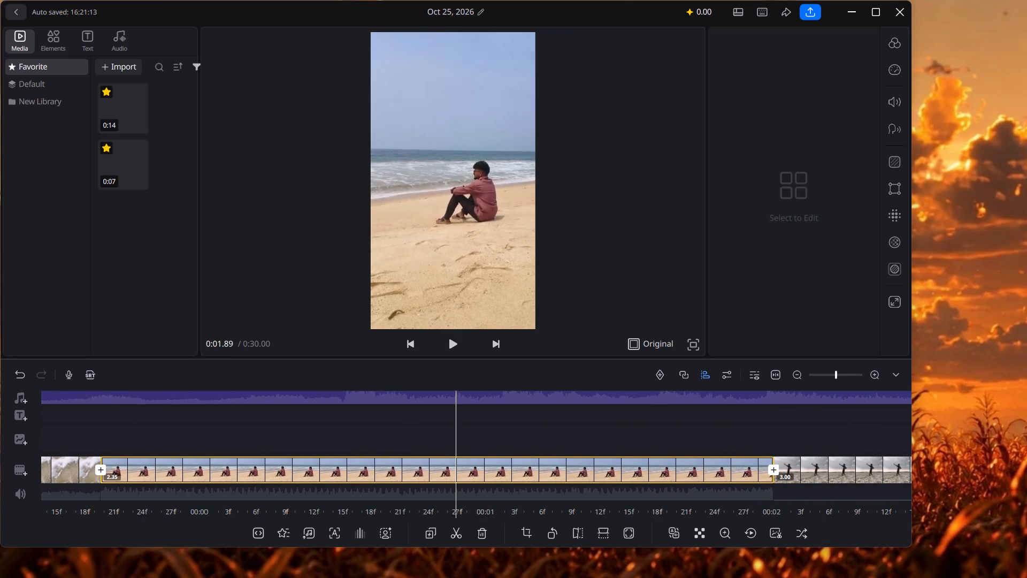
{"action": "left_click", "coordinate": [755, 474]}
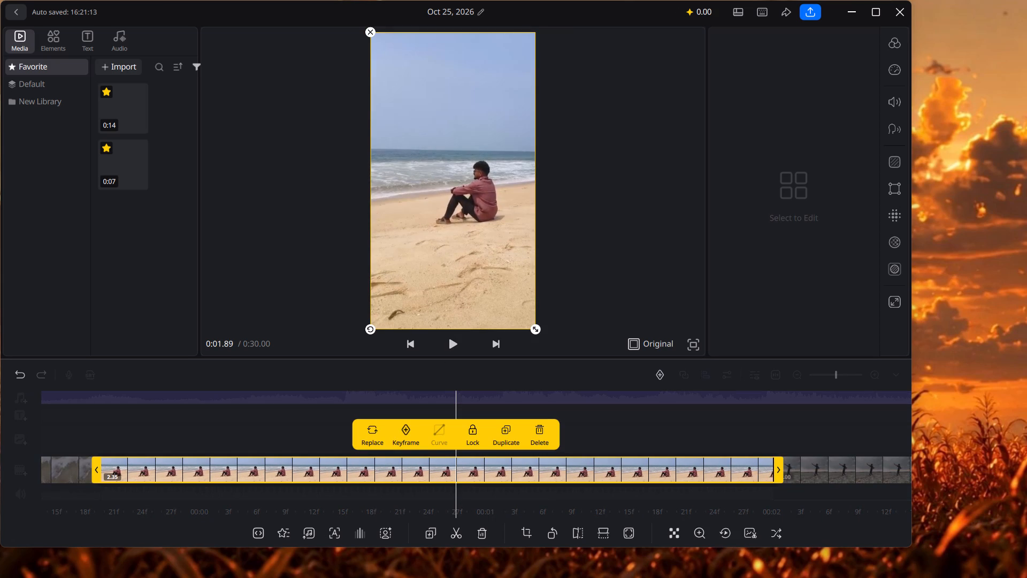
{"action": "left_click_drag", "start_coordinate": [776, 470], "coordinate": [327, 458]}
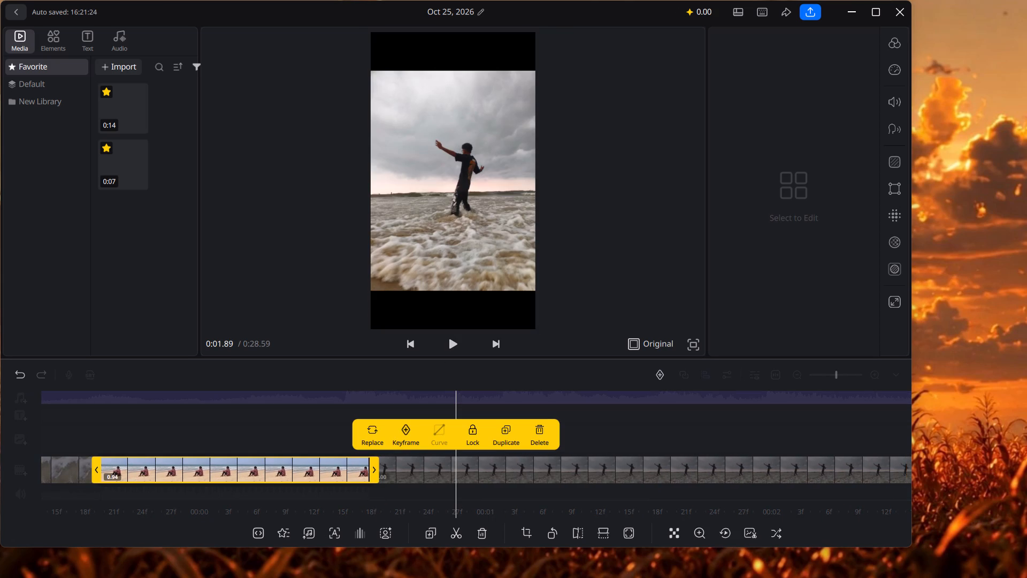
{"action": "left_click_drag", "start_coordinate": [327, 458], "coordinate": [343, 456]}
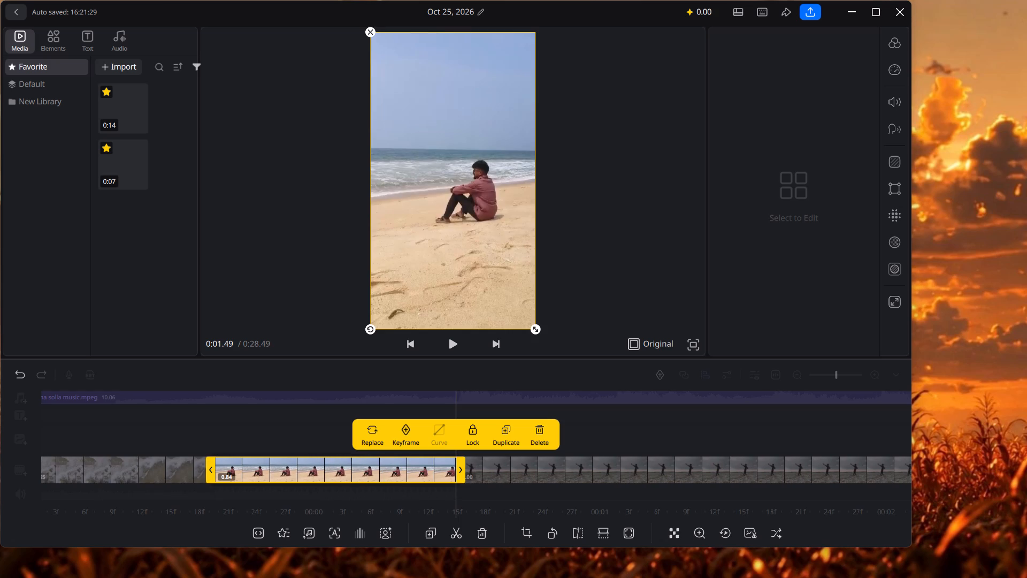
{"action": "left_click", "coordinate": [331, 418]}
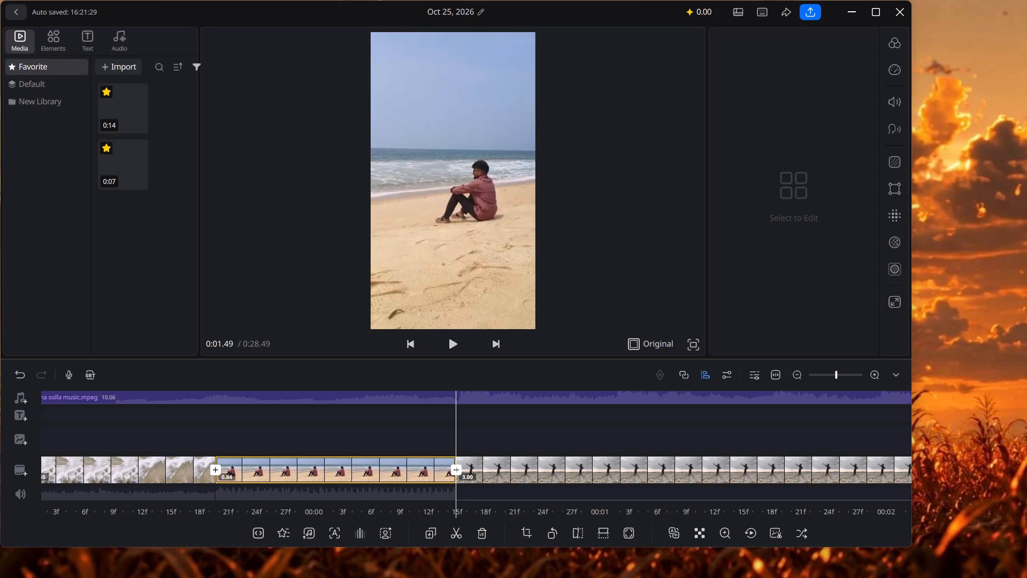
Add a Blur transition with a duration of 0.2 between the opening waves clip and the clip of the man sitting on the sand.
{"action": "left_click_drag", "start_coordinate": [349, 425], "coordinate": [1026, 370]}
{"action": "left_click", "coordinate": [462, 348]}
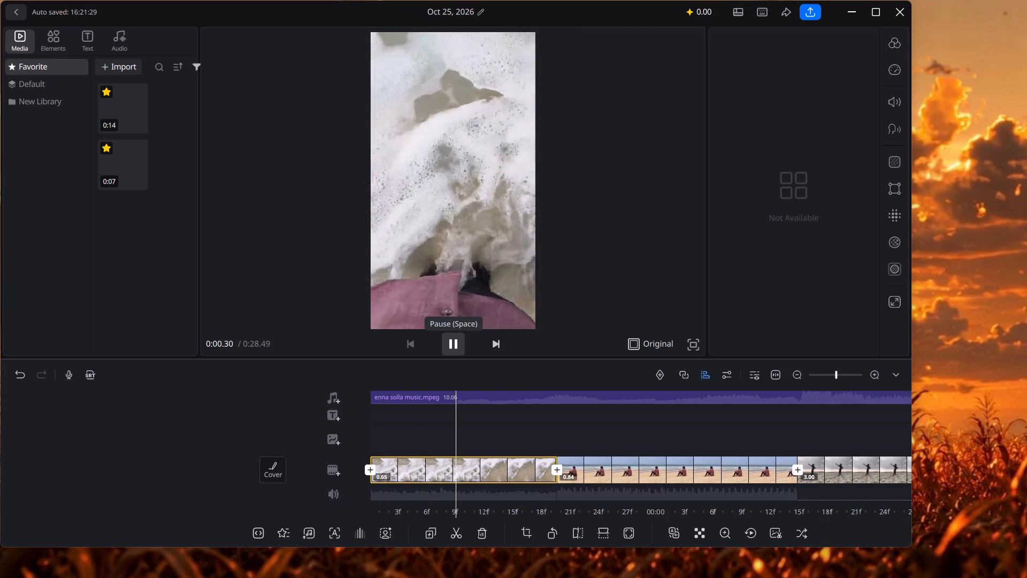
{"action": "left_click", "coordinate": [462, 348]}
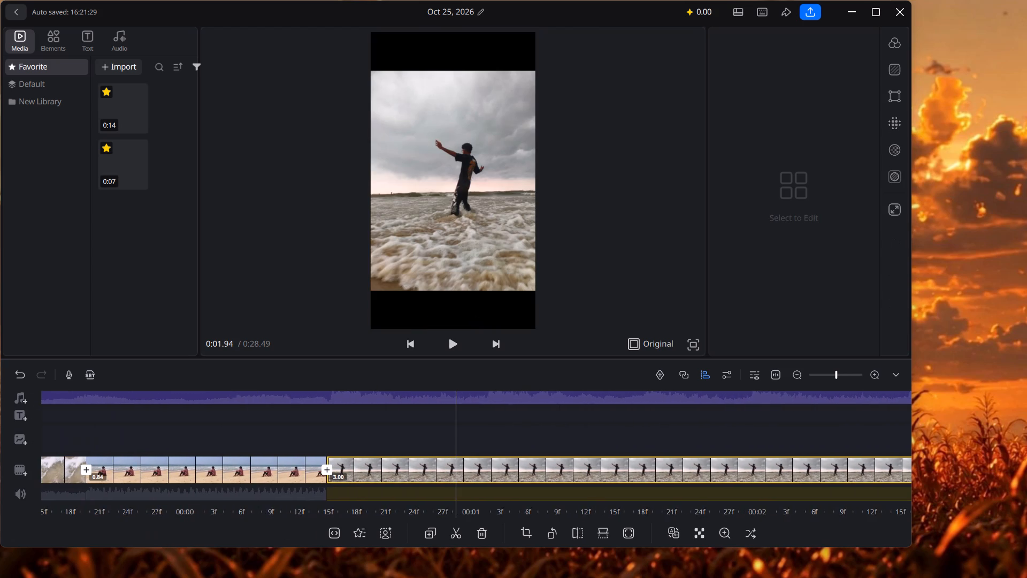
{"action": "left_click_drag", "start_coordinate": [294, 443], "coordinate": [555, 438]}
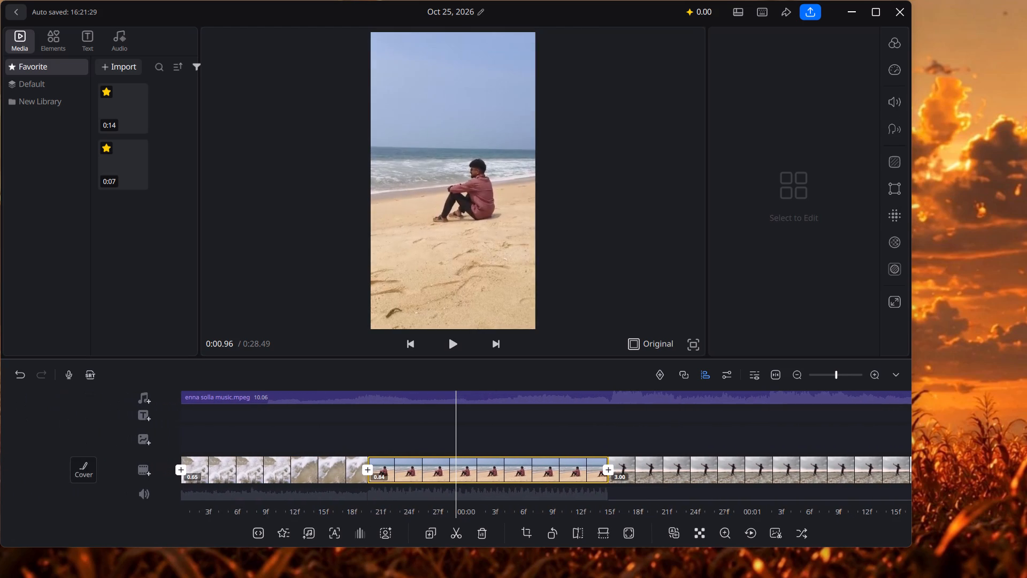
{"action": "left_click", "coordinate": [368, 466]}
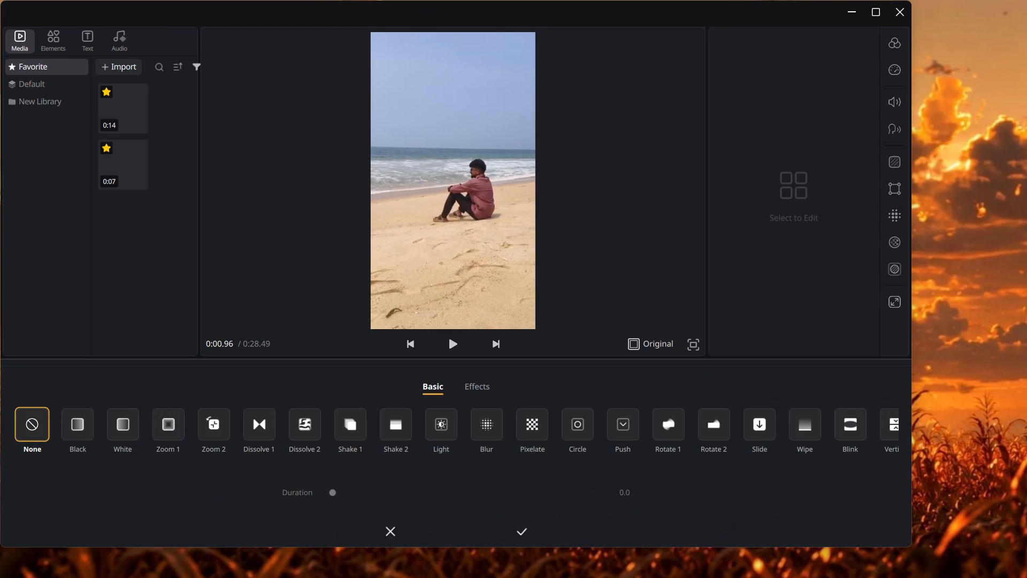
{"action": "left_click", "coordinate": [488, 420]}
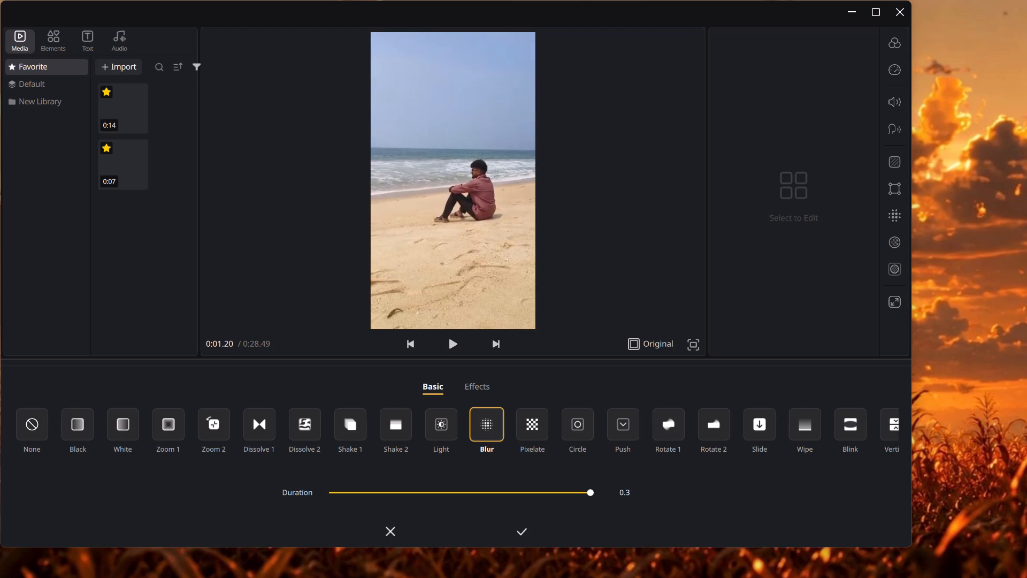
{"action": "left_click", "coordinate": [449, 491]}
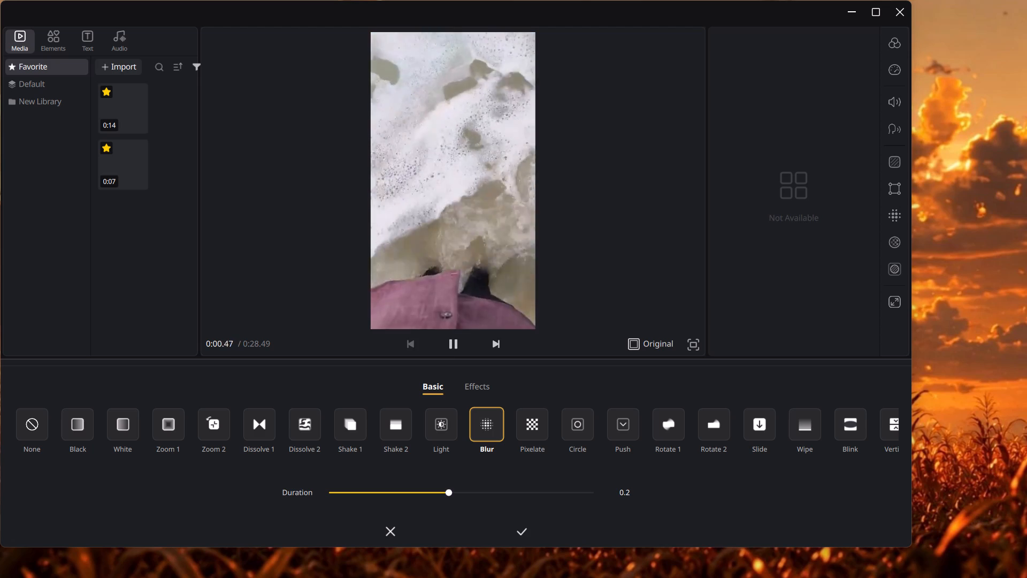
{"action": "left_click", "coordinate": [516, 527]}
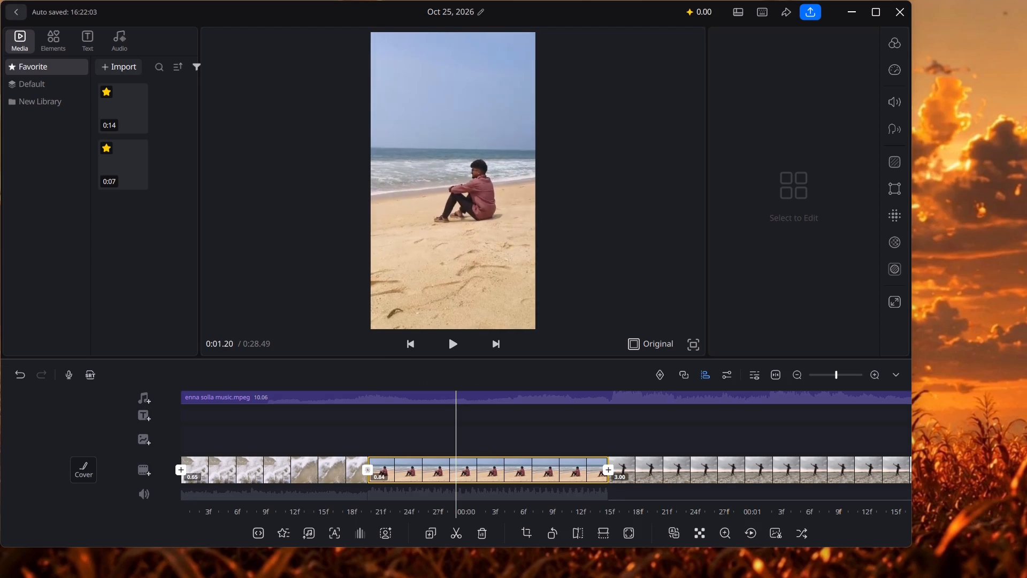
Replay the opening and trim the end of the third clip, the man with outstretched arms in the water, so that it lasts 0.64 s.
{"action": "left_click_drag", "start_coordinate": [512, 446], "coordinate": [972, 420]}
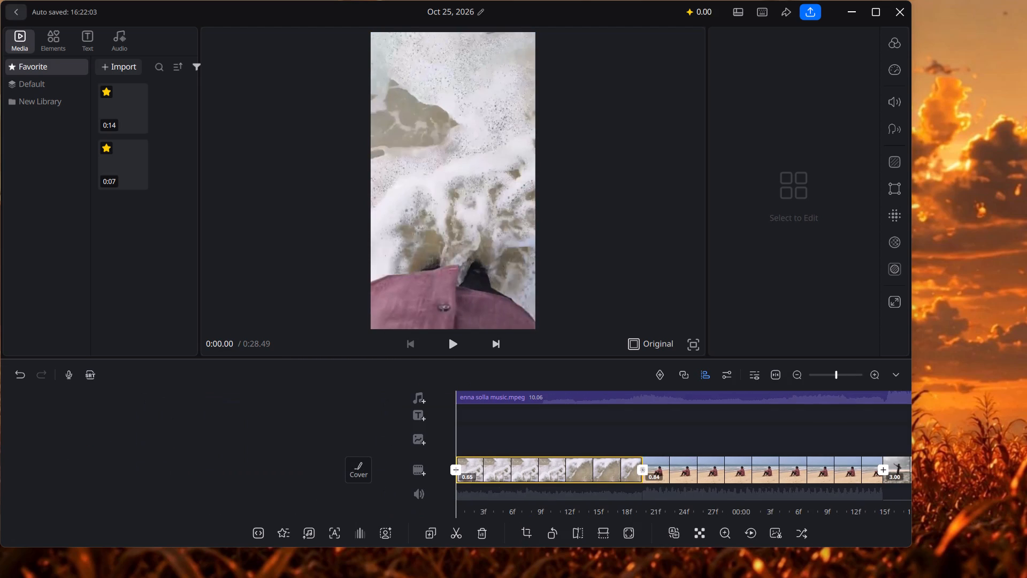
{"action": "left_click", "coordinate": [455, 353]}
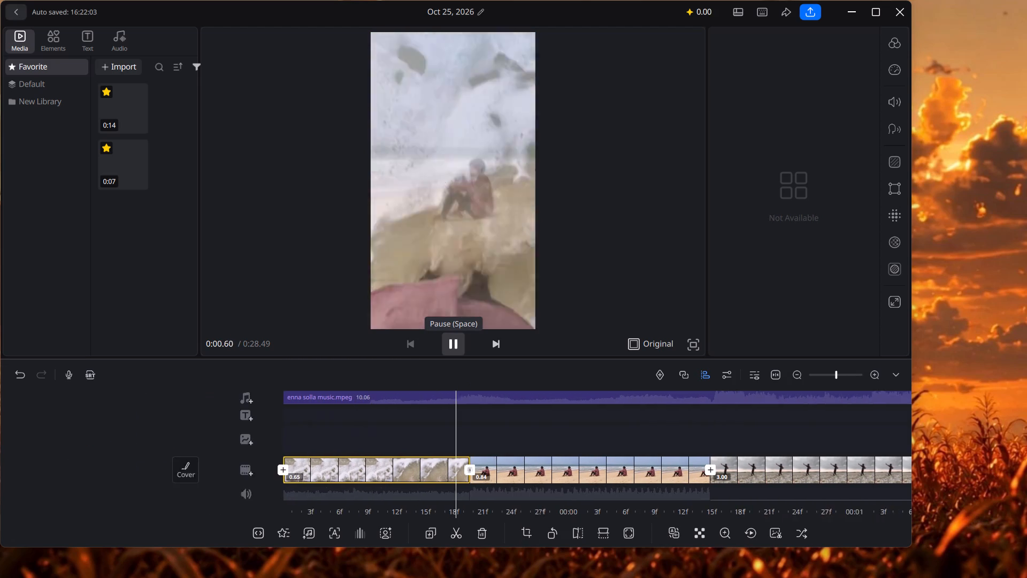
{"action": "left_click", "coordinate": [455, 353]}
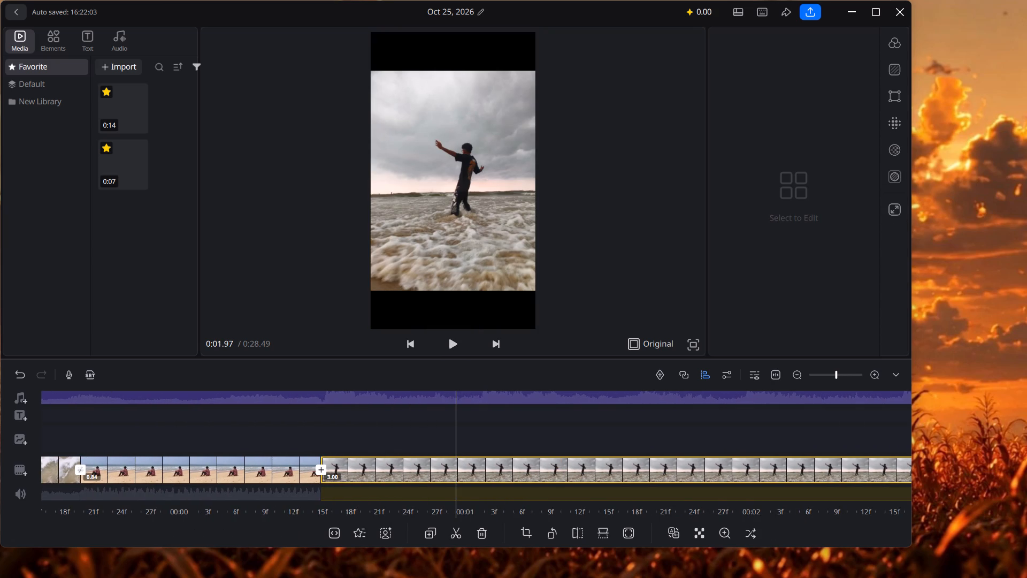
{"action": "left_click", "coordinate": [773, 468]}
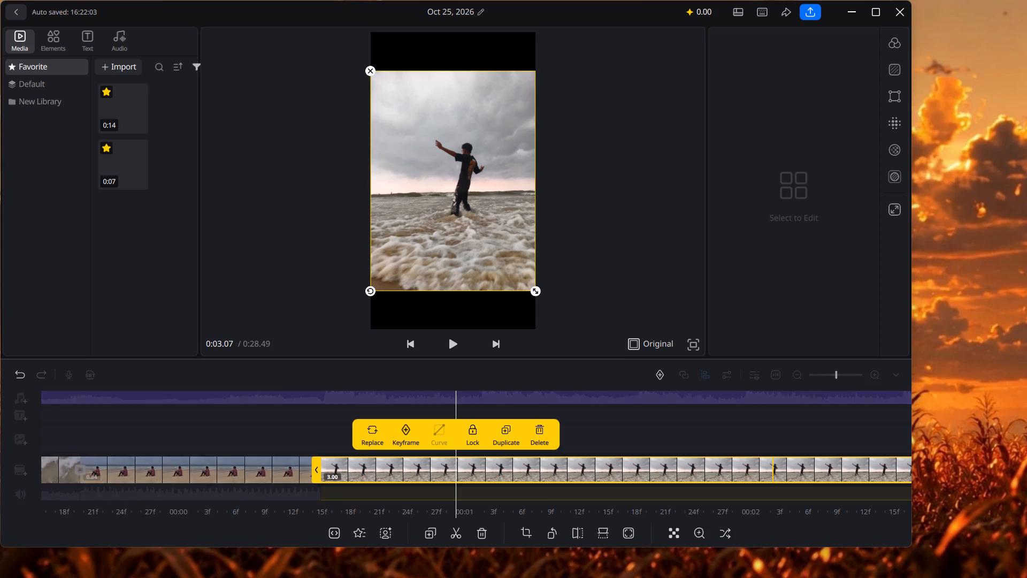
{"action": "left_click_drag", "start_coordinate": [809, 437], "coordinate": [737, 440]}
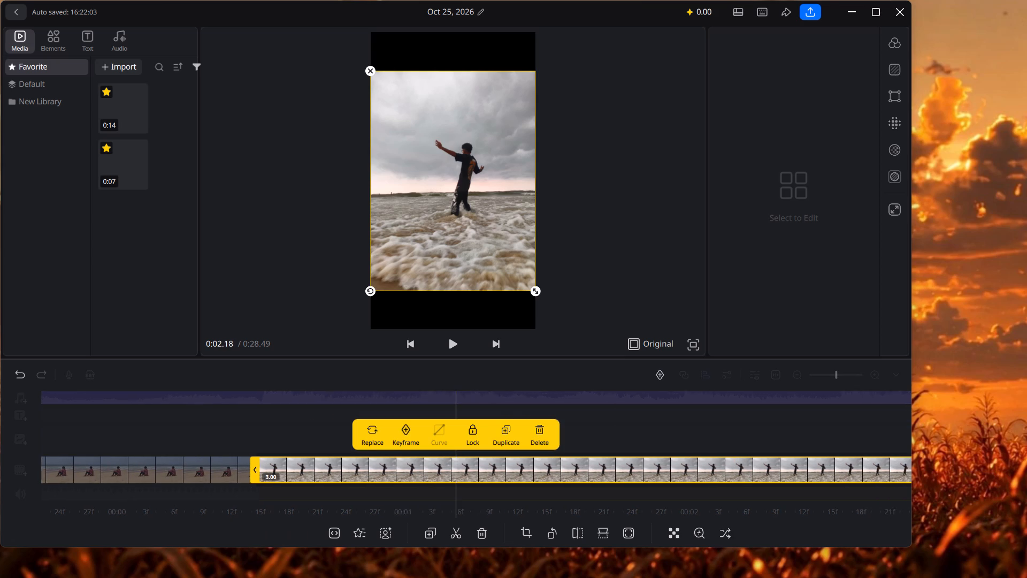
{"action": "left_click_drag", "start_coordinate": [737, 440], "coordinate": [518, 456]}
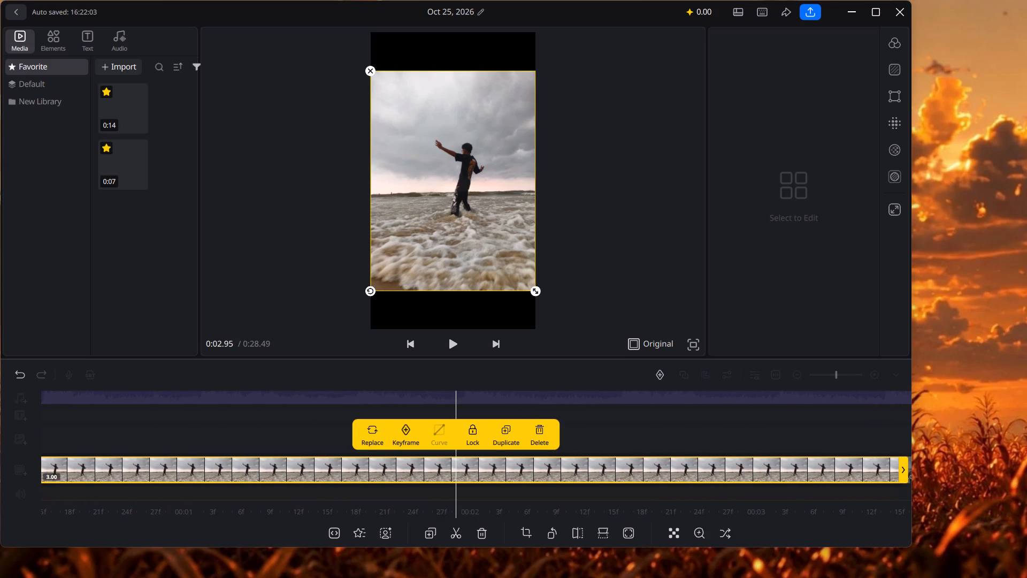
{"action": "left_click_drag", "start_coordinate": [518, 456], "coordinate": [499, 459]}
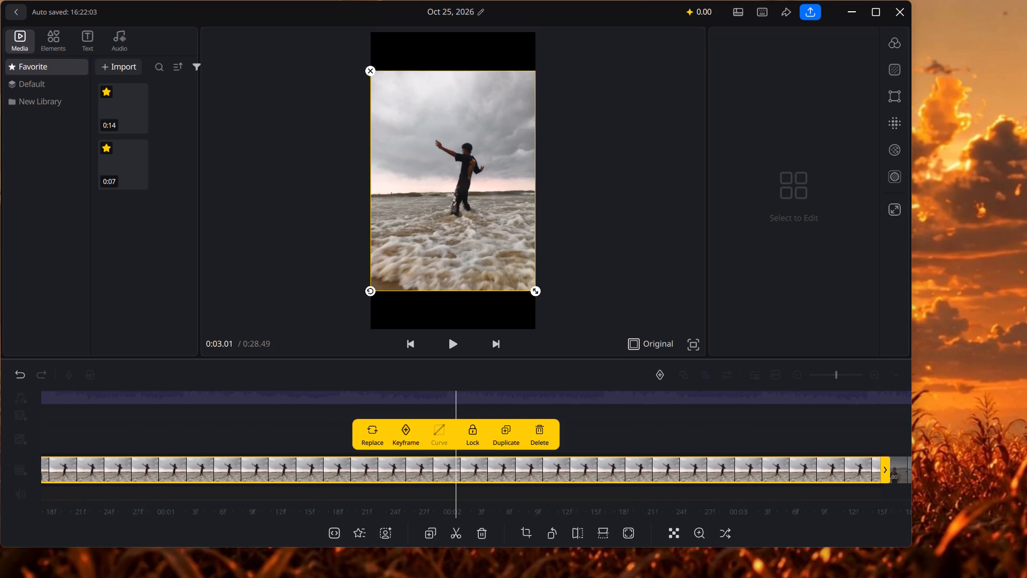
{"action": "left_click_drag", "start_coordinate": [886, 469], "coordinate": [257, 489]}
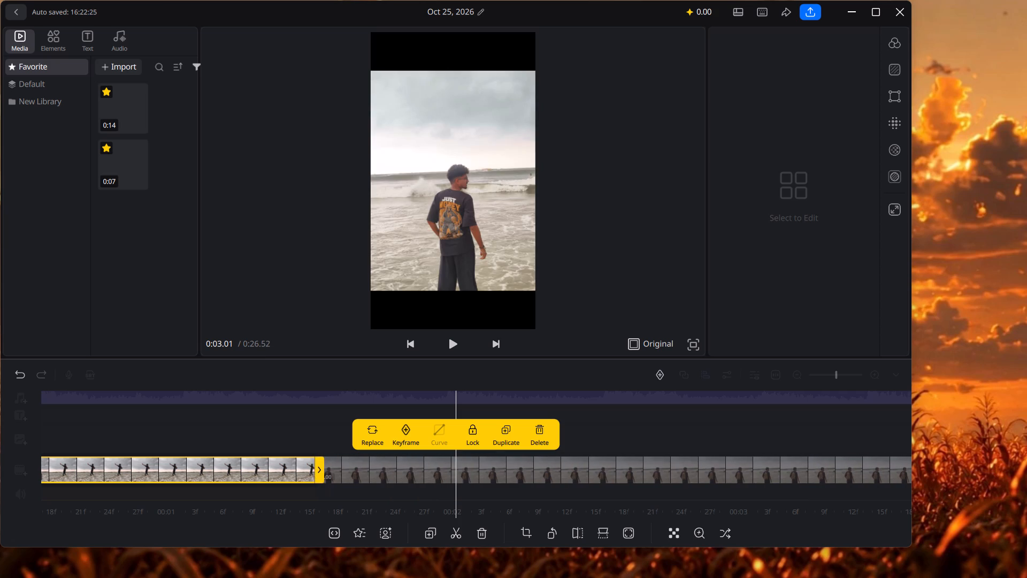
{"action": "left_click_drag", "start_coordinate": [257, 489], "coordinate": [211, 491]}
{"action": "left_click_drag", "start_coordinate": [224, 432], "coordinate": [364, 432]}
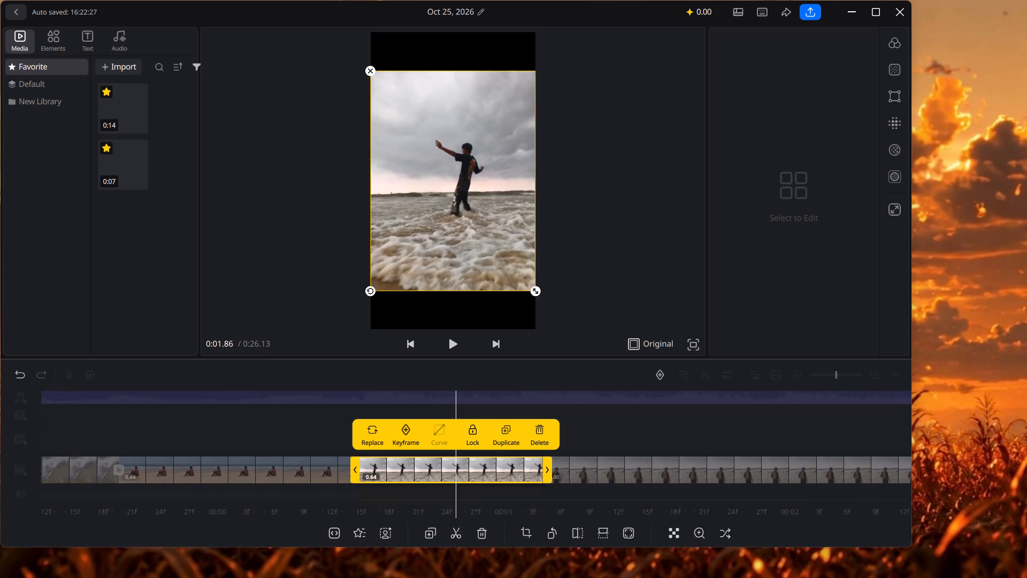
Trim the end of the third clip, the man with outstretched arms in the water, to 0.20 s and play the cut.
{"action": "left_click_drag", "start_coordinate": [364, 432], "coordinate": [535, 429]}
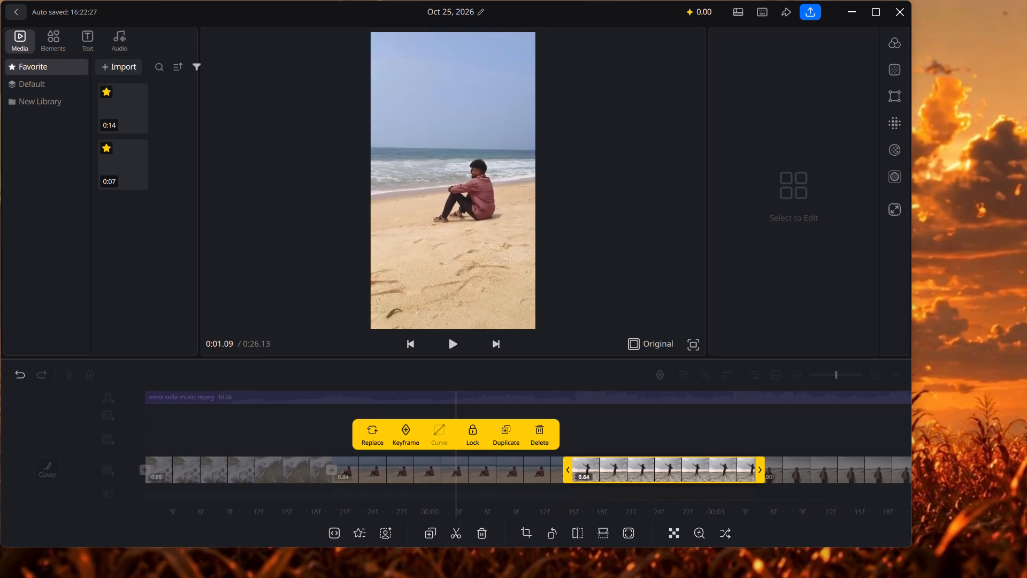
{"action": "left_click_drag", "start_coordinate": [683, 414], "coordinate": [540, 421]}
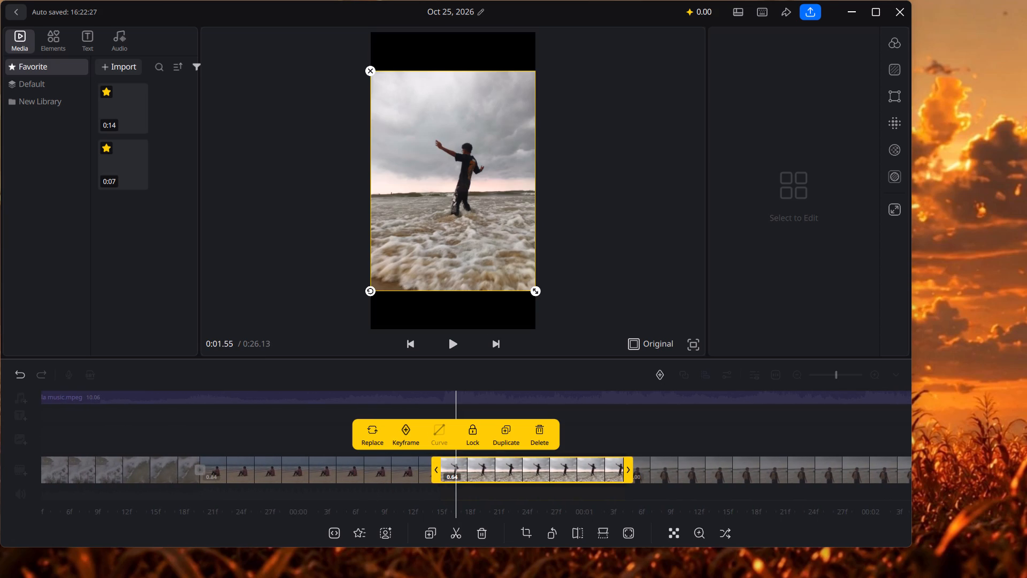
{"action": "left_click_drag", "start_coordinate": [628, 471], "coordinate": [513, 478]}
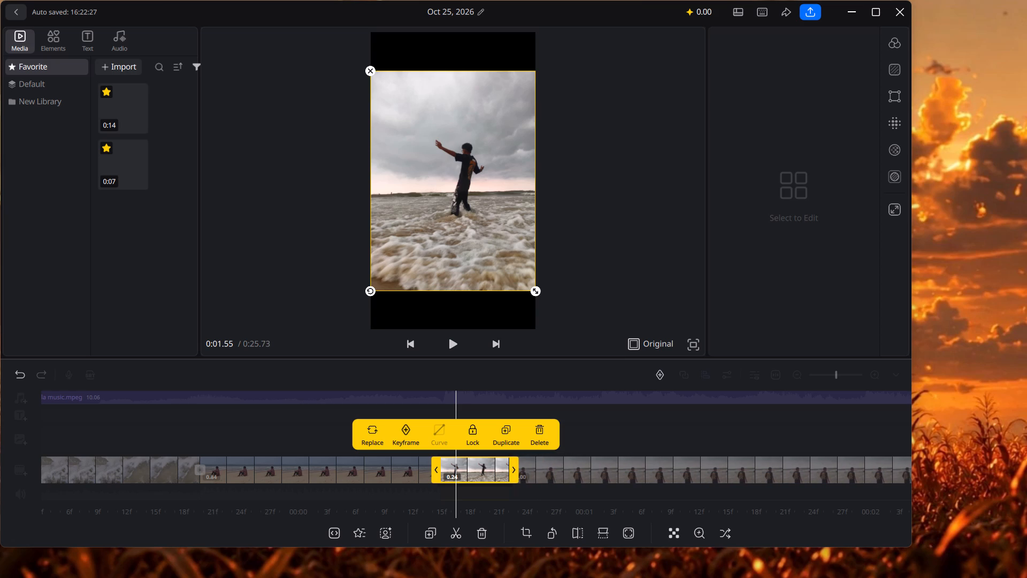
{"action": "left_click_drag", "start_coordinate": [513, 478], "coordinate": [504, 478]}
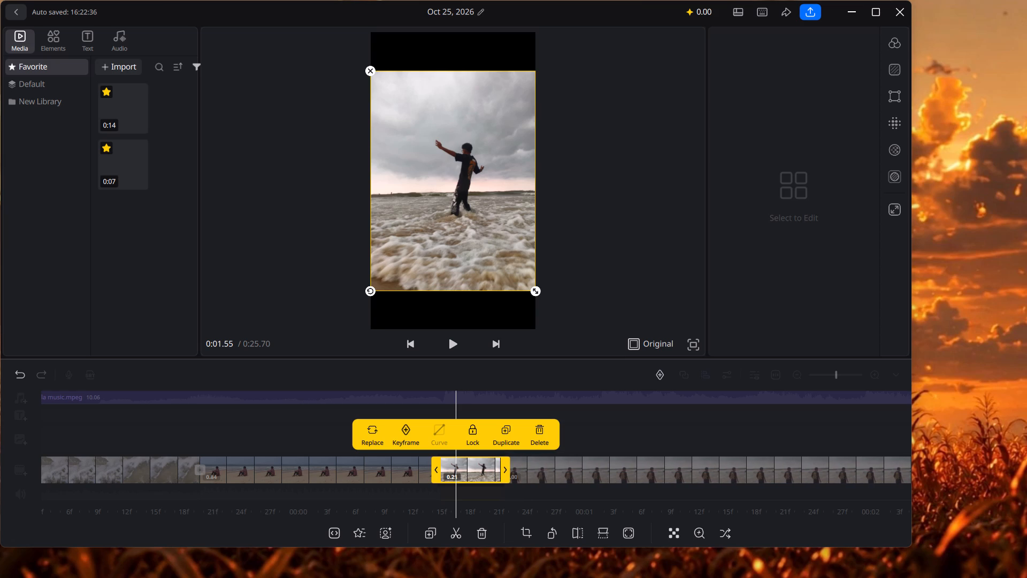
{"action": "left_click_drag", "start_coordinate": [504, 478], "coordinate": [501, 478]}
{"action": "left_click_drag", "start_coordinate": [610, 426], "coordinate": [744, 423]}
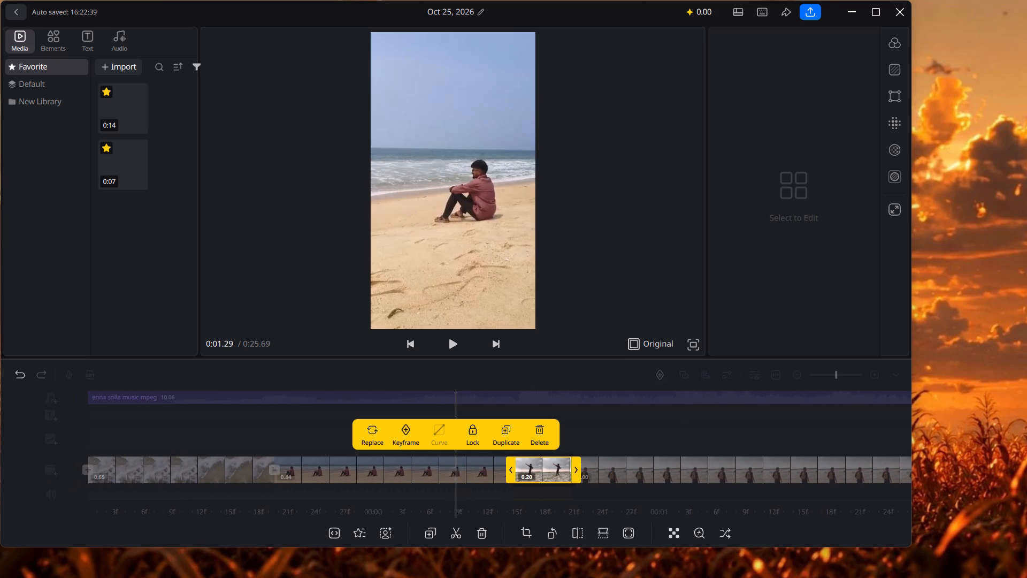
{"action": "left_click_drag", "start_coordinate": [744, 423], "coordinate": [748, 422]}
{"action": "left_click", "coordinate": [448, 353]}
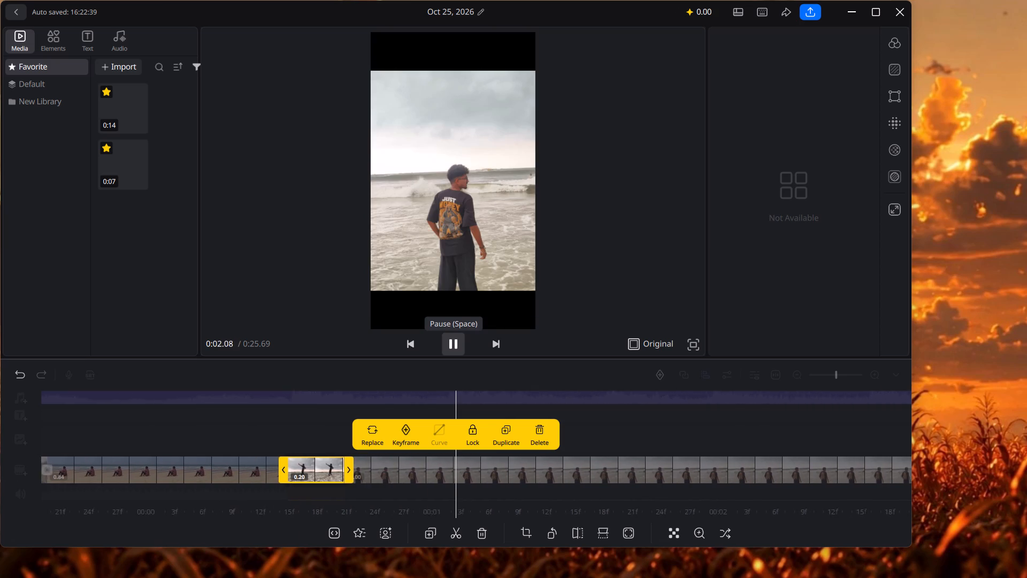
{"action": "left_click", "coordinate": [448, 352]}
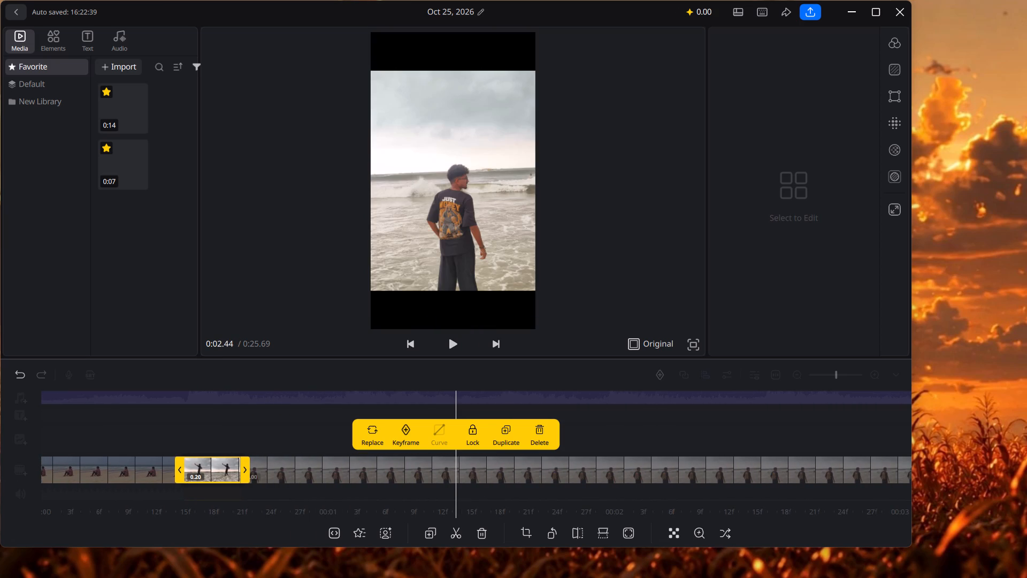
{"action": "left_click_drag", "start_coordinate": [275, 435], "coordinate": [543, 438]}
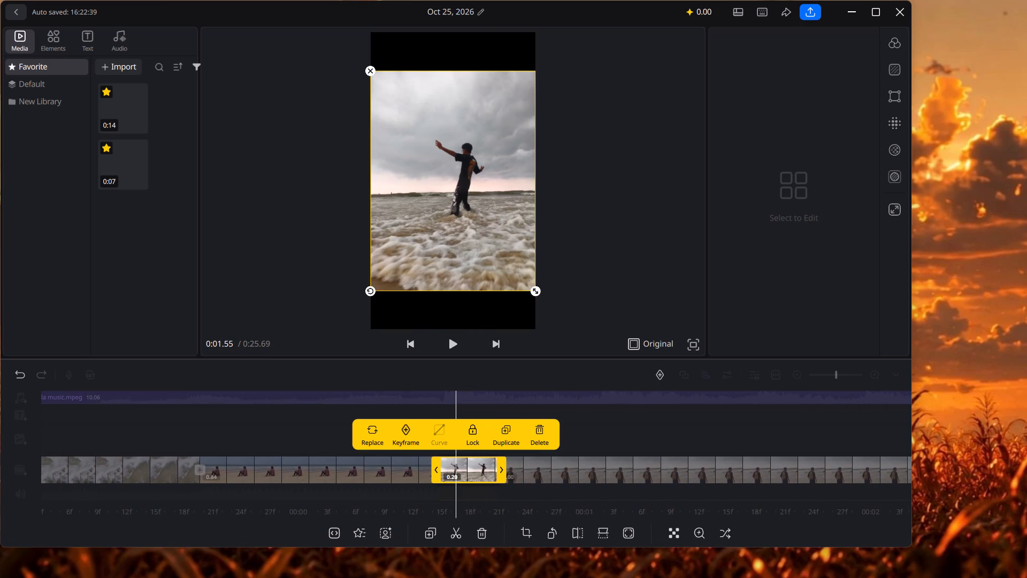
{"action": "left_click", "coordinate": [711, 427]}
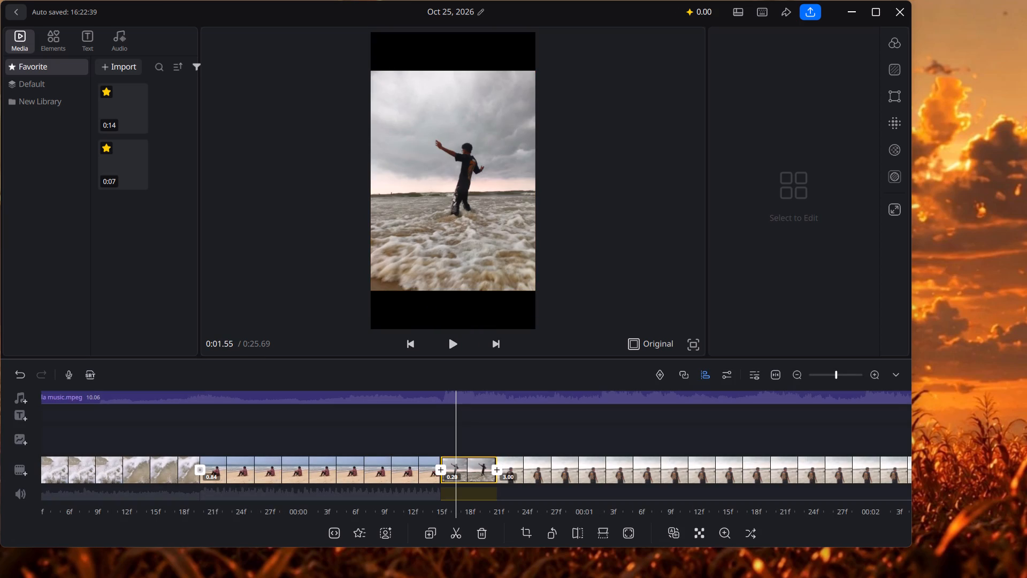
Trim the beginning and end of the last clip, the man sitting on the sand, so that it lasts 0.20 s.
{"action": "left_click_drag", "start_coordinate": [711, 427], "coordinate": [321, 433]}
{"action": "left_click_drag", "start_coordinate": [749, 421], "coordinate": [224, 421]}
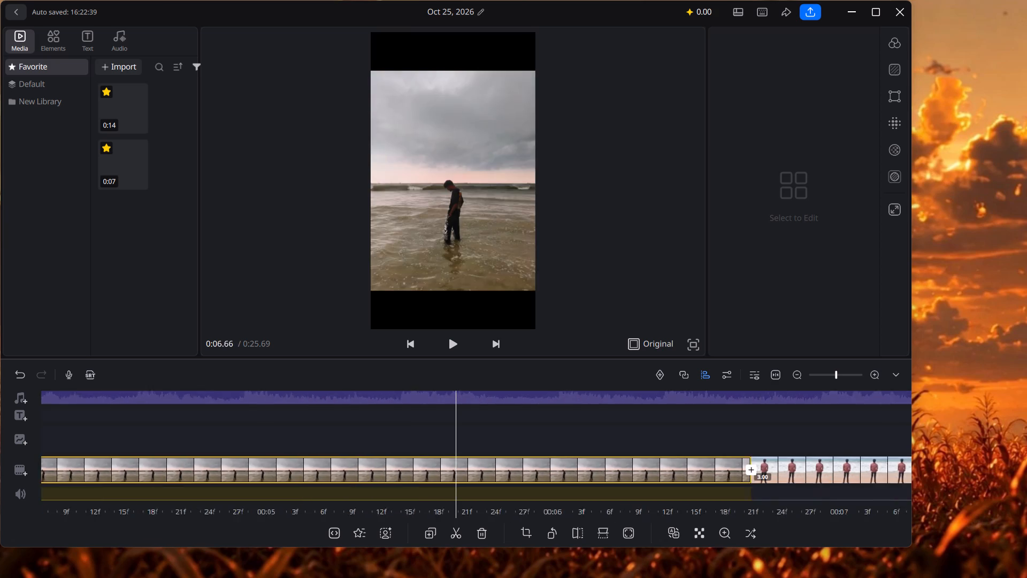
{"action": "left_click_drag", "start_coordinate": [616, 415], "coordinate": [63, 446]}
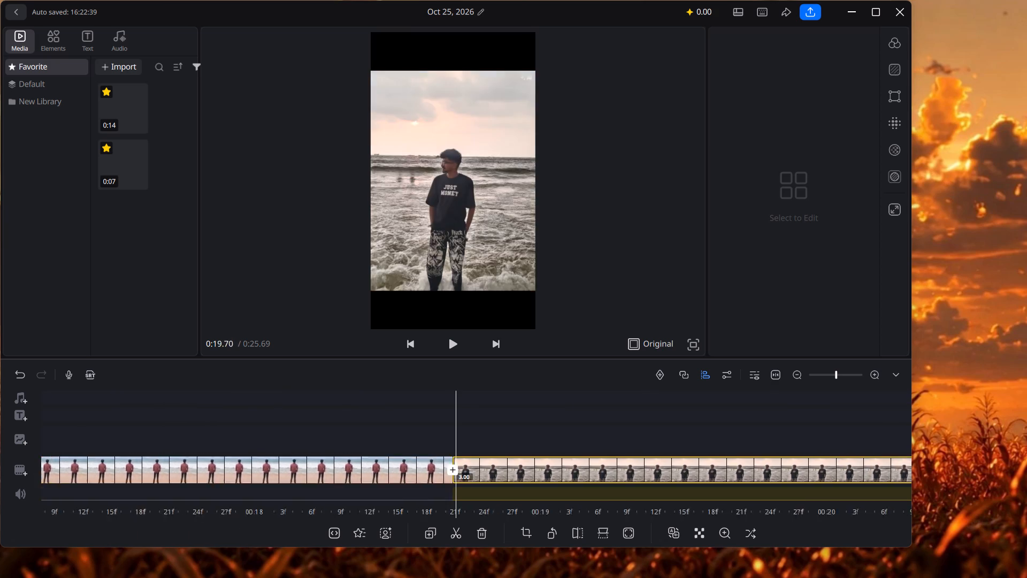
{"action": "left_click_drag", "start_coordinate": [570, 424], "coordinate": [0, 443]}
{"action": "left_click_drag", "start_coordinate": [178, 428], "coordinate": [254, 428]}
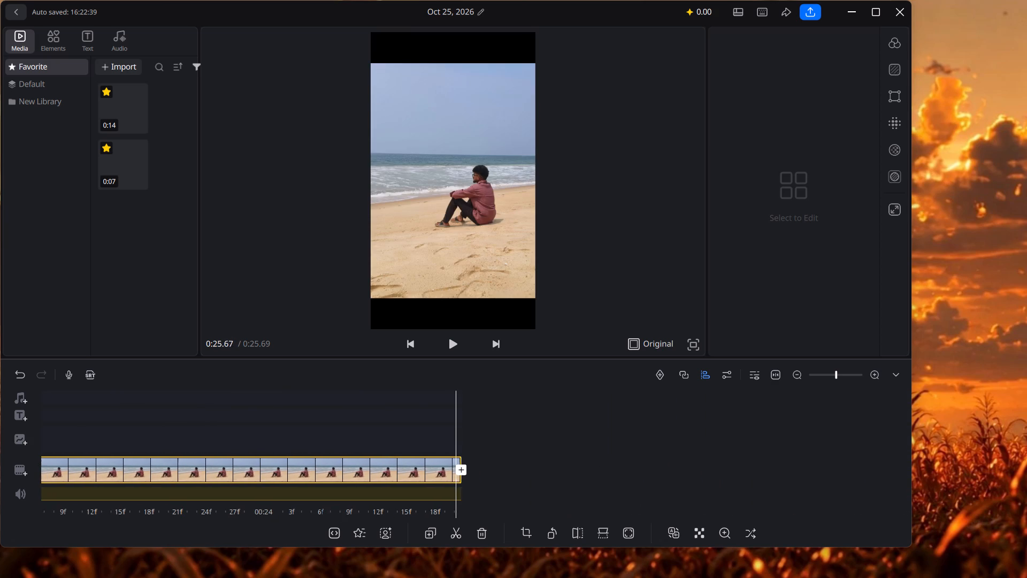
{"action": "left_click_drag", "start_coordinate": [254, 428], "coordinate": [624, 423]}
{"action": "left_click", "coordinate": [588, 468]}
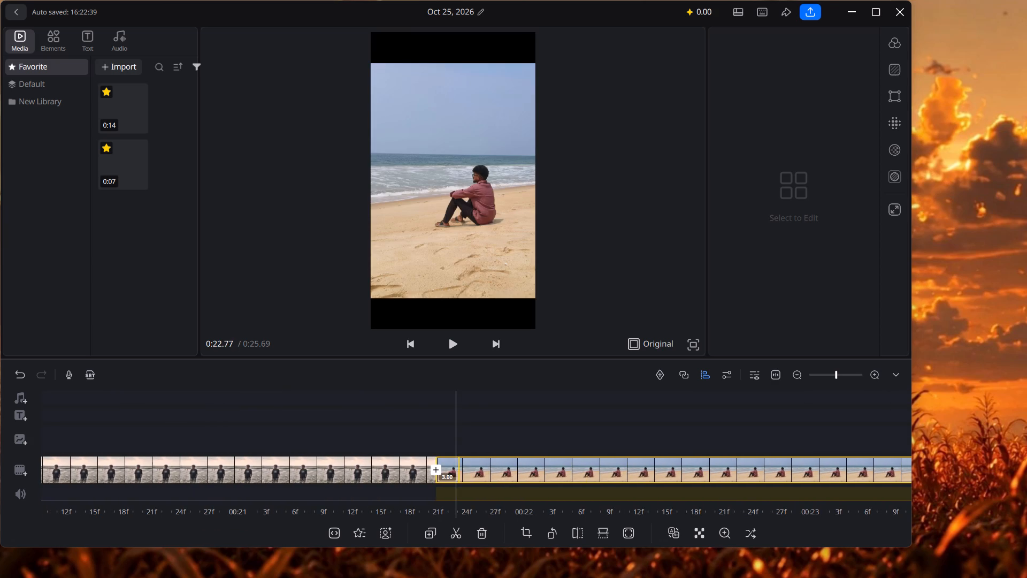
{"action": "left_click", "coordinate": [493, 466]}
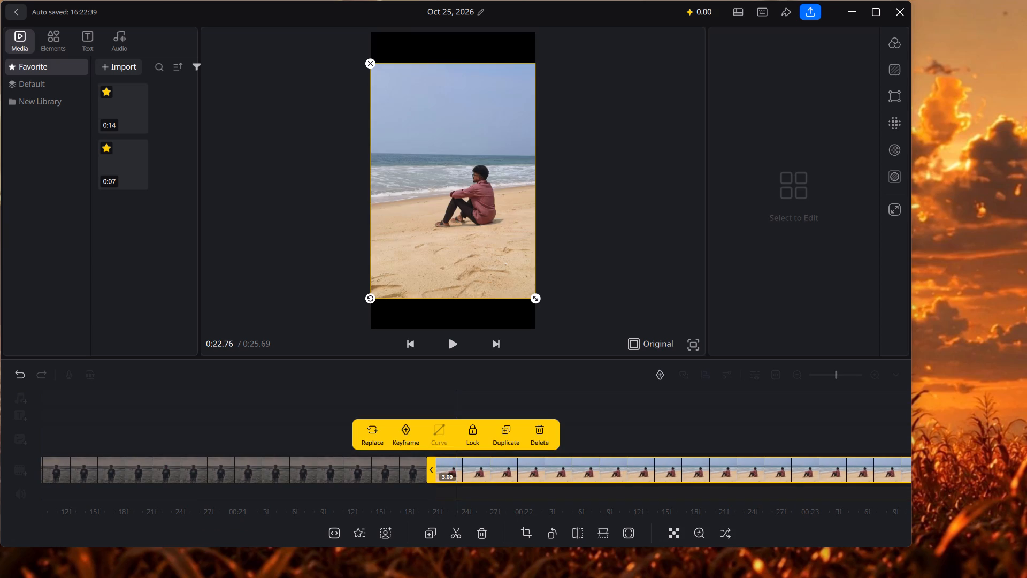
{"action": "left_click_drag", "start_coordinate": [428, 475], "coordinate": [679, 463]}
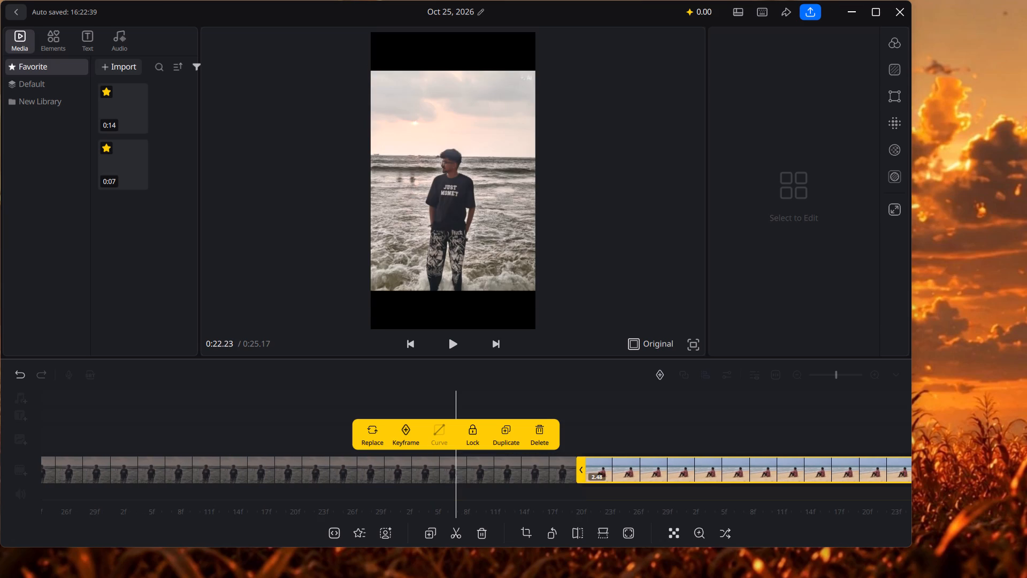
{"action": "left_click_drag", "start_coordinate": [679, 463], "coordinate": [852, 451]}
{"action": "left_click_drag", "start_coordinate": [801, 424], "coordinate": [574, 452]}
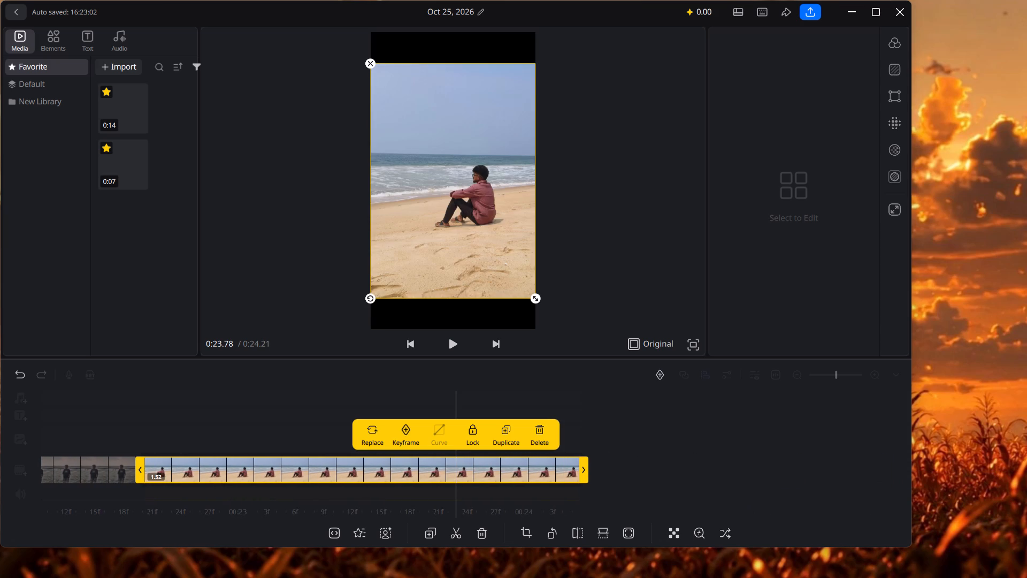
{"action": "left_click_drag", "start_coordinate": [583, 469], "coordinate": [183, 479]}
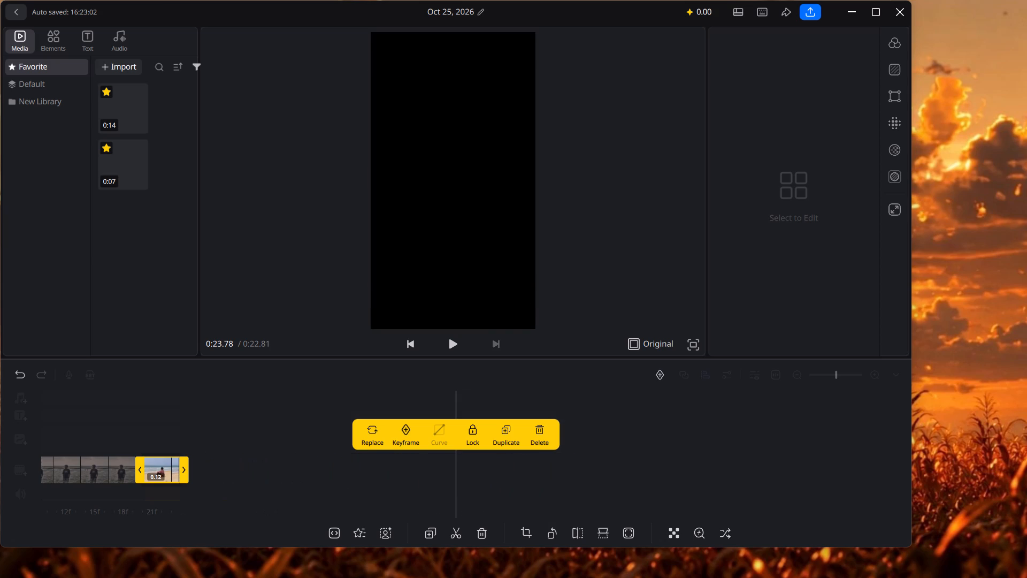
{"action": "left_click_drag", "start_coordinate": [183, 479], "coordinate": [206, 477]}
Move the trimmed last clip, the man sitting on the sand, to fourth position, directly after the man with outstretched arms.
{"action": "left_click_drag", "start_coordinate": [216, 417], "coordinate": [813, 418]}
{"action": "left_click_drag", "start_coordinate": [868, 415], "coordinate": [754, 431]}
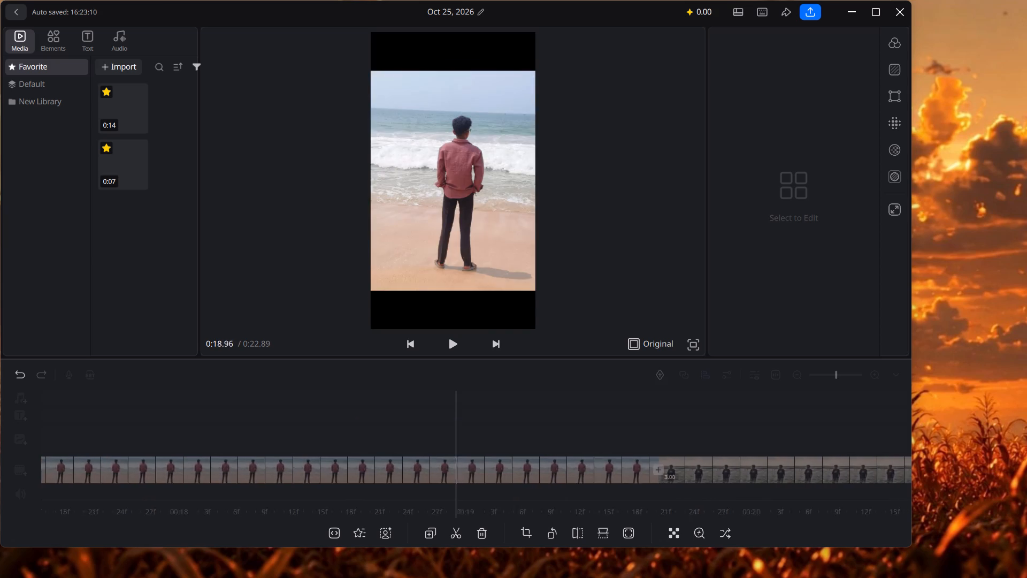
{"action": "left_click_drag", "start_coordinate": [754, 431], "coordinate": [427, 459]}
{"action": "left_click_drag", "start_coordinate": [242, 438], "coordinate": [287, 438]}
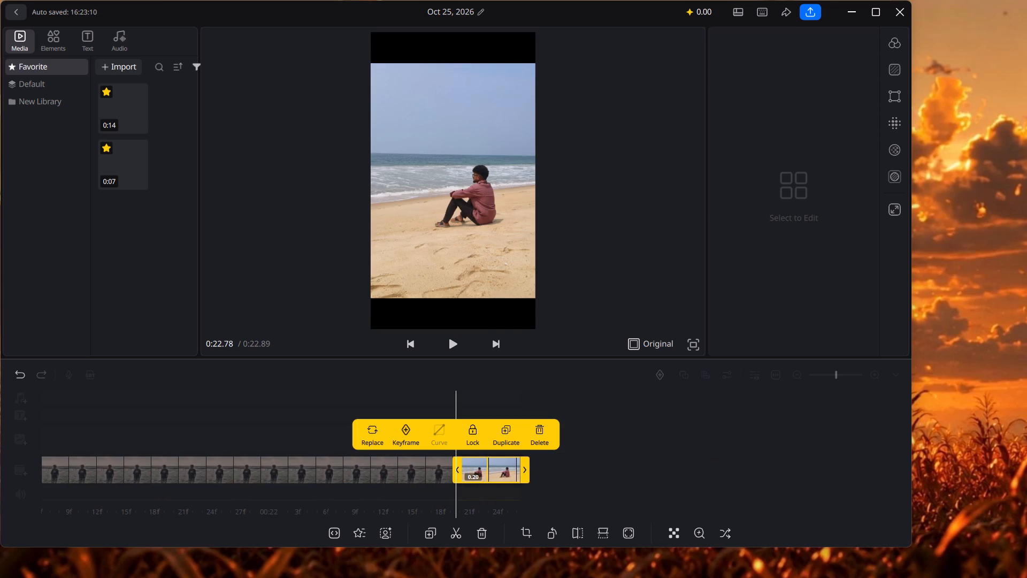
{"action": "left_click_drag", "start_coordinate": [496, 471], "coordinate": [407, 467]}
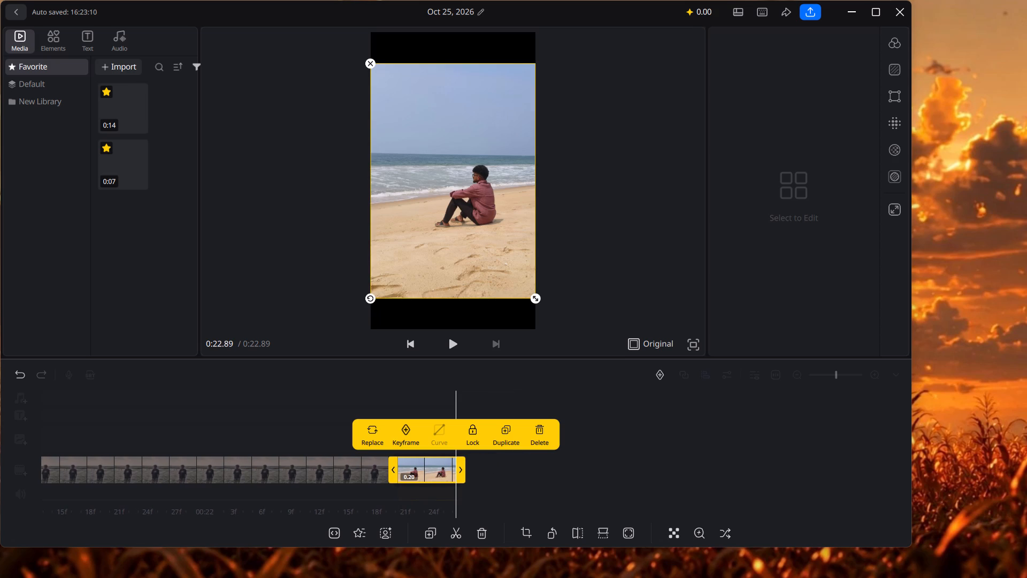
{"action": "left_click", "coordinate": [557, 466]}
{"action": "left_click_drag", "start_coordinate": [421, 468], "coordinate": [422, 468]}
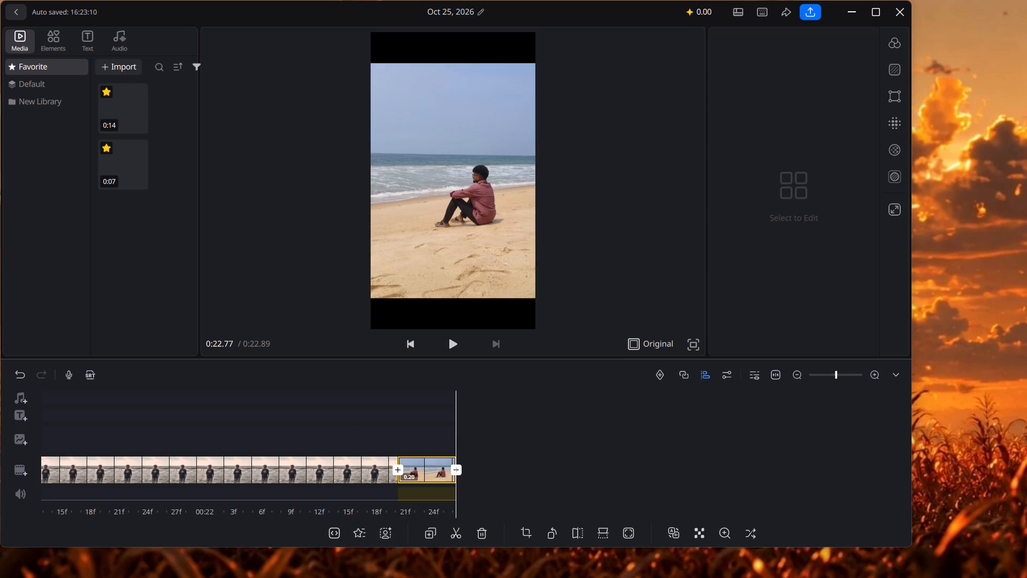
{"action": "left_click_drag", "start_coordinate": [422, 468], "coordinate": [350, 461]}
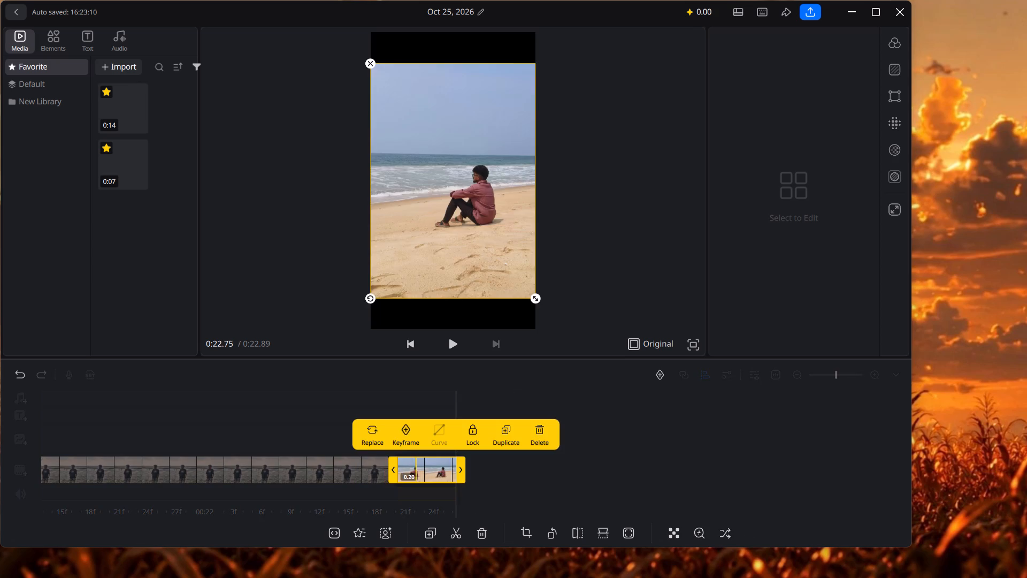
{"action": "left_click", "coordinate": [423, 470]}
{"action": "left_click", "coordinate": [639, 473]}
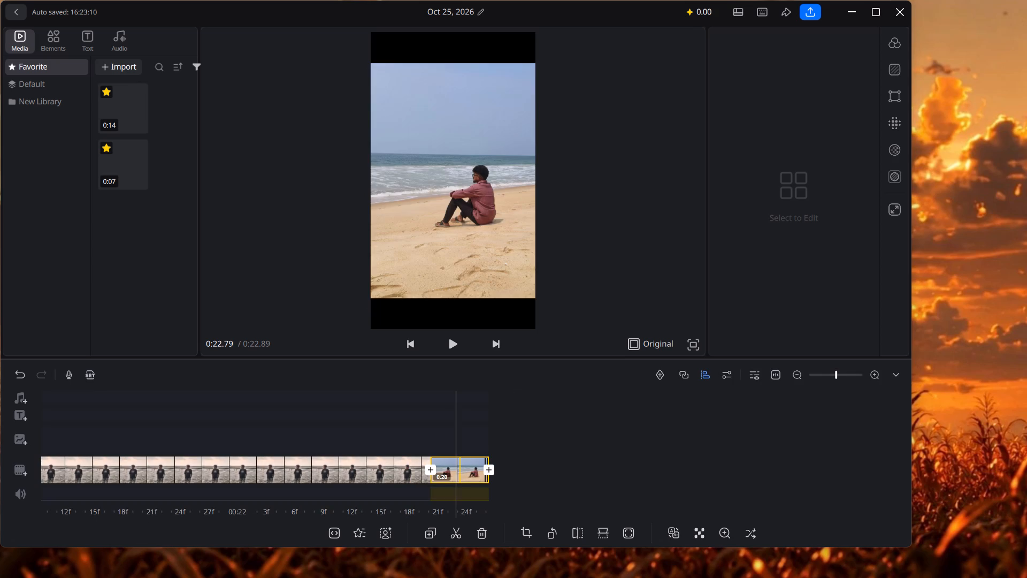
{"action": "left_click_drag", "start_coordinate": [462, 471], "coordinate": [450, 471]}
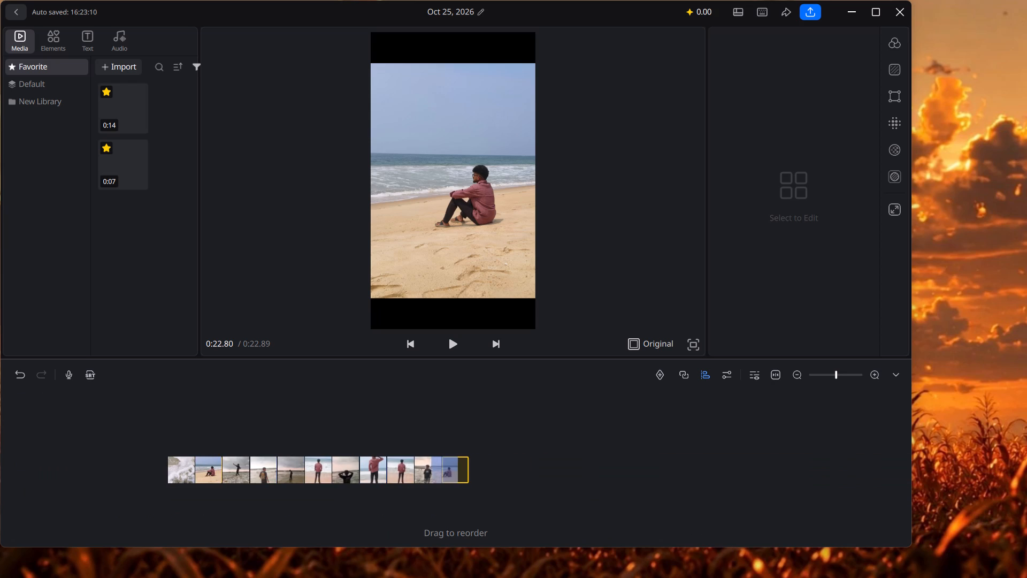
{"action": "left_click_drag", "start_coordinate": [450, 471], "coordinate": [266, 466]}
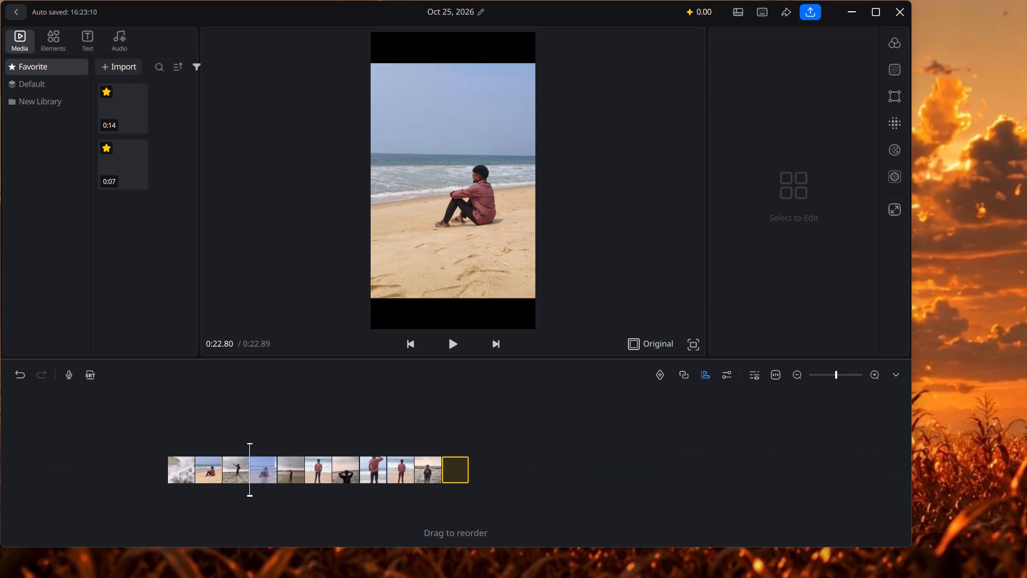
{"action": "left_click_drag", "start_coordinate": [266, 466], "coordinate": [261, 464]}
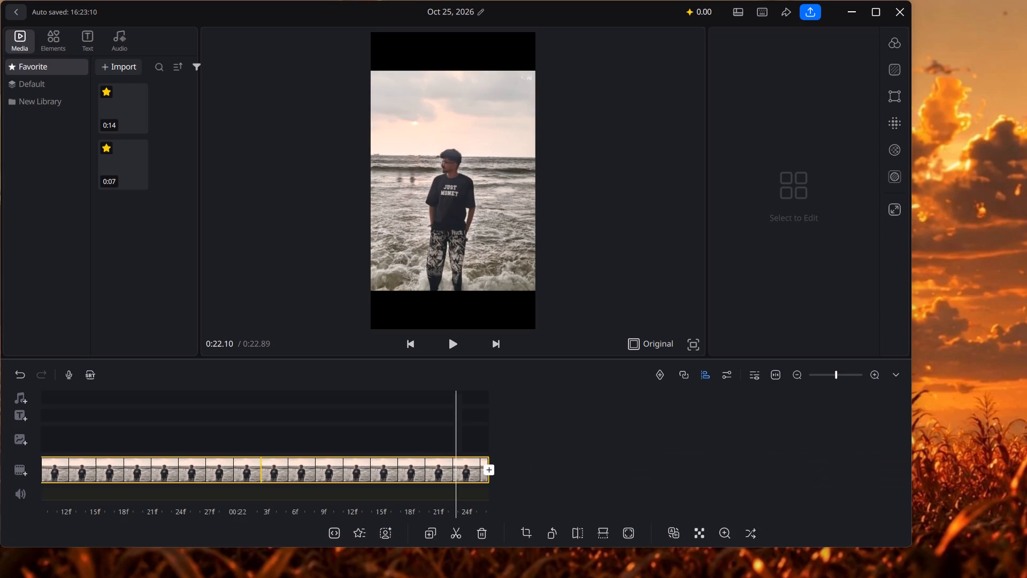
Trim the end of the fifth clip, the man in the printed T-shirt seen from behind, so that it lasts 0.34 s.
{"action": "left_click_drag", "start_coordinate": [315, 435], "coordinate": [910, 394]}
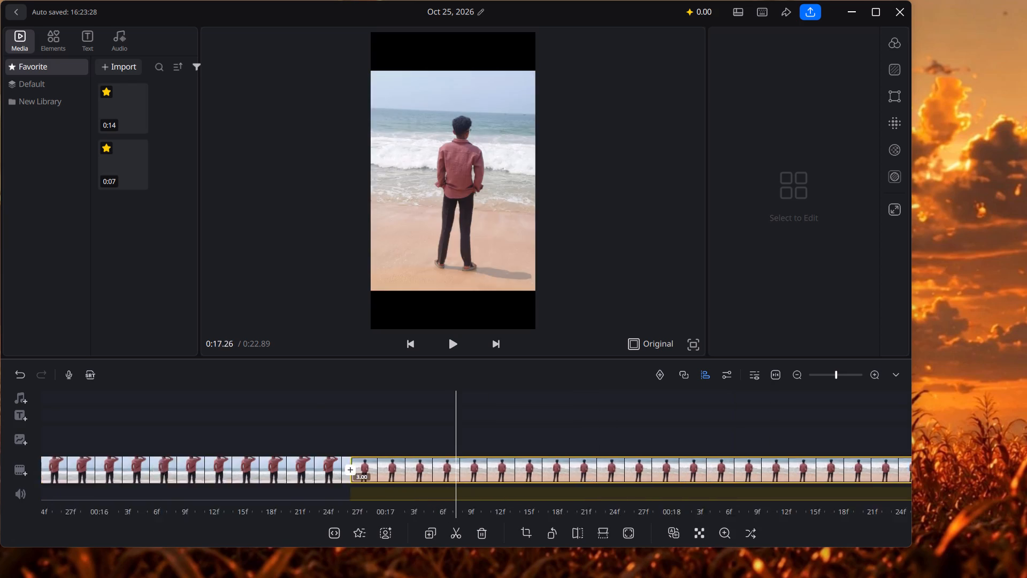
{"action": "left_click_drag", "start_coordinate": [330, 421], "coordinate": [1026, 421]}
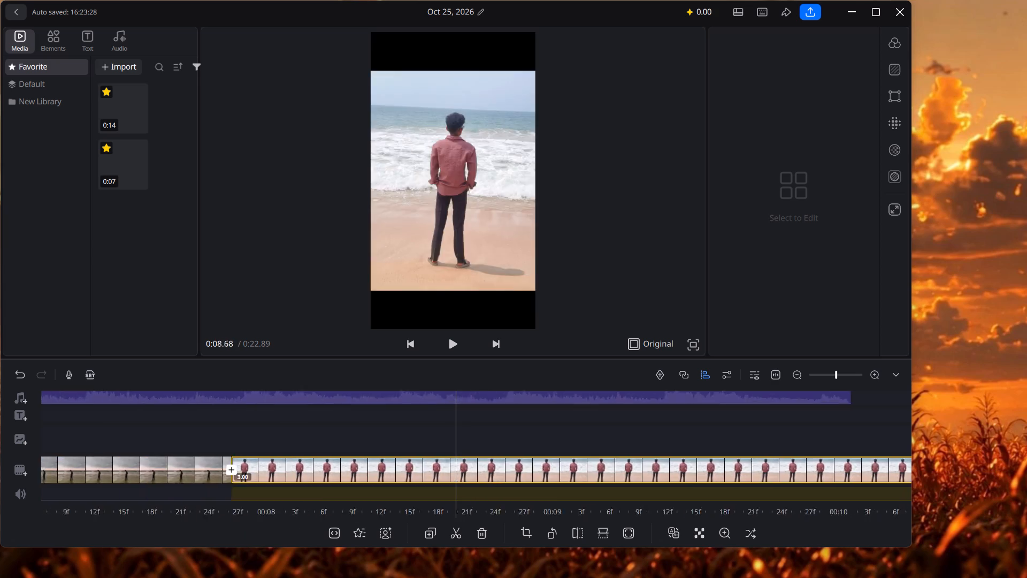
{"action": "left_click_drag", "start_coordinate": [409, 434], "coordinate": [542, 436]}
{"action": "left_click_drag", "start_coordinate": [542, 436], "coordinate": [343, 436]}
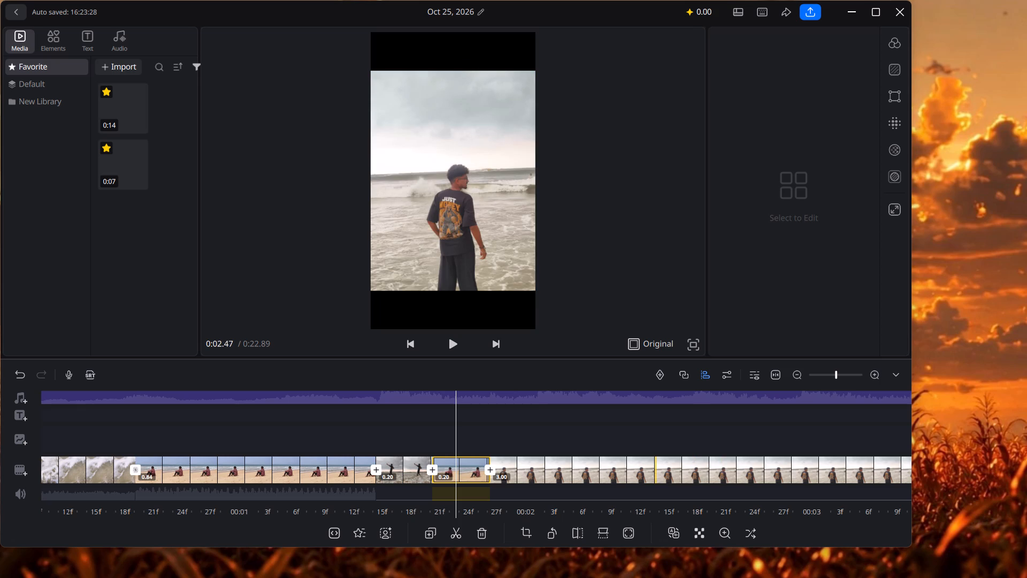
{"action": "left_click", "coordinate": [635, 472]}
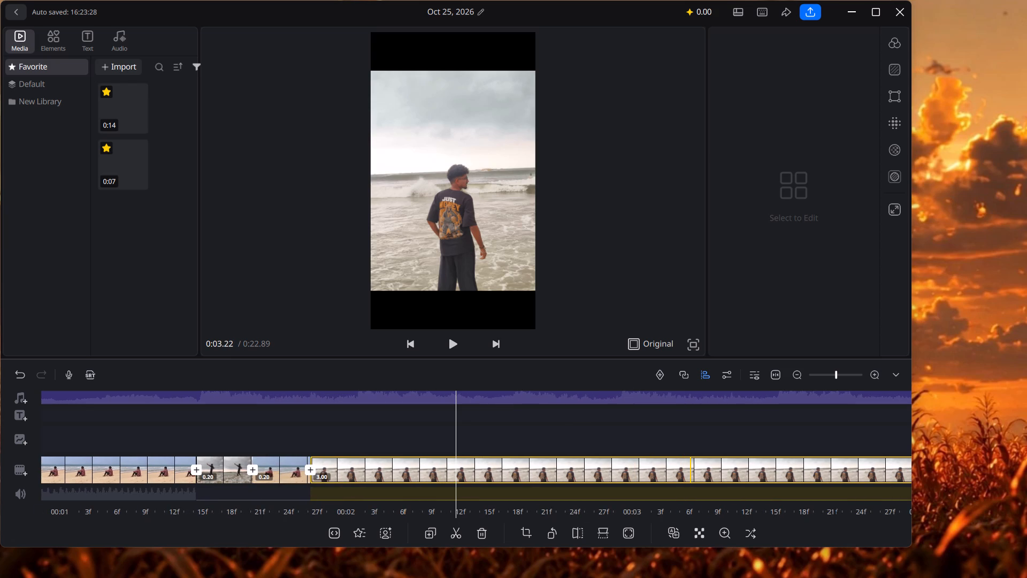
{"action": "left_click_drag", "start_coordinate": [799, 438], "coordinate": [752, 442]}
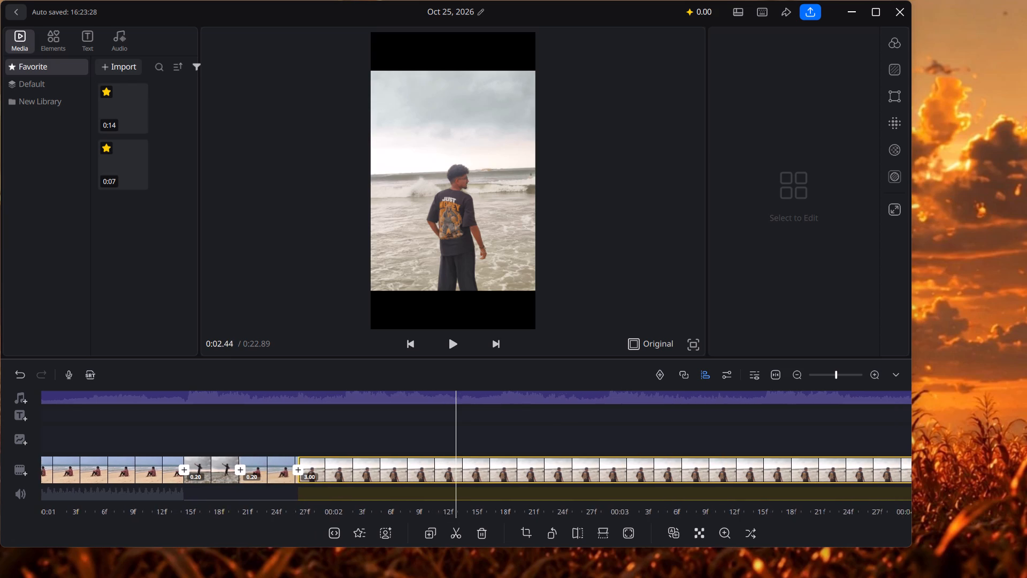
{"action": "left_click_drag", "start_coordinate": [752, 442], "coordinate": [620, 458]}
{"action": "left_click_drag", "start_coordinate": [791, 437], "coordinate": [699, 431]}
{"action": "left_click", "coordinate": [810, 471]}
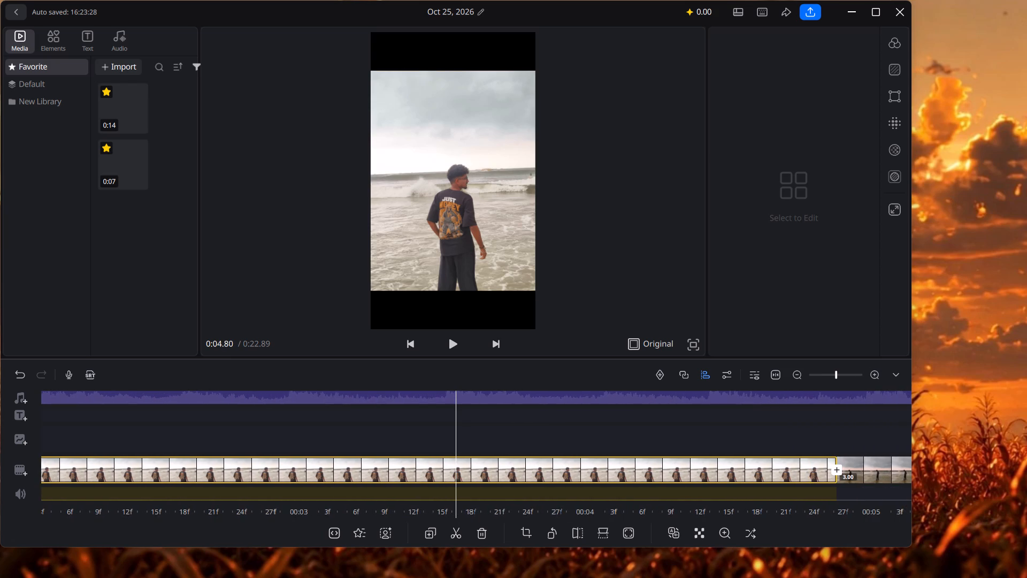
{"action": "left_click_drag", "start_coordinate": [840, 471], "coordinate": [348, 483]}
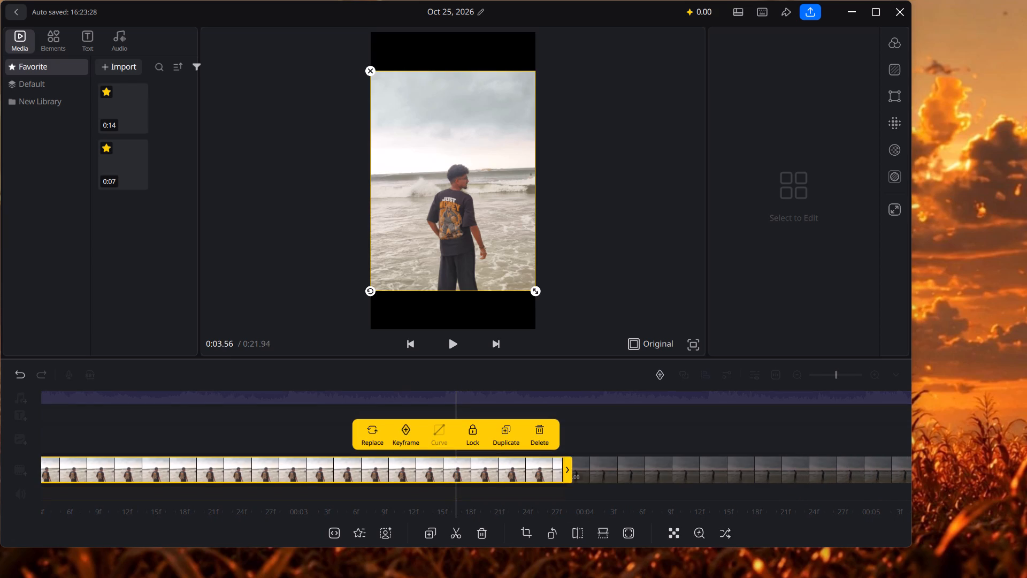
{"action": "left_click_drag", "start_coordinate": [348, 483], "coordinate": [189, 480]}
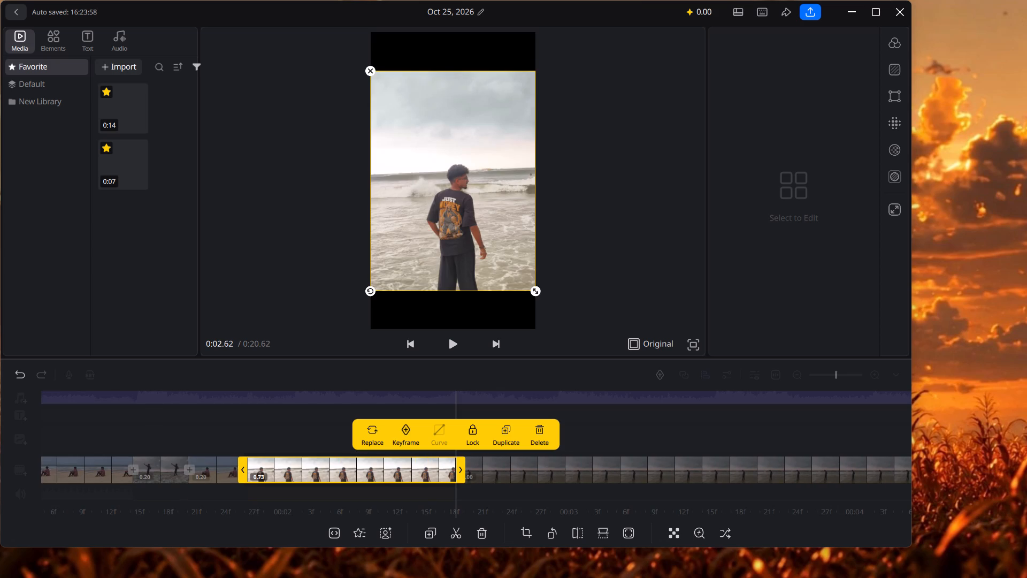
{"action": "left_click_drag", "start_coordinate": [461, 465], "coordinate": [339, 508]}
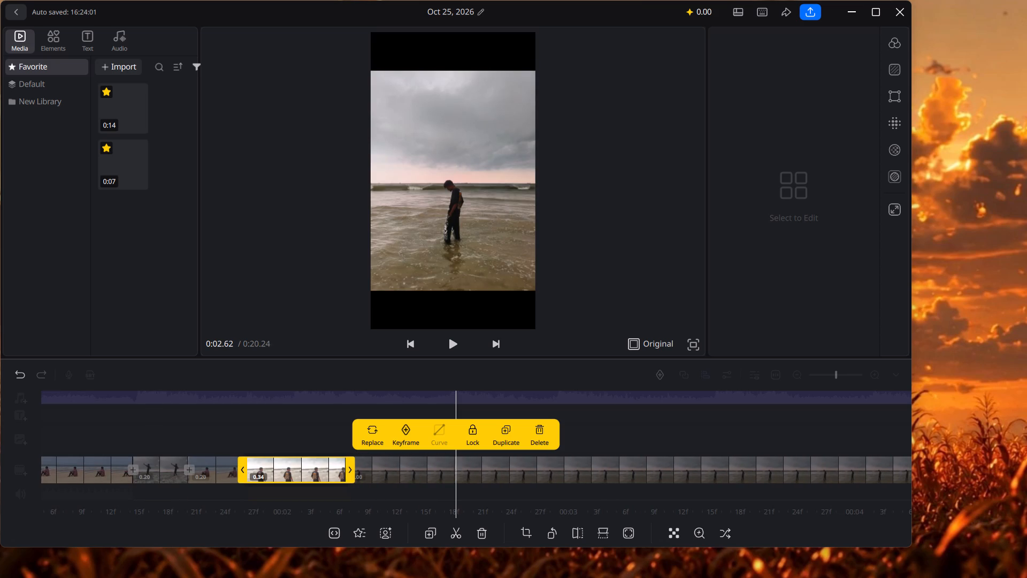
Trim the end of the fifth clip, the man in the printed T-shirt, to 0.20 s and play the cut.
{"action": "left_click_drag", "start_coordinate": [339, 508], "coordinate": [325, 510]}
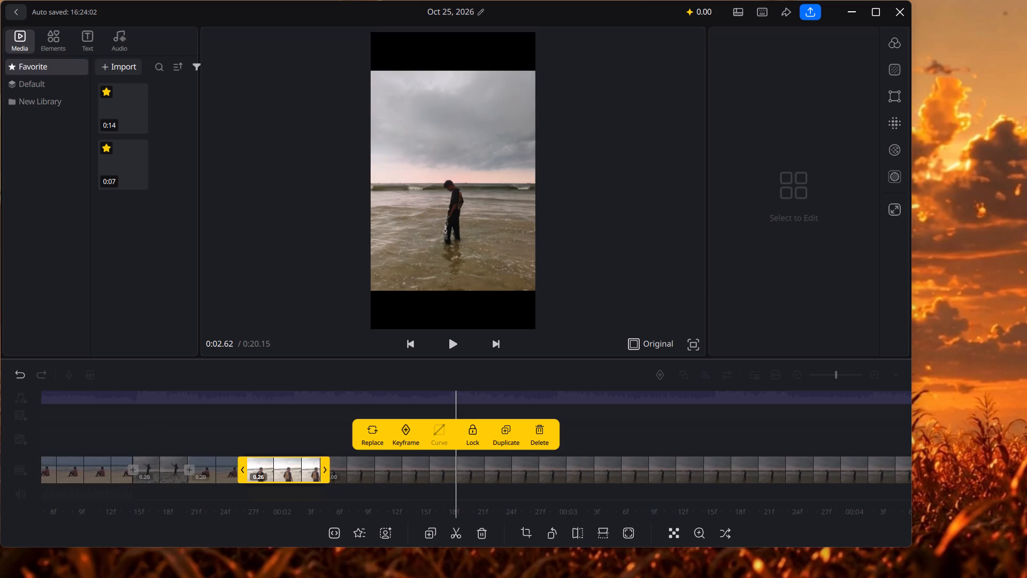
{"action": "left_click_drag", "start_coordinate": [325, 510], "coordinate": [313, 510]}
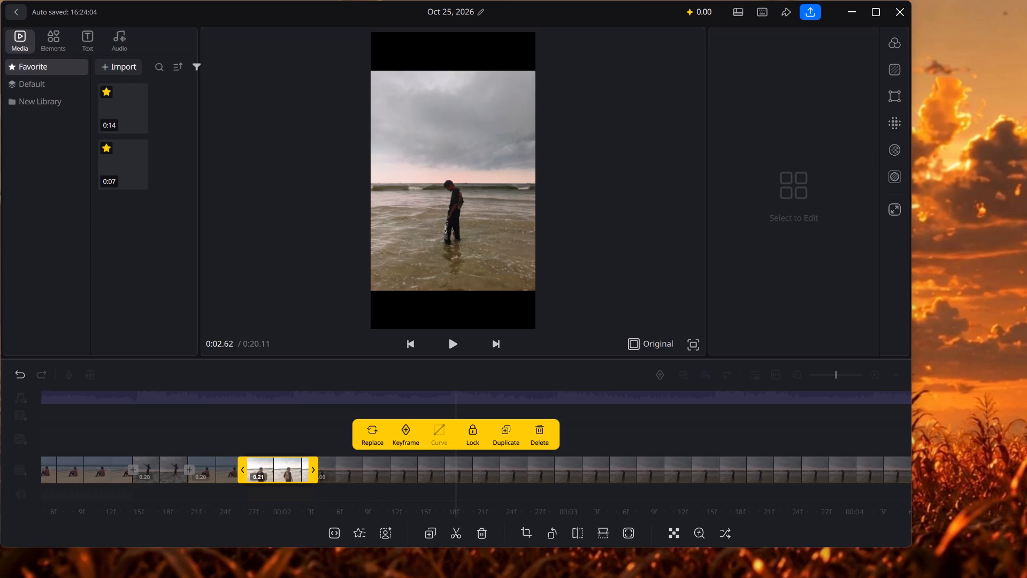
{"action": "left_click_drag", "start_coordinate": [313, 510], "coordinate": [310, 511]}
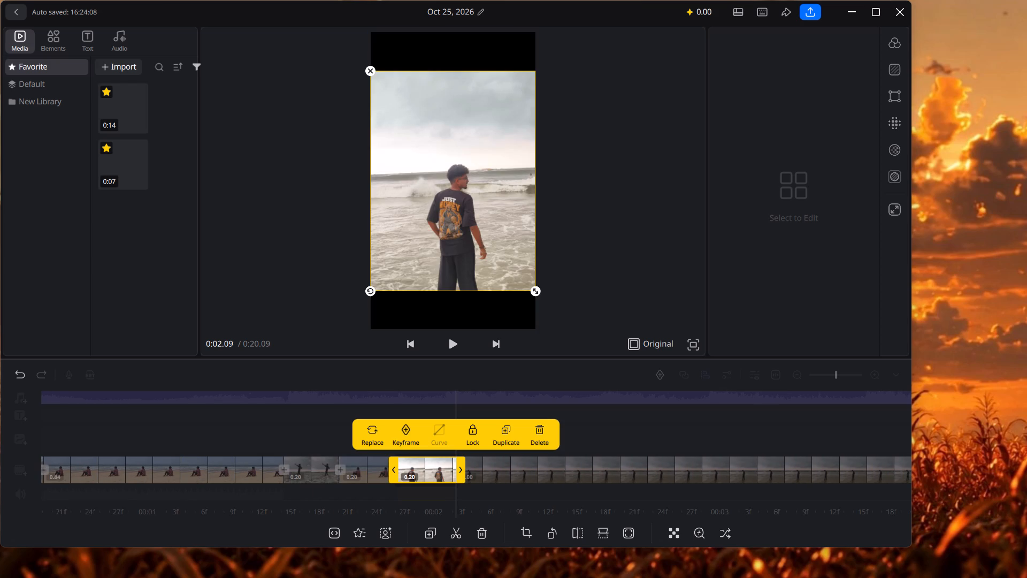
{"action": "left_click_drag", "start_coordinate": [315, 423], "coordinate": [623, 437]}
{"action": "left_click", "coordinate": [456, 345]}
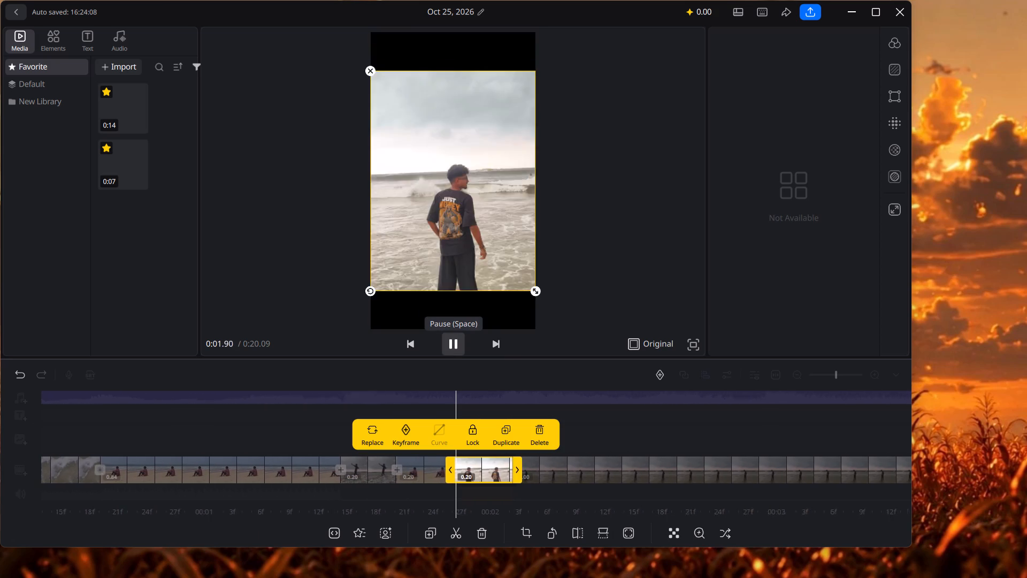
{"action": "left_click", "coordinate": [456, 345]}
{"action": "left_click", "coordinate": [298, 430]}
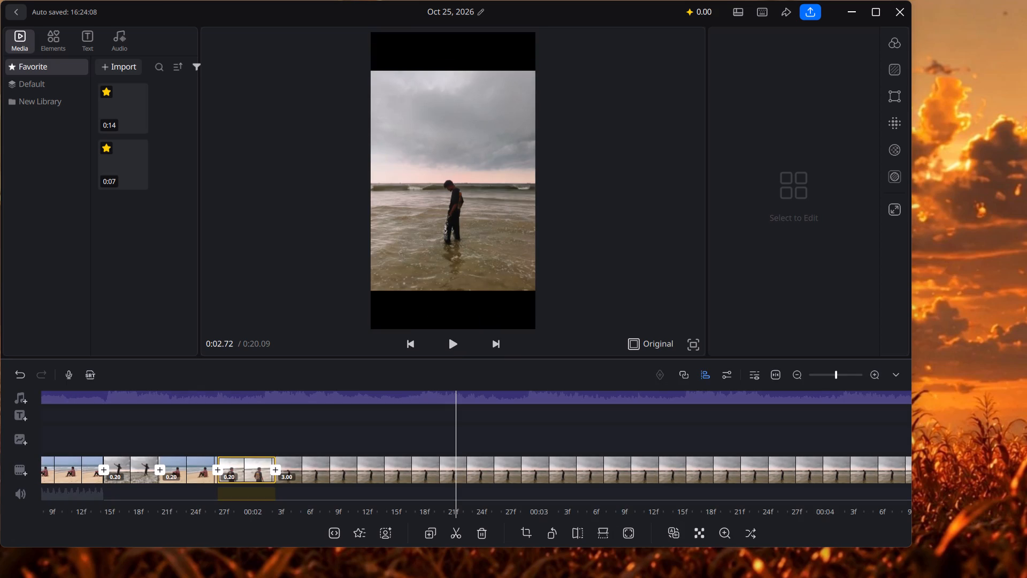
Duplicate the 0.20 s fourth clip, the man sitting on the sand, three times.
{"action": "left_click_drag", "start_coordinate": [486, 442], "coordinate": [706, 400]}
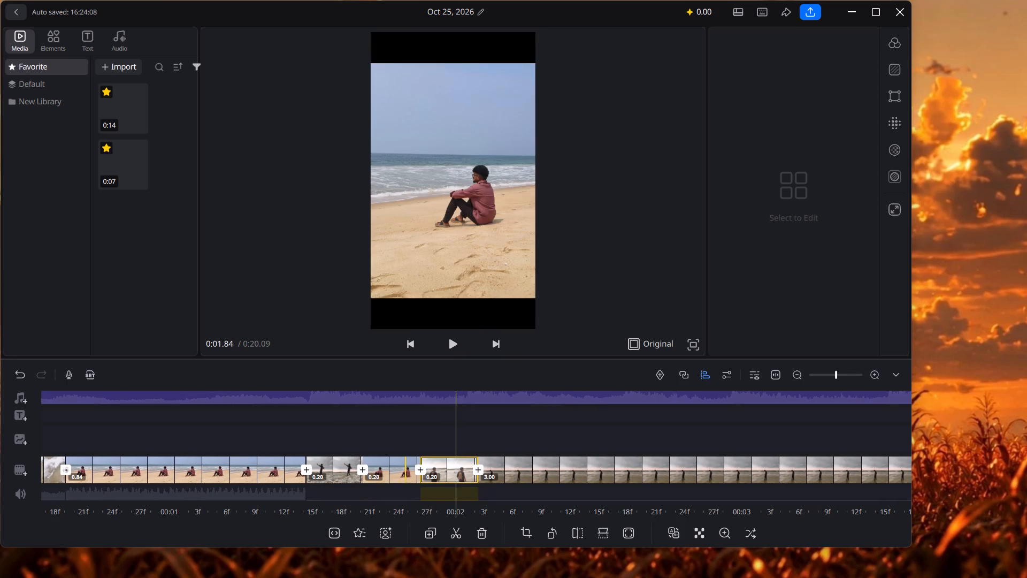
{"action": "left_click", "coordinate": [407, 480]}
{"action": "left_click", "coordinate": [447, 466]}
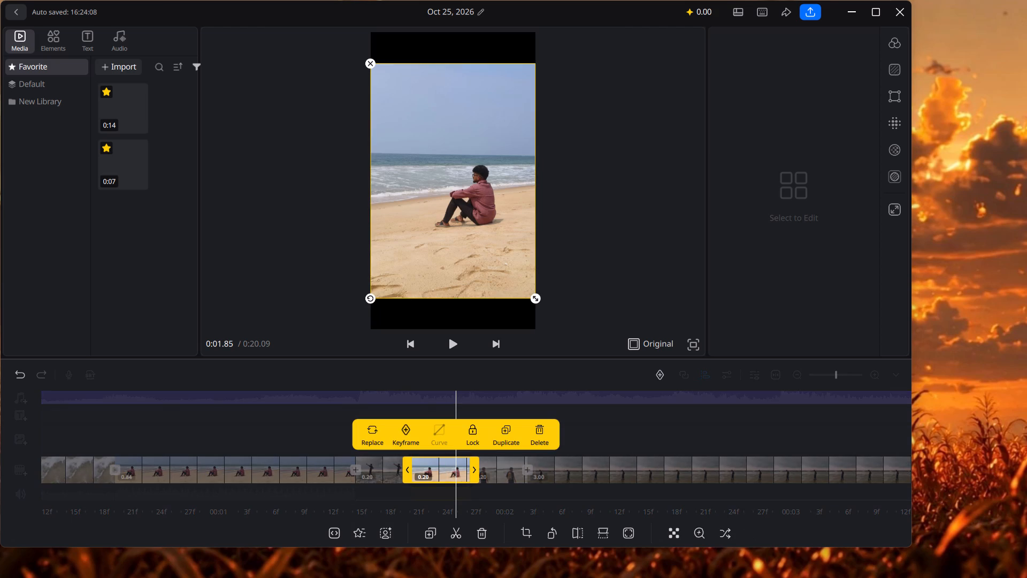
{"action": "left_click", "coordinate": [505, 430]}
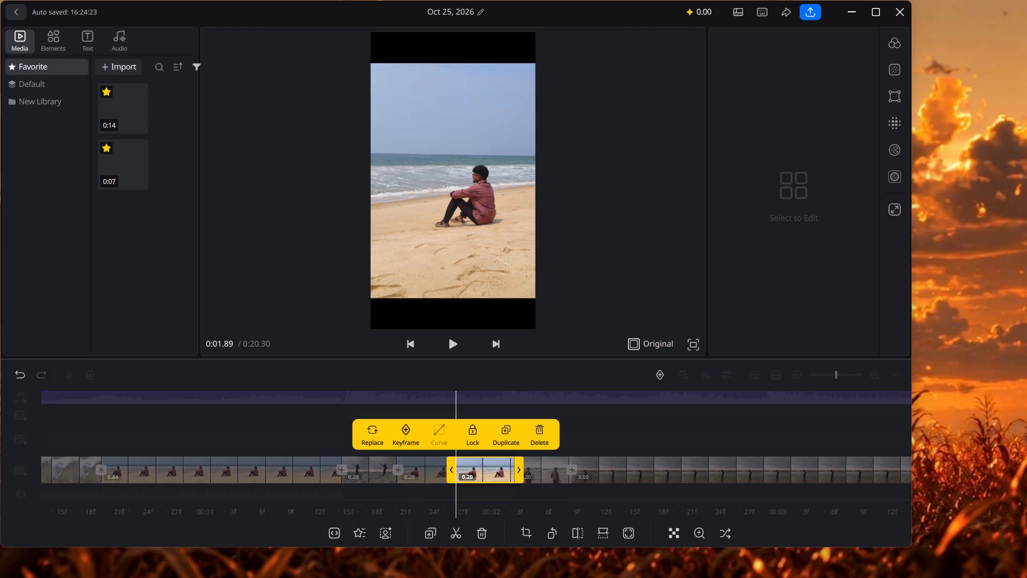
{"action": "left_click", "coordinate": [506, 430]}
{"action": "left_click", "coordinate": [506, 430]}
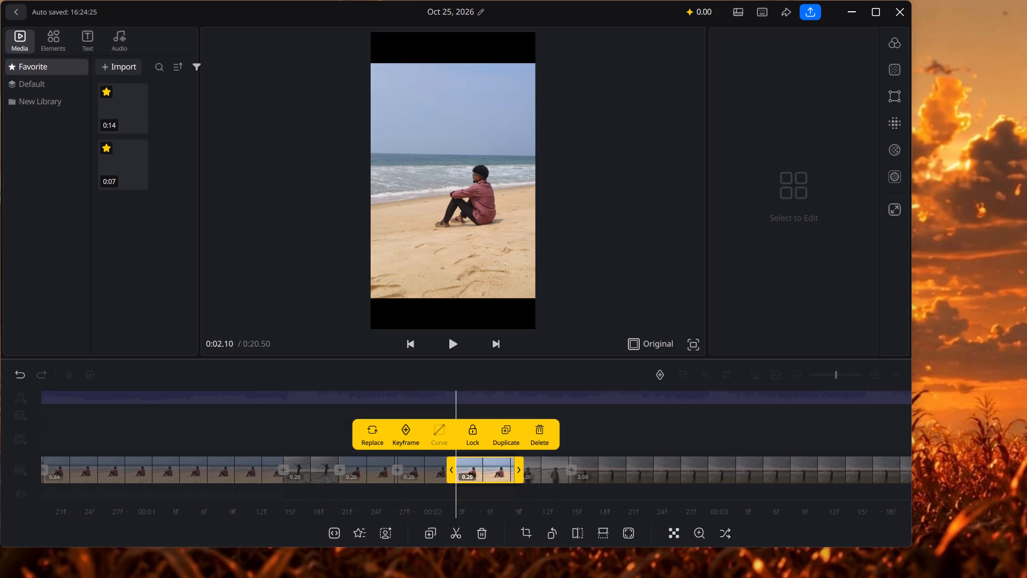
{"action": "left_click", "coordinate": [590, 432]}
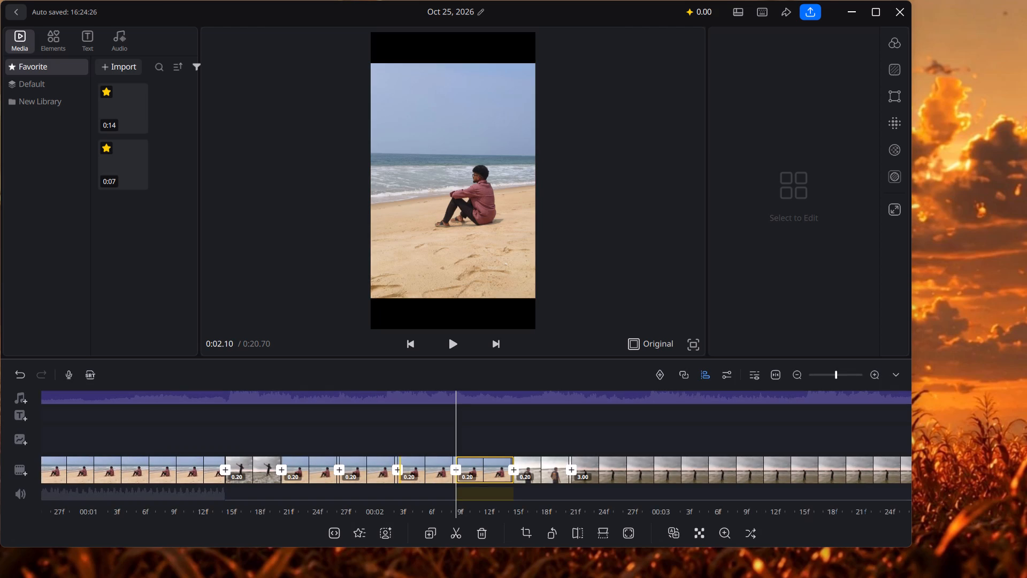
Spread the sitting-man duplicates among the following clips: one after the printed T-shirt clip, one after the man standing in shallow water, one farther along.
{"action": "left_click_drag", "start_coordinate": [370, 466], "coordinate": [450, 470]}
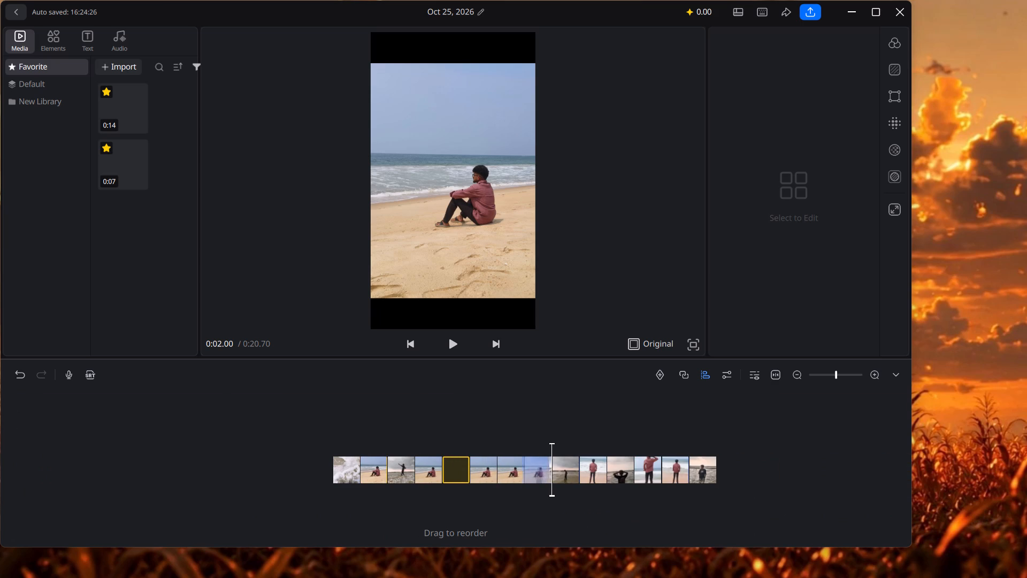
{"action": "left_click_drag", "start_coordinate": [450, 470], "coordinate": [463, 470]}
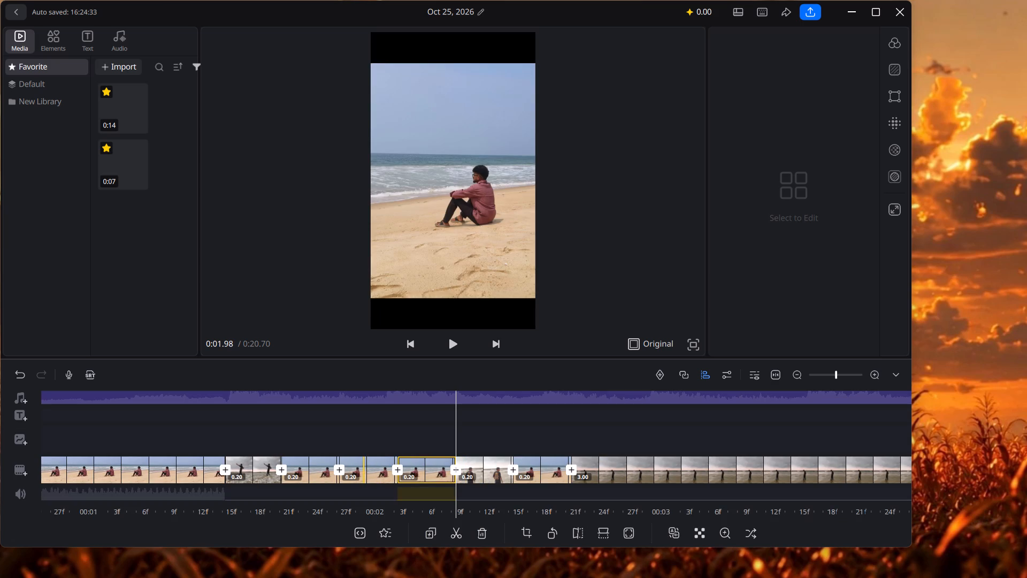
{"action": "left_click_drag", "start_coordinate": [364, 474], "coordinate": [451, 484]}
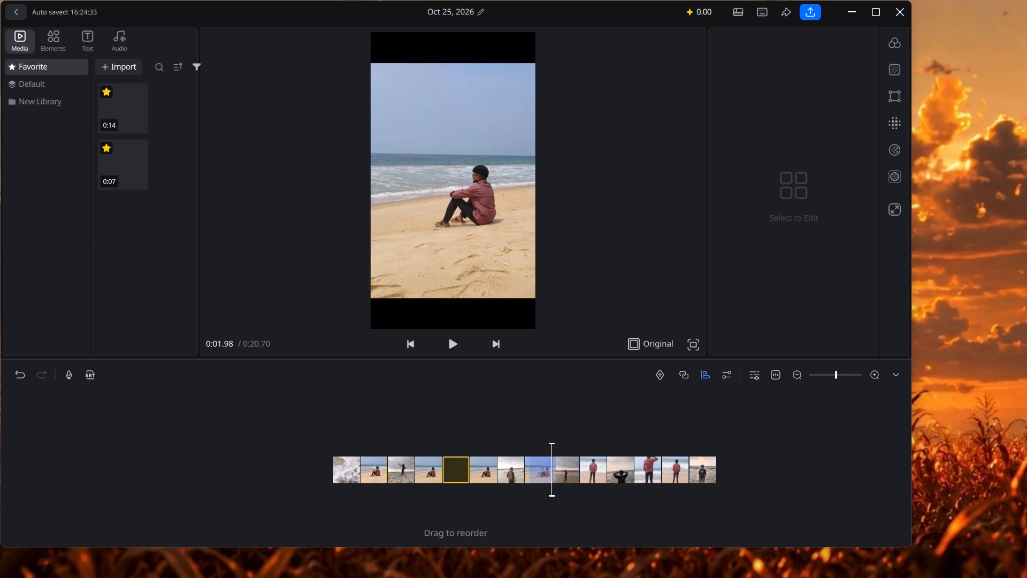
{"action": "left_click_drag", "start_coordinate": [451, 484], "coordinate": [485, 486]}
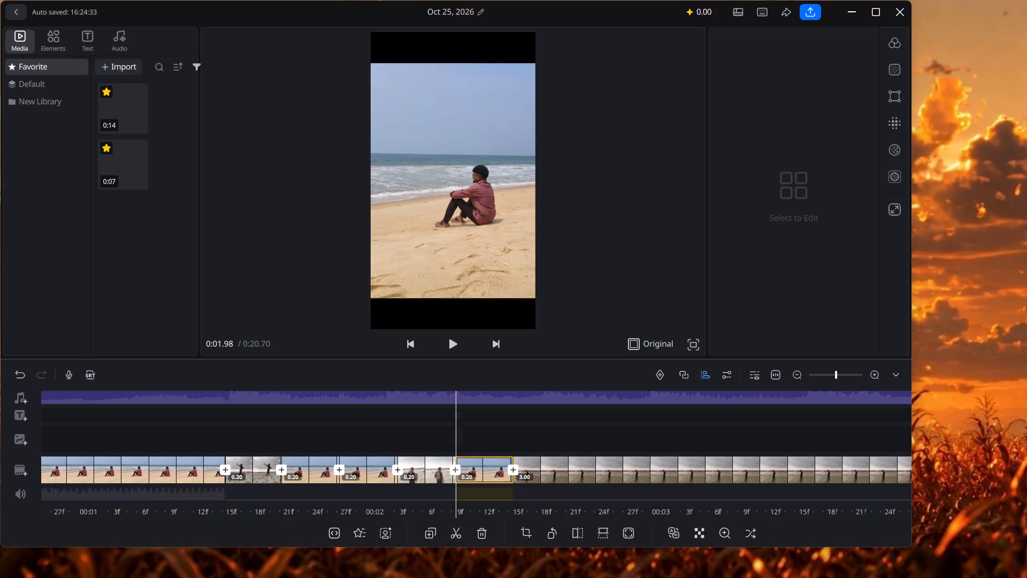
{"action": "left_click_drag", "start_coordinate": [369, 471], "coordinate": [473, 486]}
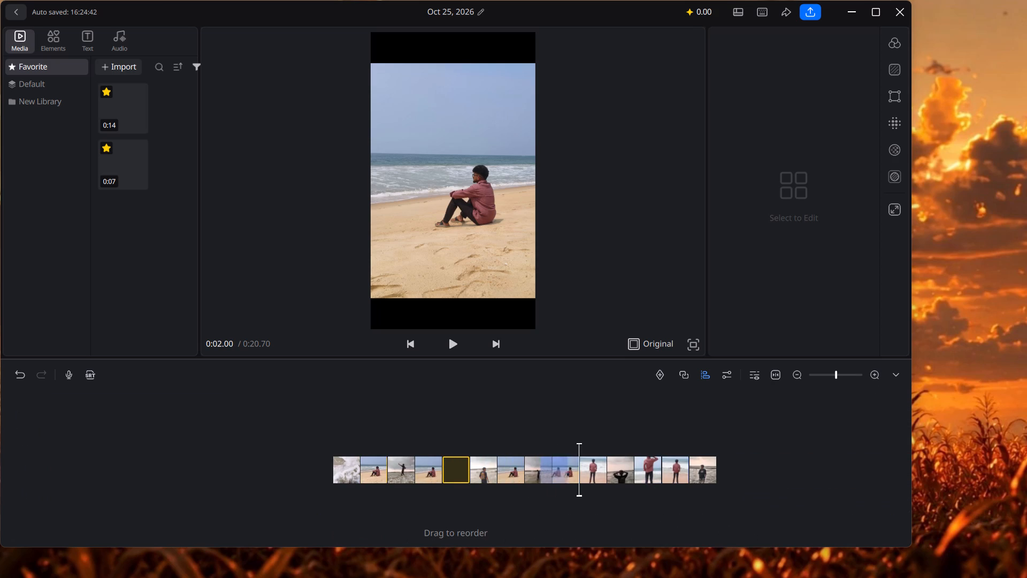
{"action": "left_click_drag", "start_coordinate": [473, 486], "coordinate": [526, 490]}
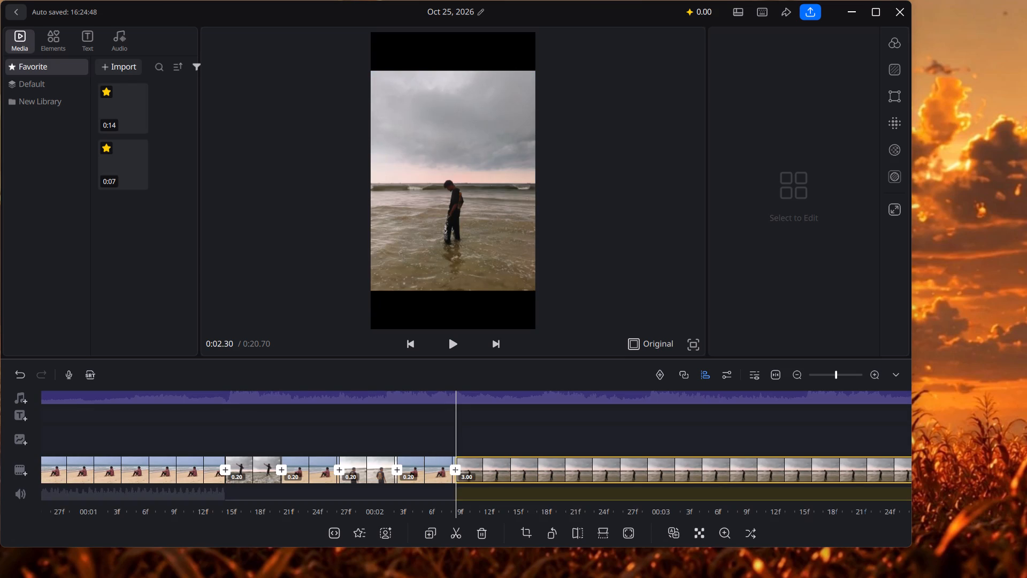
Trim the beginning and end of the clip of the man standing in shallow water so that it lasts 0.20 s.
{"action": "left_click", "coordinate": [488, 466]}
{"action": "left_click_drag", "start_coordinate": [450, 470], "coordinate": [458, 470]}
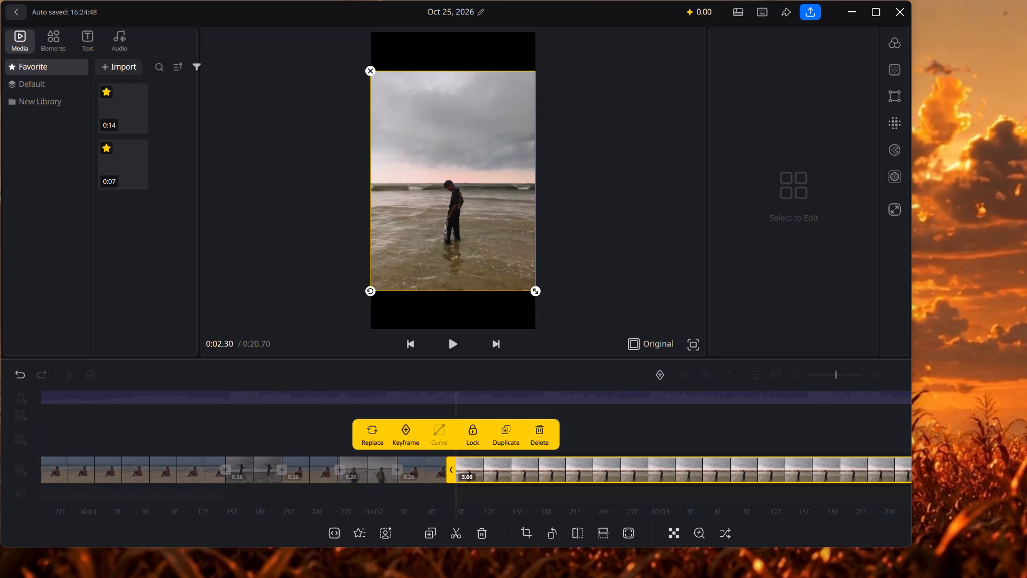
{"action": "left_click_drag", "start_coordinate": [458, 470], "coordinate": [576, 476]}
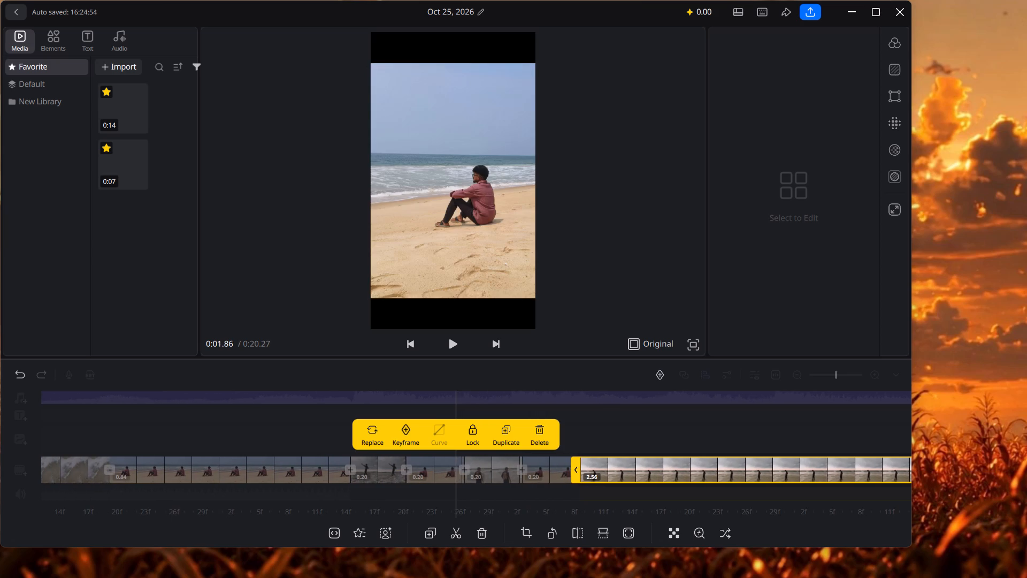
{"action": "left_click_drag", "start_coordinate": [576, 476], "coordinate": [818, 475]}
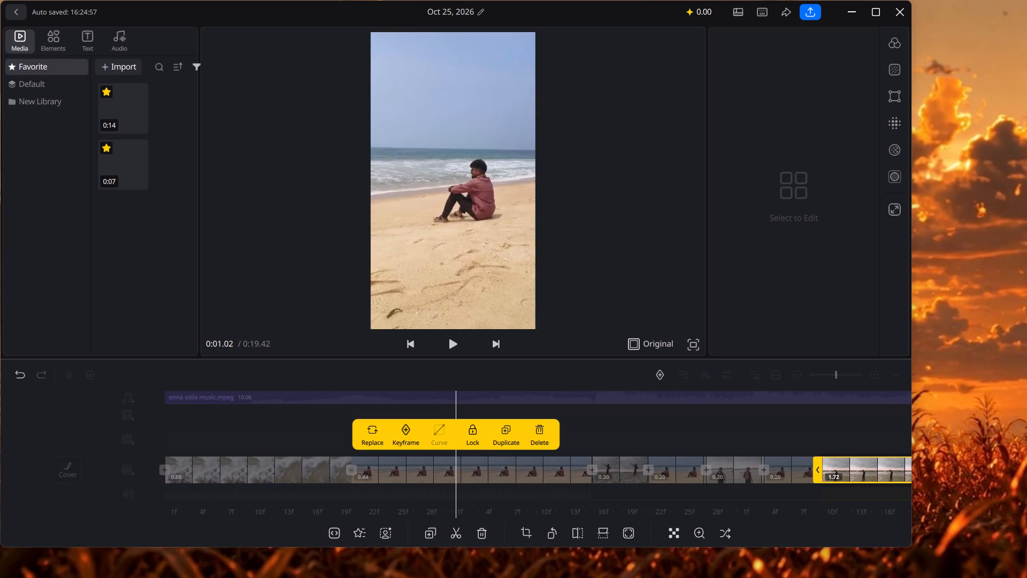
{"action": "left_click_drag", "start_coordinate": [818, 475], "coordinate": [856, 473]}
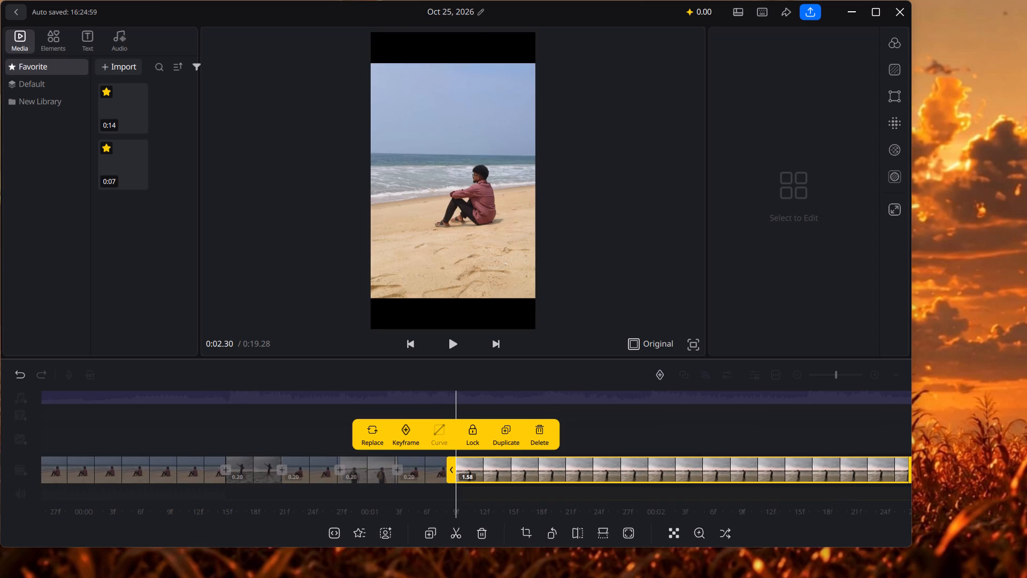
{"action": "left_click_drag", "start_coordinate": [822, 443], "coordinate": [583, 443]}
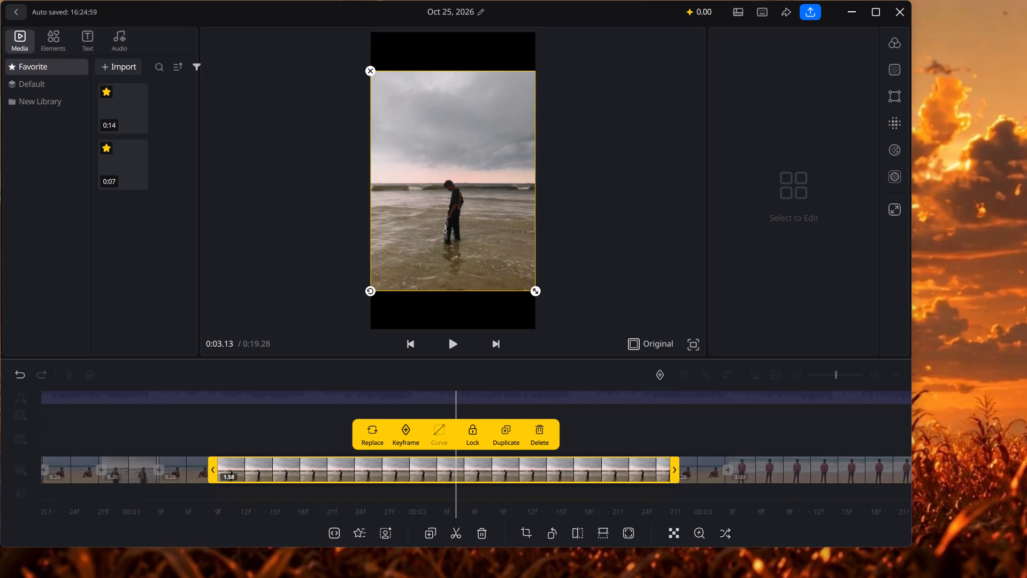
{"action": "left_click_drag", "start_coordinate": [583, 443], "coordinate": [614, 441]}
{"action": "left_click_drag", "start_coordinate": [716, 470], "coordinate": [342, 471]}
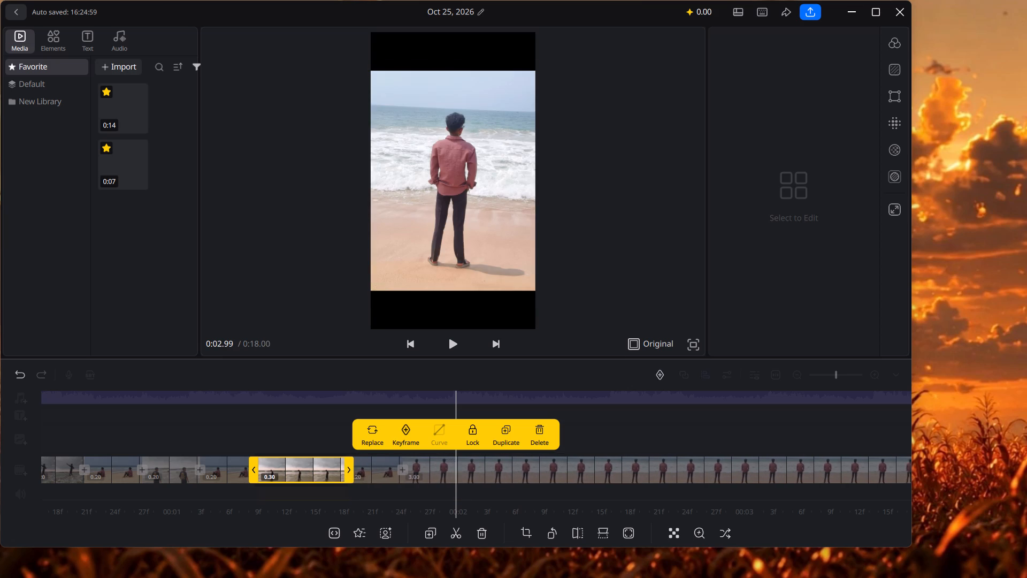
{"action": "left_click_drag", "start_coordinate": [342, 471], "coordinate": [327, 471]}
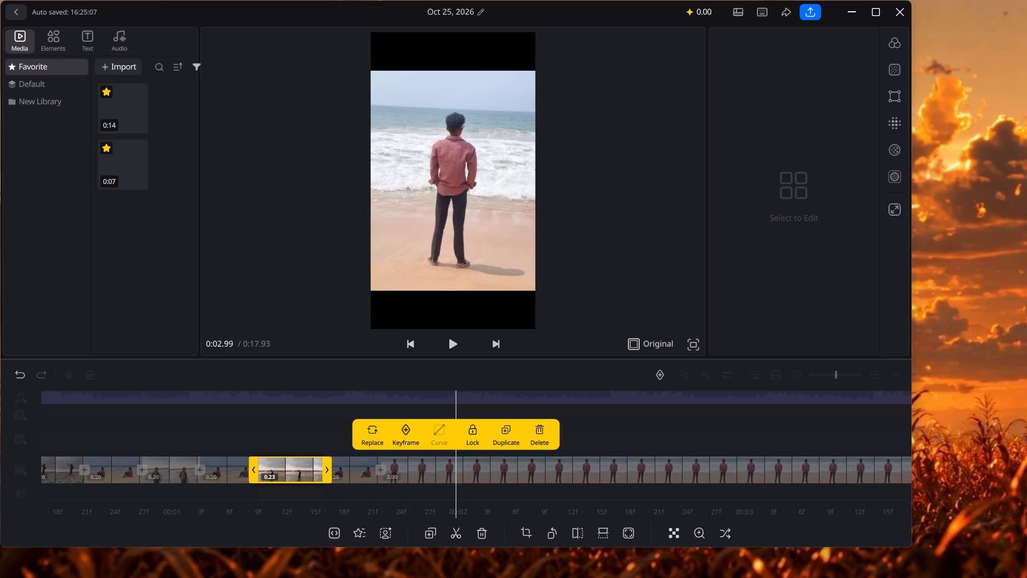
{"action": "left_click_drag", "start_coordinate": [327, 471], "coordinate": [323, 469]}
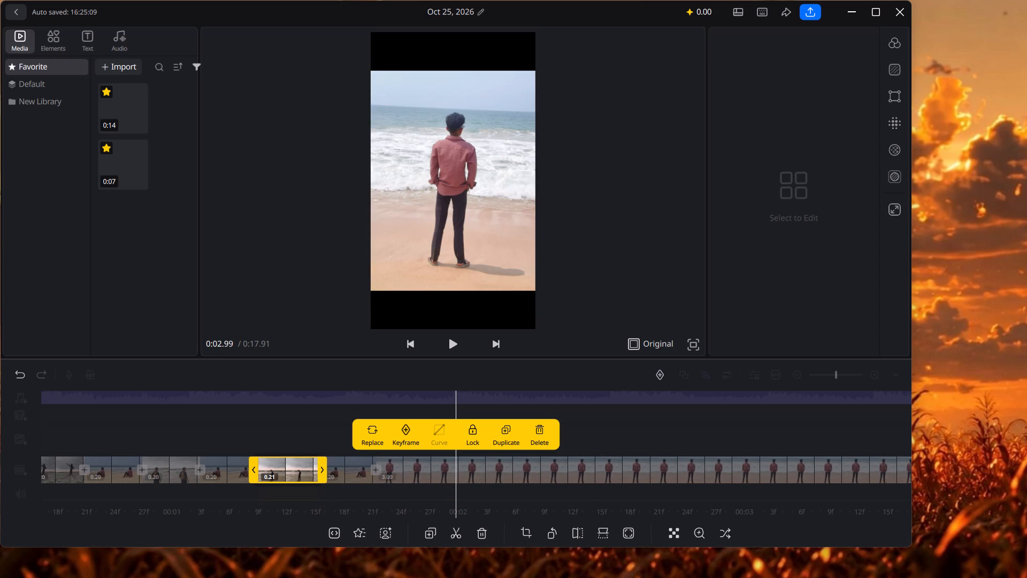
{"action": "left_click_drag", "start_coordinate": [323, 469], "coordinate": [321, 469]}
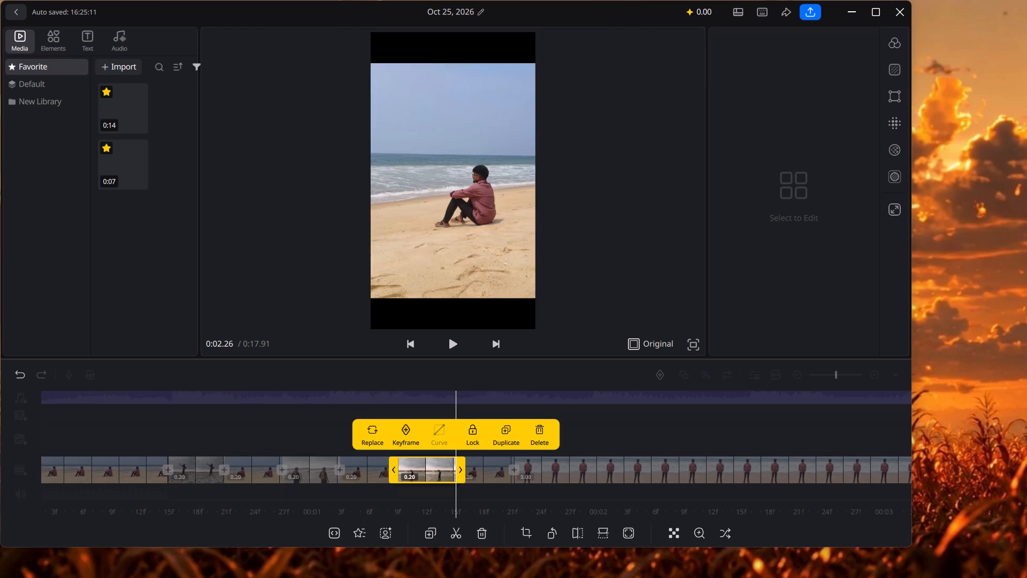
{"action": "left_click", "coordinate": [612, 431]}
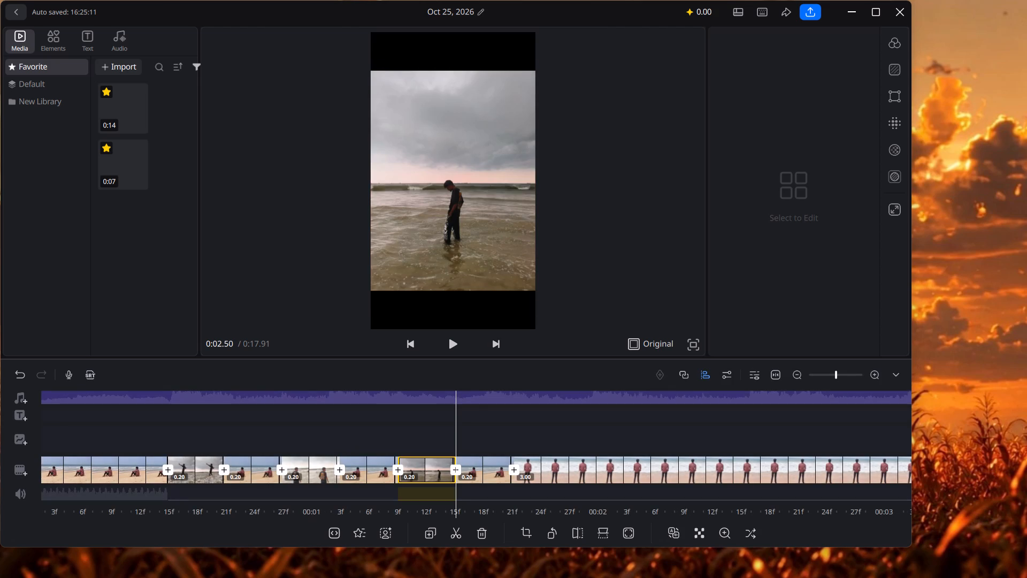
Trim the beginning and end of the clip of the man in the pink shirt seen from behind so that it lasts 0.20 s.
{"action": "left_click_drag", "start_coordinate": [645, 432], "coordinate": [571, 433]}
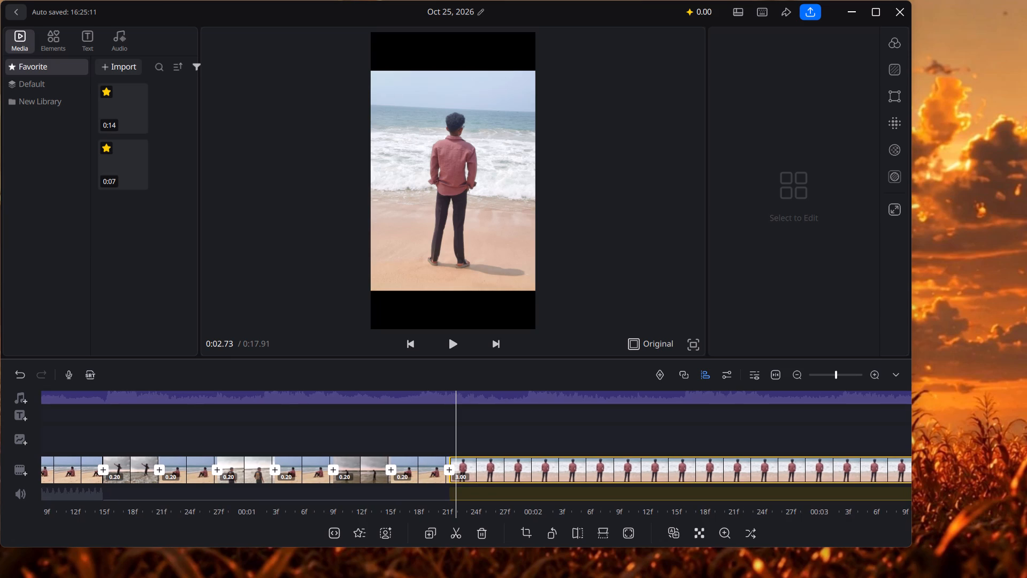
{"action": "left_click_drag", "start_coordinate": [571, 433], "coordinate": [571, 433]}
{"action": "left_click", "coordinate": [579, 462]}
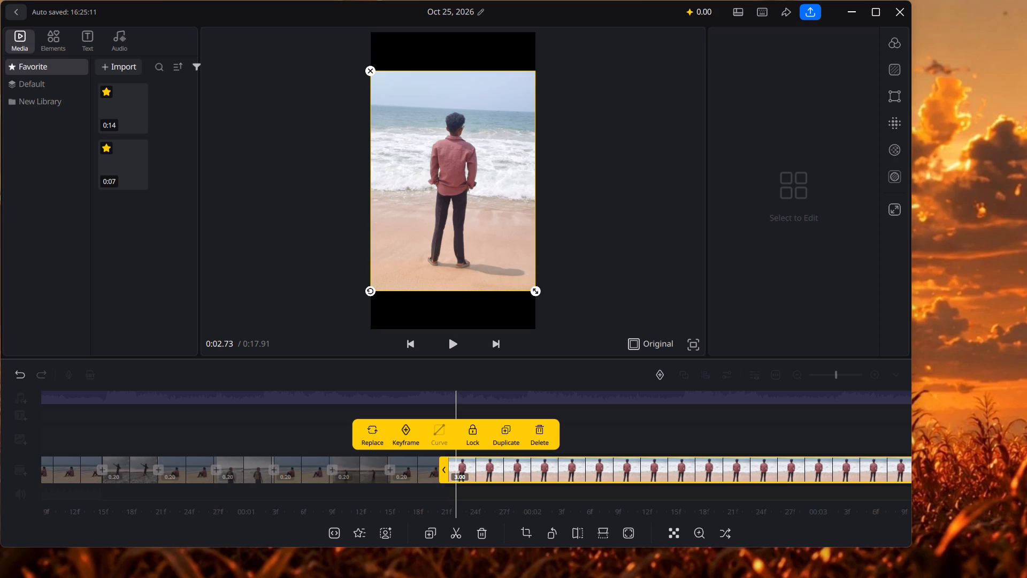
{"action": "left_click_drag", "start_coordinate": [679, 430], "coordinate": [624, 429]}
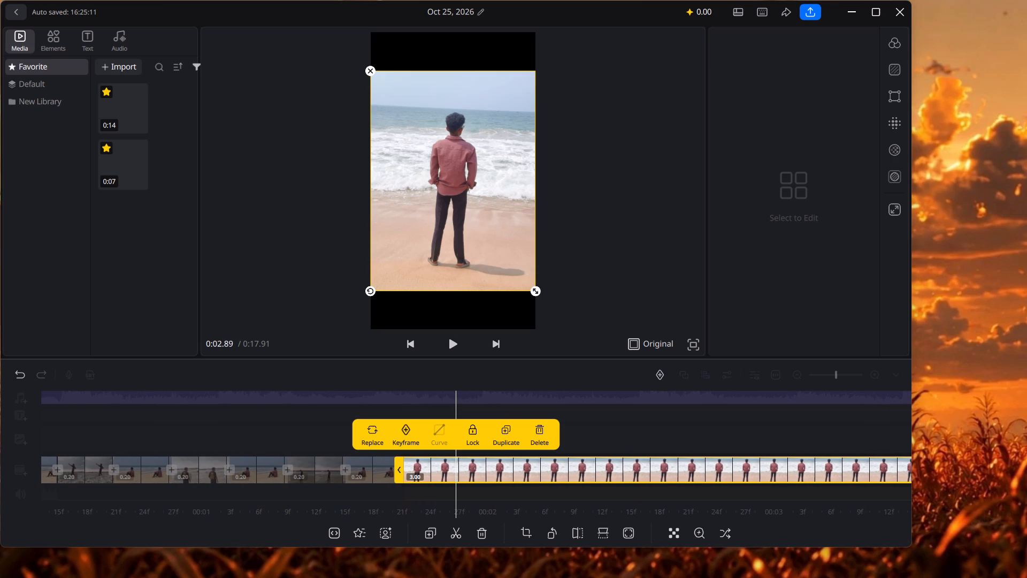
{"action": "left_click_drag", "start_coordinate": [401, 470], "coordinate": [852, 468]}
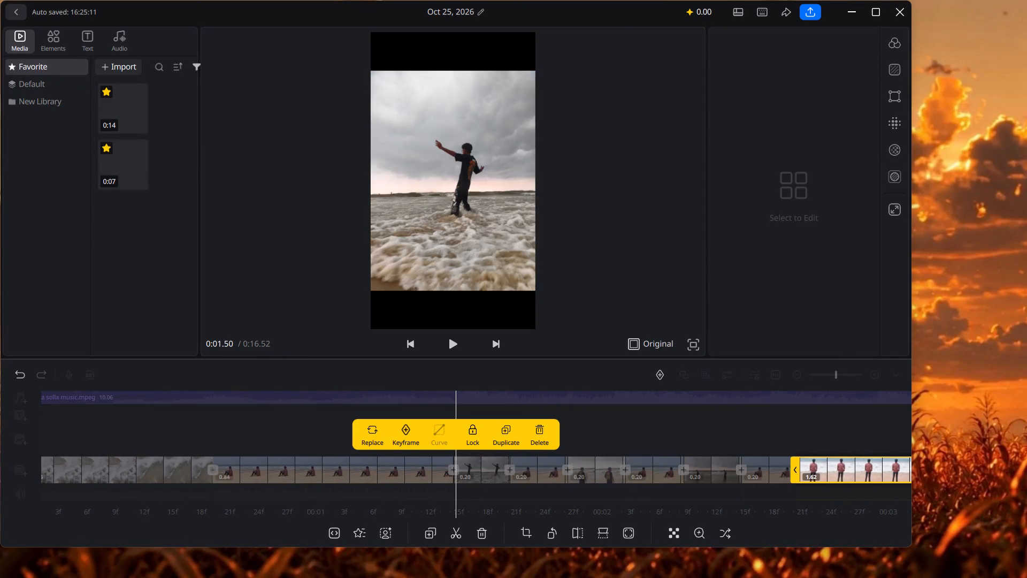
{"action": "left_click_drag", "start_coordinate": [852, 468], "coordinate": [861, 465]}
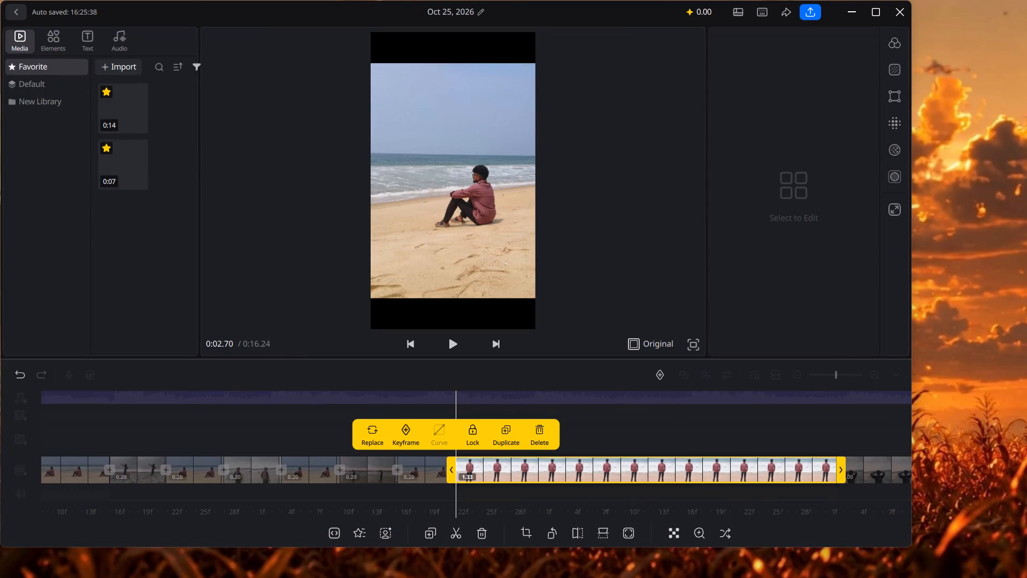
{"action": "left_click_drag", "start_coordinate": [842, 472], "coordinate": [737, 486]}
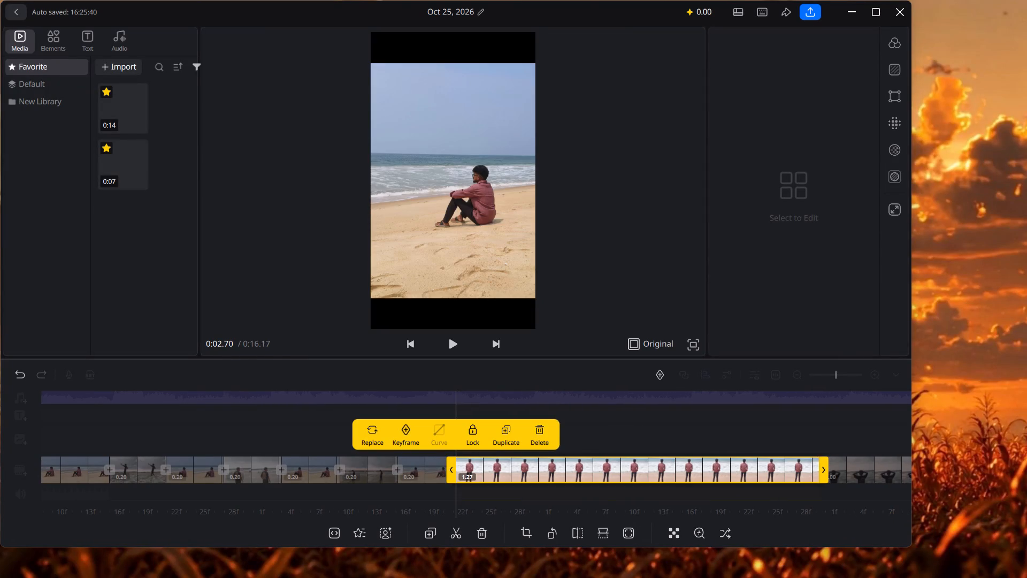
{"action": "left_click_drag", "start_coordinate": [737, 486], "coordinate": [545, 484]}
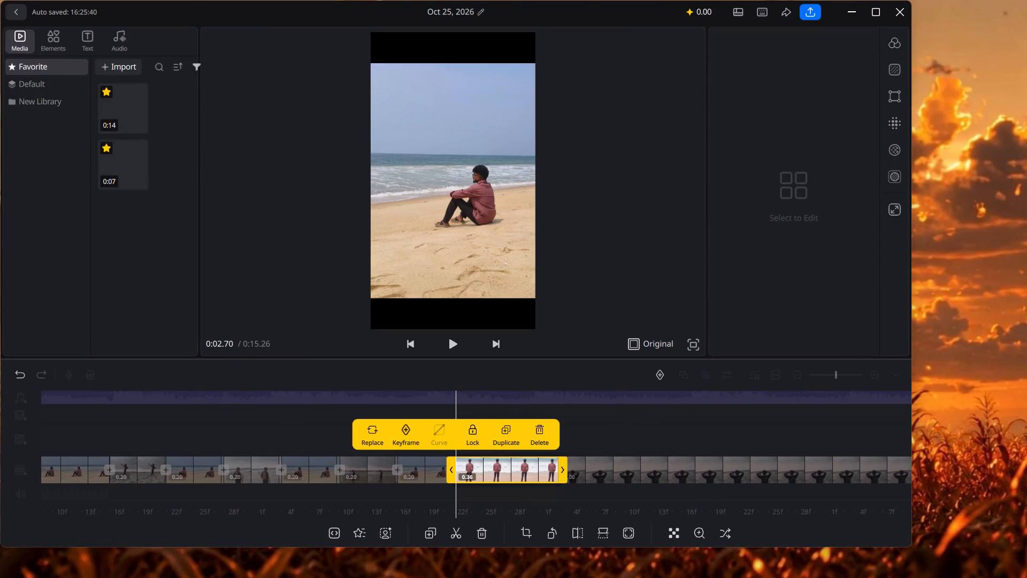
{"action": "left_click_drag", "start_coordinate": [545, 484], "coordinate": [517, 477]}
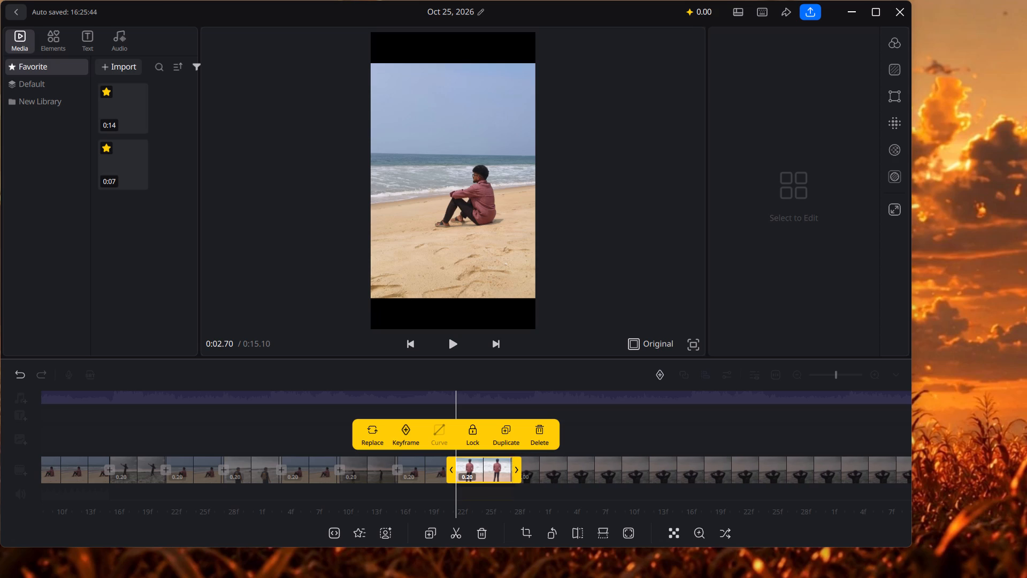
Fine-tune the end of the trimmed clip of the man in the pink shirt seen from behind, at 0.20 s.
{"action": "left_click_drag", "start_coordinate": [517, 477], "coordinate": [518, 475]}
{"action": "left_click", "coordinate": [741, 427]}
Look through the remaining untrimmed clips up to the end of the timeline and back to the trimmed ones.
{"action": "left_click_drag", "start_coordinate": [716, 425], "coordinate": [517, 410]}
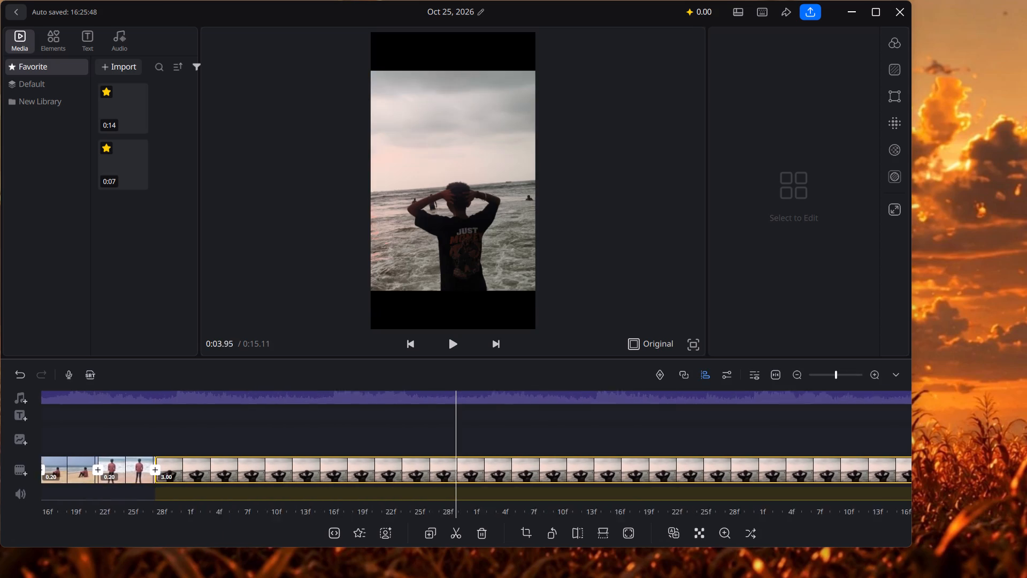
{"action": "left_click_drag", "start_coordinate": [761, 410], "coordinate": [553, 420]}
{"action": "left_click_drag", "start_coordinate": [850, 413], "coordinate": [755, 417]}
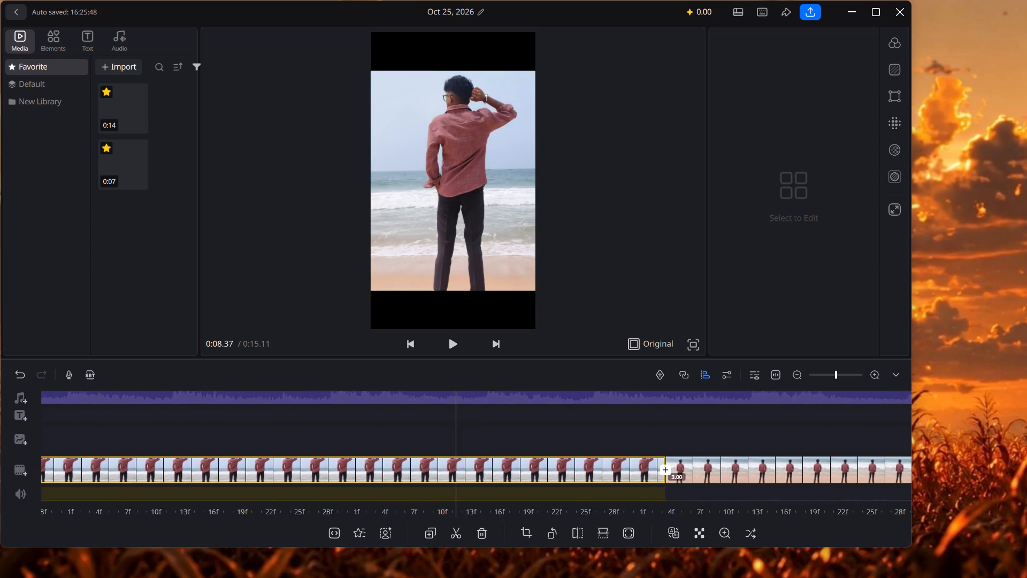
{"action": "left_click_drag", "start_coordinate": [755, 417], "coordinate": [556, 421]}
{"action": "left_click", "coordinate": [611, 416]}
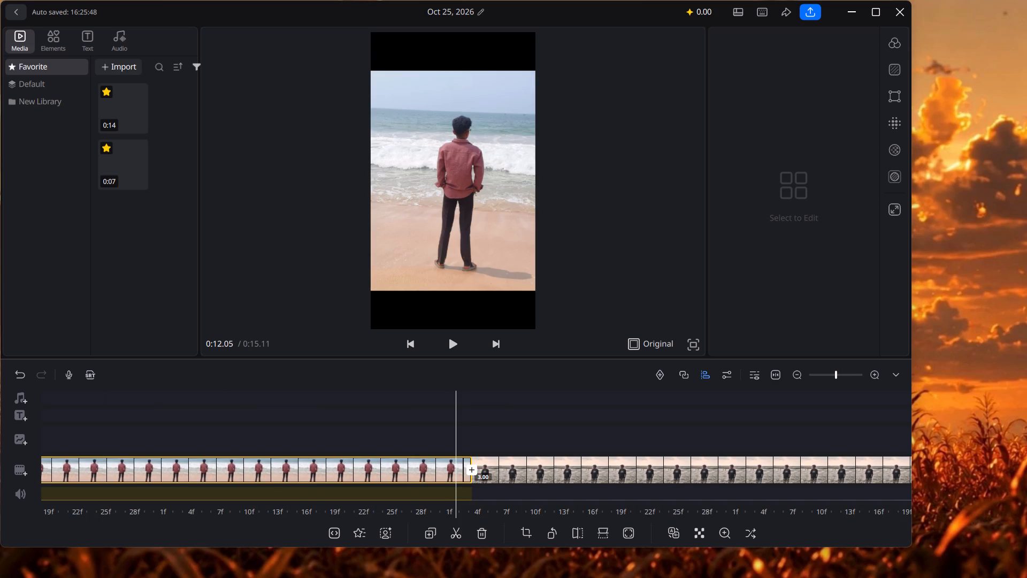
{"action": "left_click_drag", "start_coordinate": [533, 424], "coordinate": [1026, 410]}
{"action": "left_click_drag", "start_coordinate": [611, 415], "coordinate": [630, 421]}
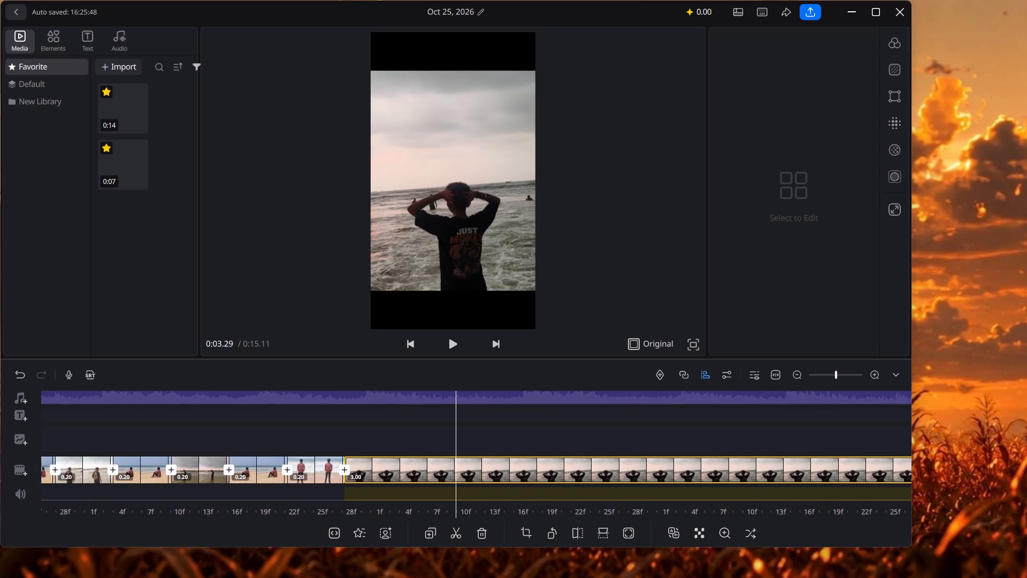
{"action": "left_click_drag", "start_coordinate": [630, 421], "coordinate": [747, 424]}
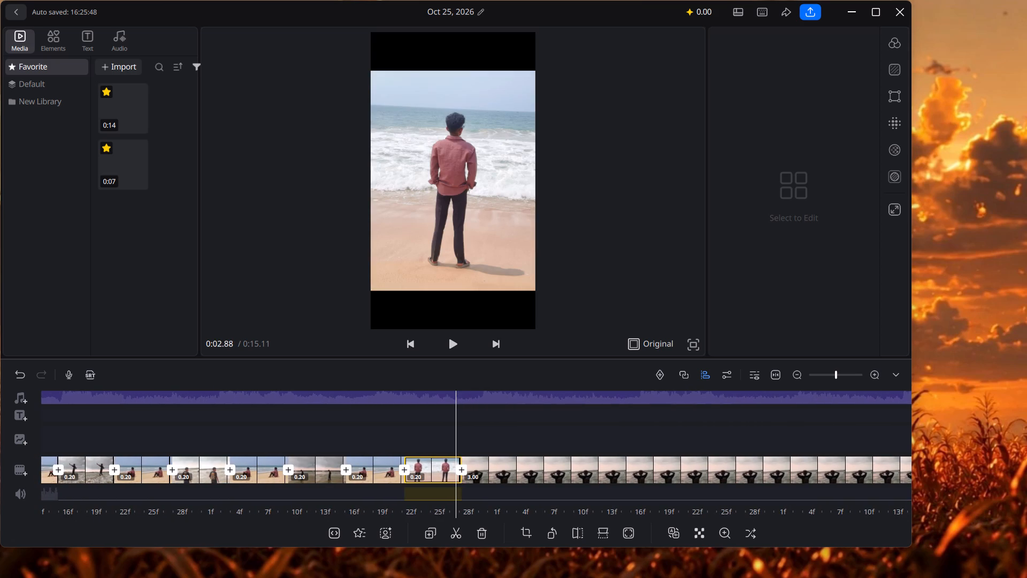
{"action": "left_click", "coordinate": [382, 468]}
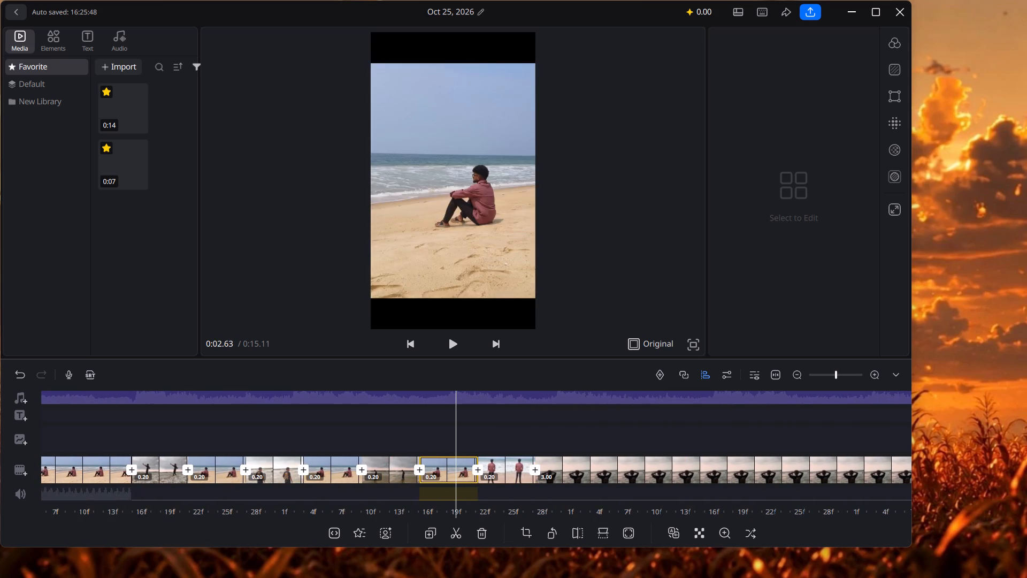
Trim the beginning and end of the clip of the man with his hands on his head so that it lasts 0.20 s.
{"action": "left_click", "coordinate": [662, 468]}
{"action": "left_click", "coordinate": [657, 468]}
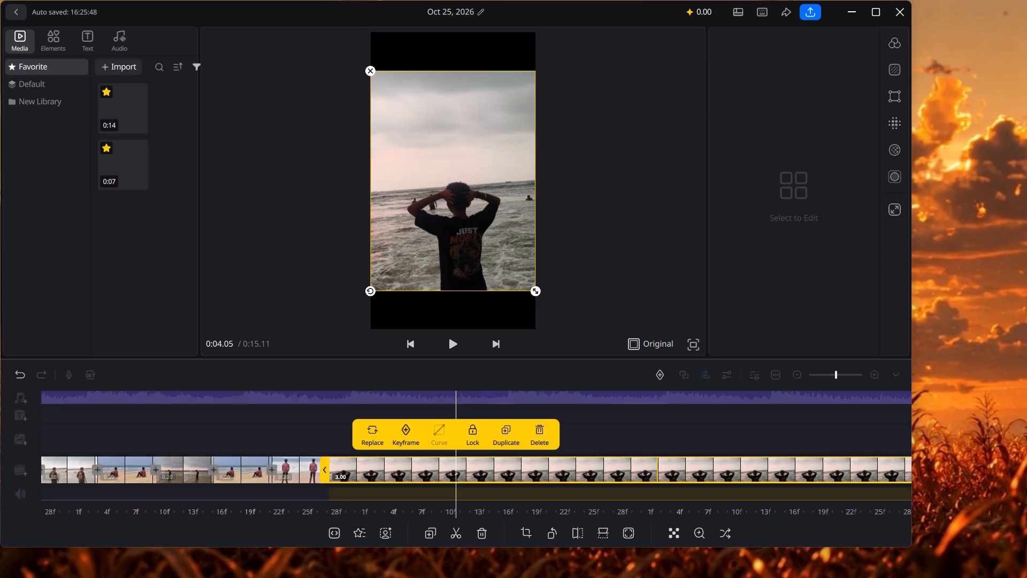
{"action": "left_click_drag", "start_coordinate": [323, 469], "coordinate": [324, 469]}
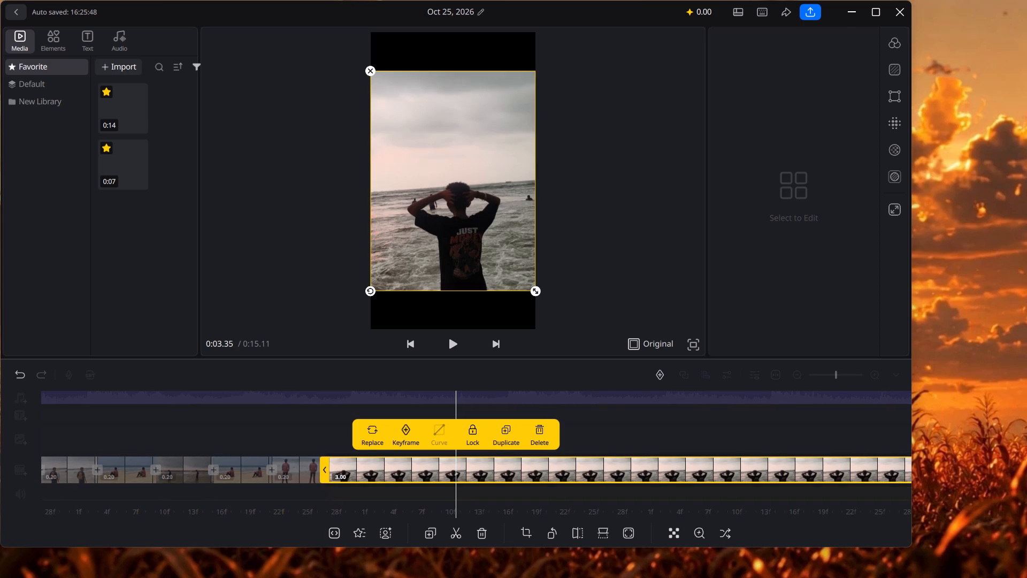
{"action": "left_click_drag", "start_coordinate": [324, 469], "coordinate": [847, 468]}
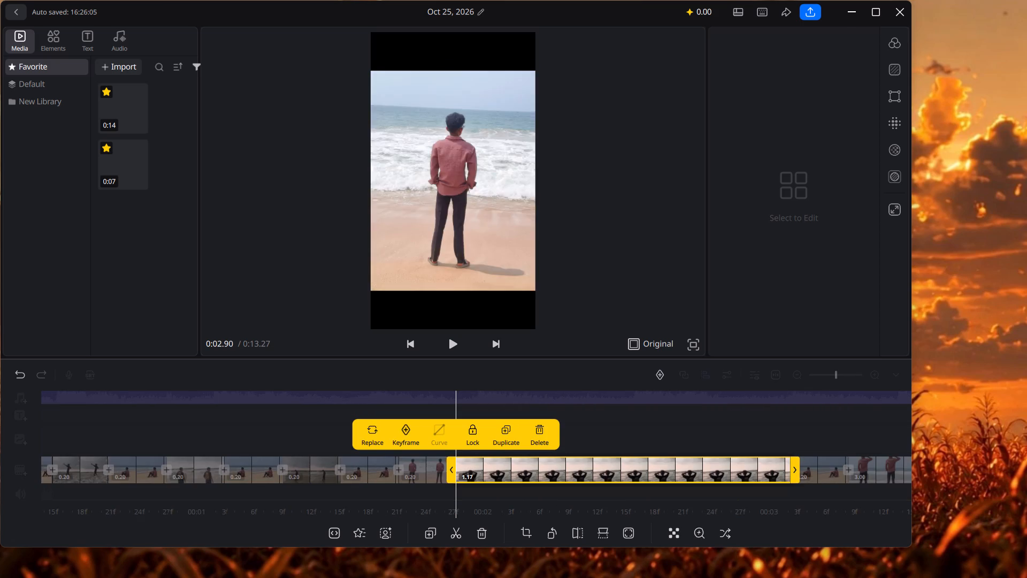
{"action": "left_click_drag", "start_coordinate": [834, 439], "coordinate": [634, 458]}
{"action": "left_click_drag", "start_coordinate": [584, 472], "coordinate": [304, 467]}
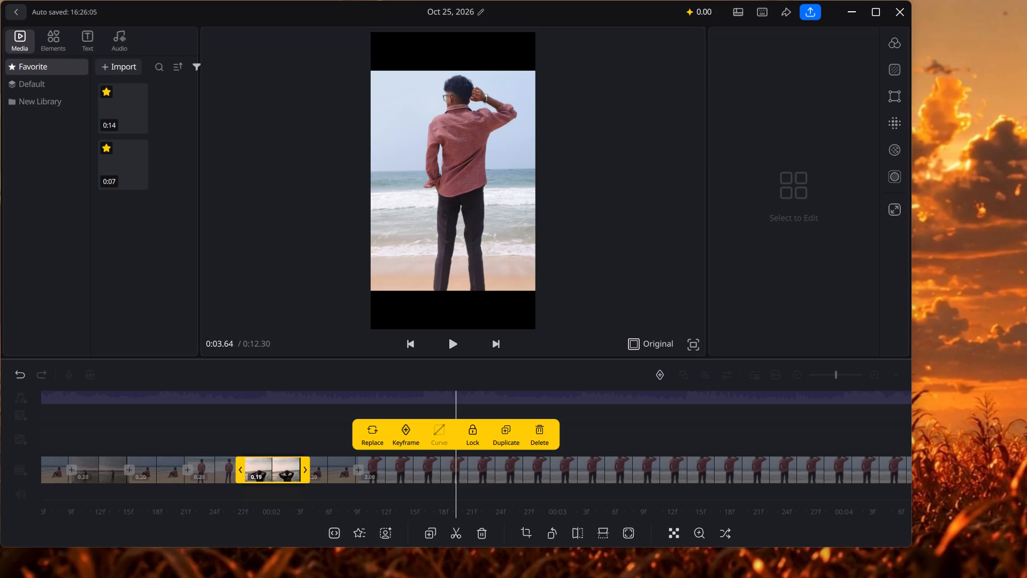
{"action": "left_click_drag", "start_coordinate": [304, 467], "coordinate": [305, 465]}
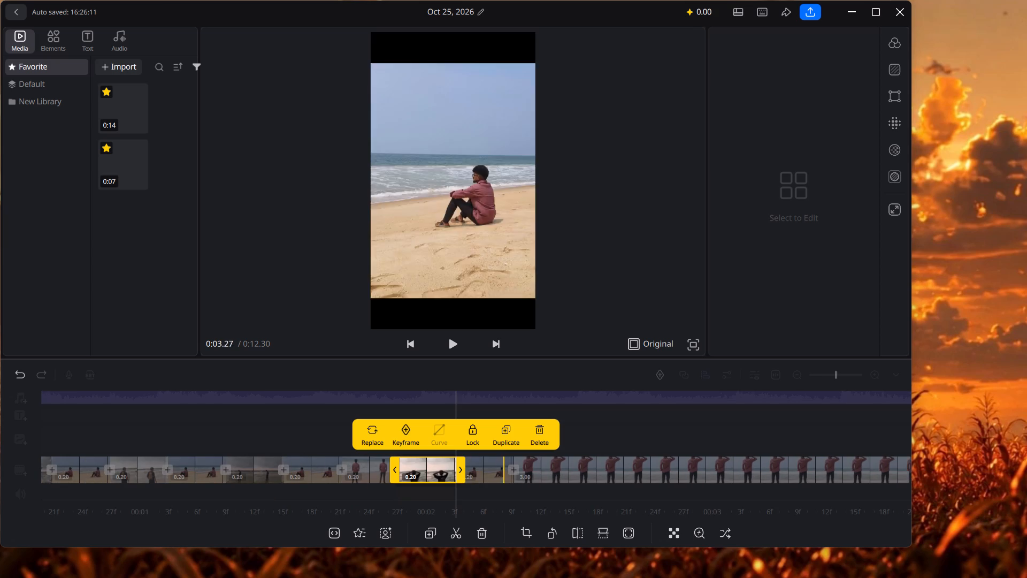
{"action": "left_click", "coordinate": [554, 470]}
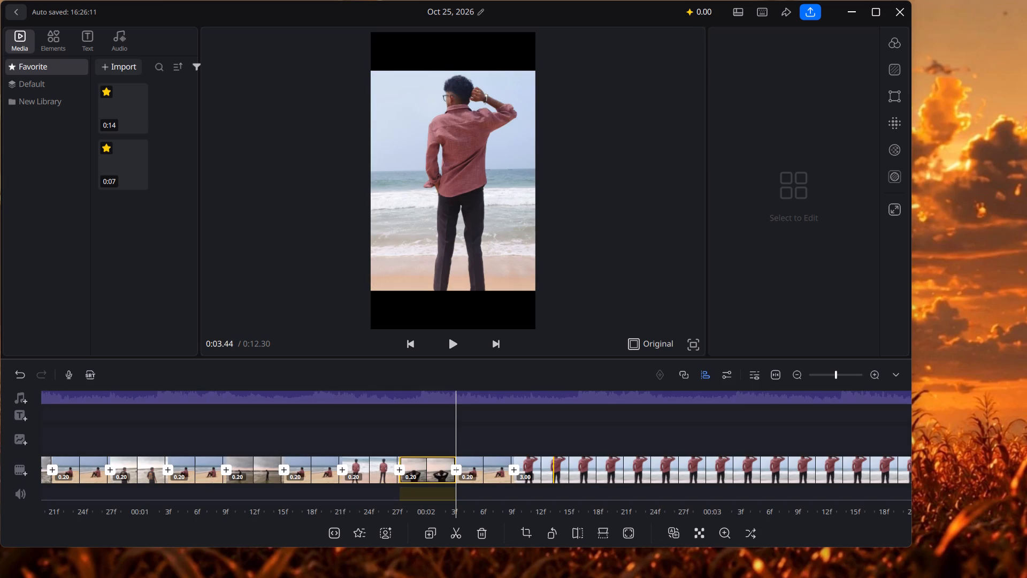
Trim the beginning and end of the clip of the pink-shirted man with a raised arm so that it lasts 0.20 s.
{"action": "left_click", "coordinate": [541, 473]}
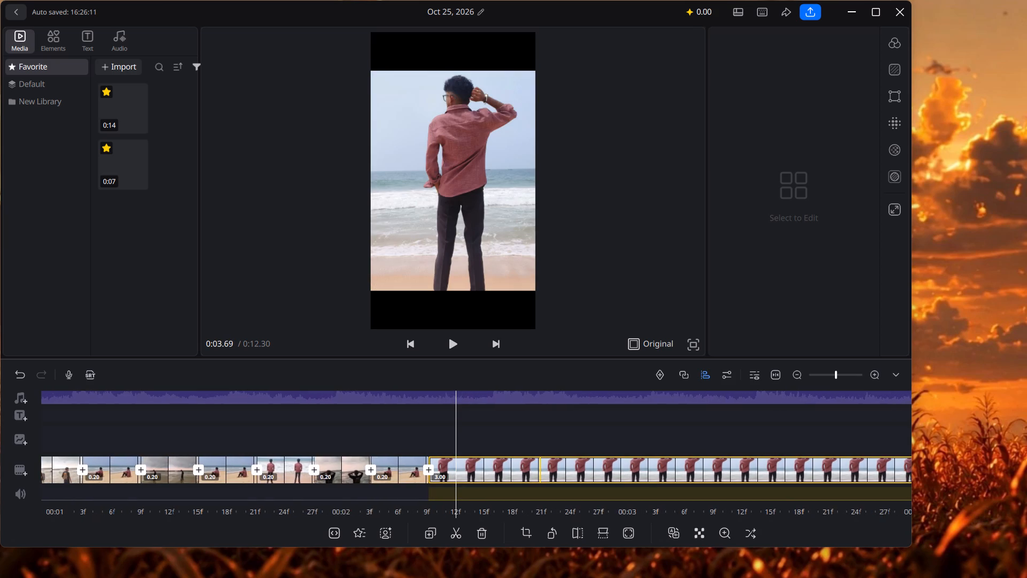
{"action": "left_click", "coordinate": [539, 473]}
{"action": "left_click_drag", "start_coordinate": [423, 469], "coordinate": [813, 466]}
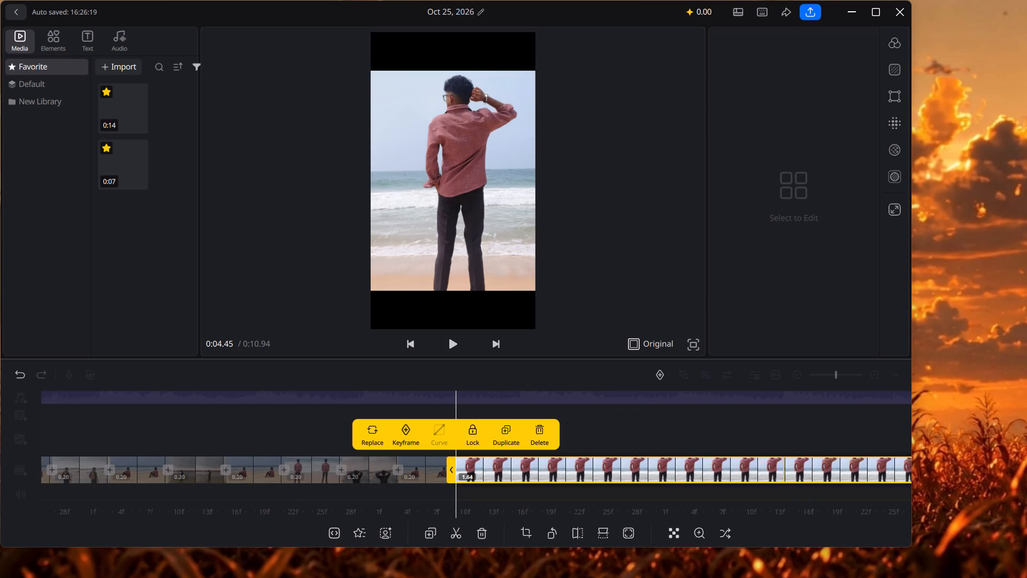
{"action": "left_click_drag", "start_coordinate": [790, 476], "coordinate": [648, 480]}
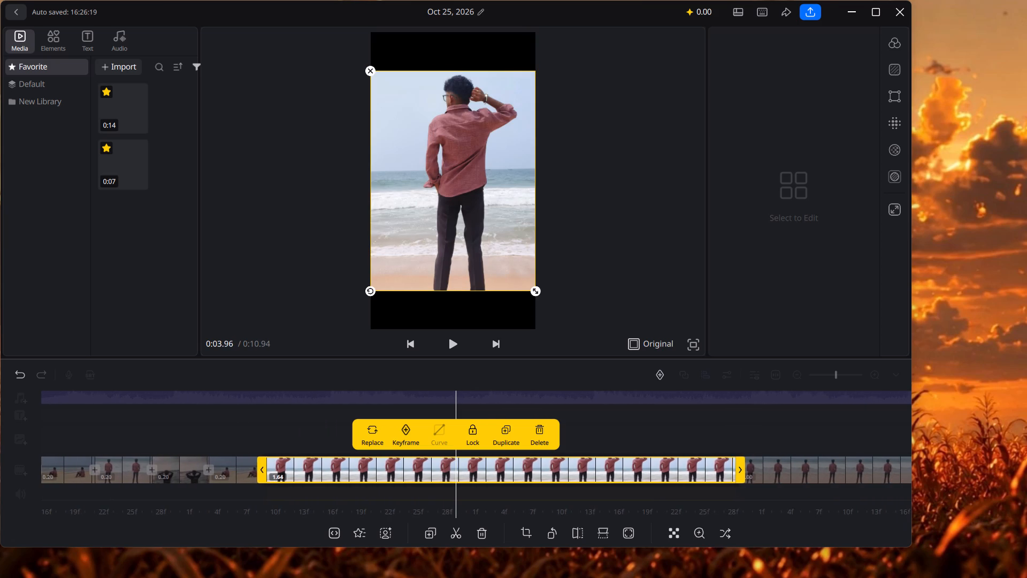
{"action": "left_click_drag", "start_coordinate": [740, 473], "coordinate": [393, 484]}
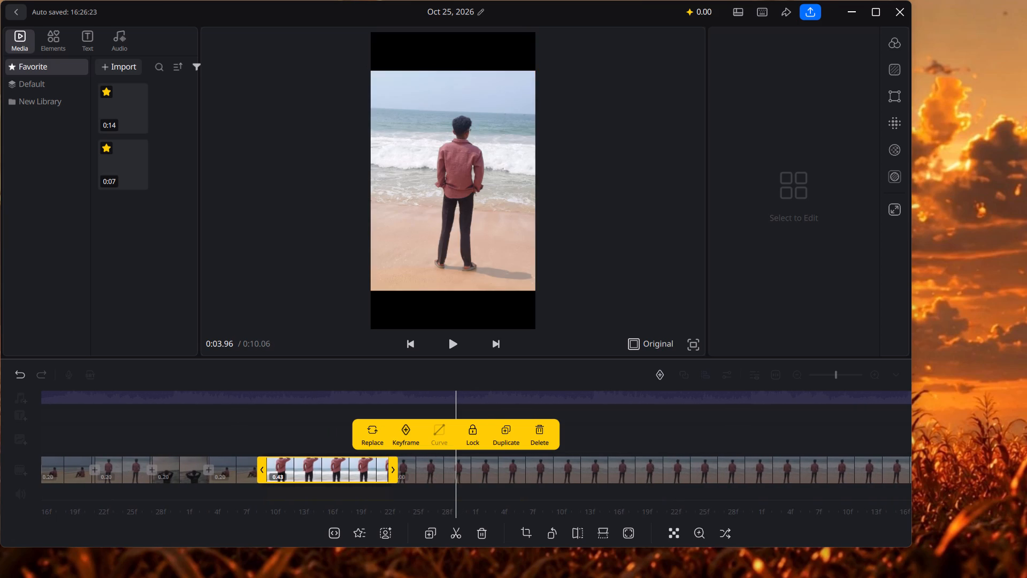
{"action": "left_click_drag", "start_coordinate": [393, 484], "coordinate": [340, 473]}
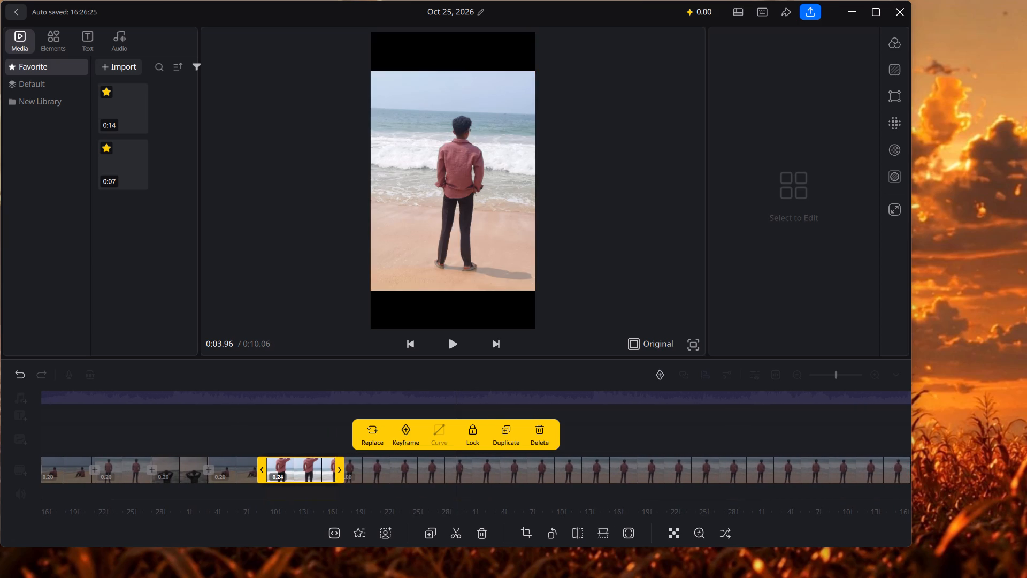
{"action": "left_click_drag", "start_coordinate": [340, 473], "coordinate": [332, 470]}
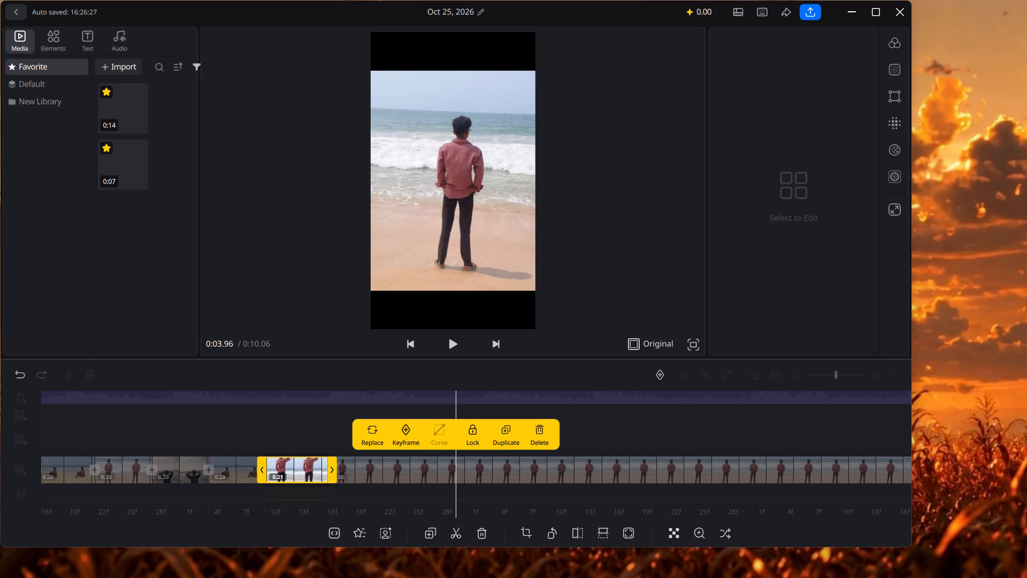
{"action": "left_click_drag", "start_coordinate": [332, 470], "coordinate": [327, 470]}
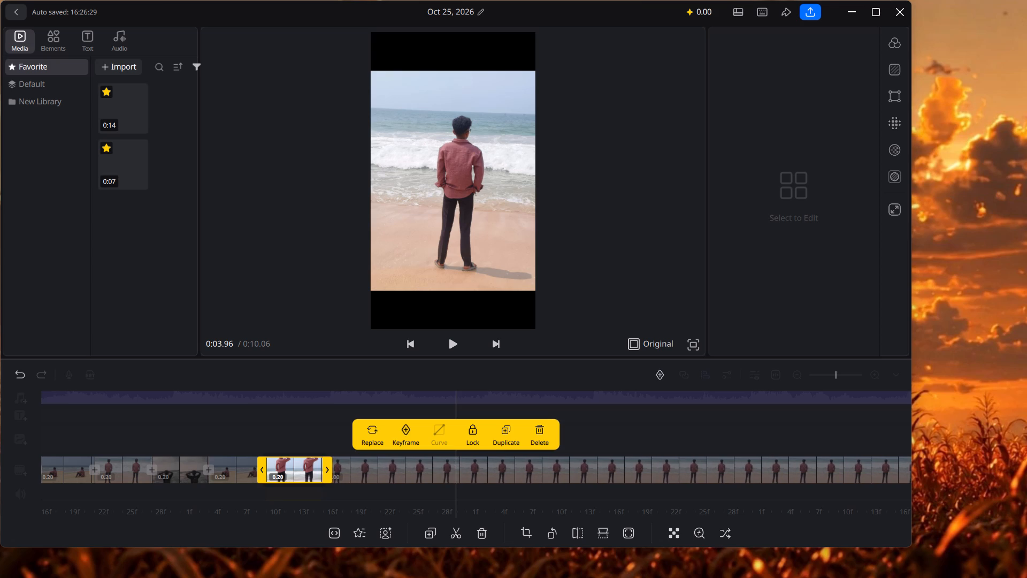
{"action": "left_click", "coordinate": [622, 430]}
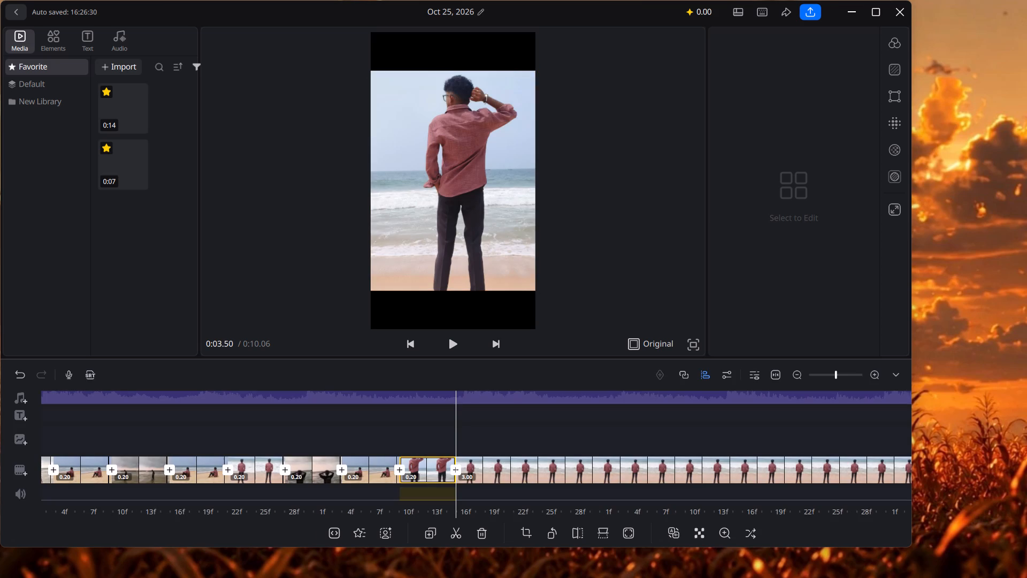
Trim the beginning and end of the second clip of the pink-shirted man standing before the waves so that it lasts 0.20 s.
{"action": "left_click", "coordinate": [511, 466]}
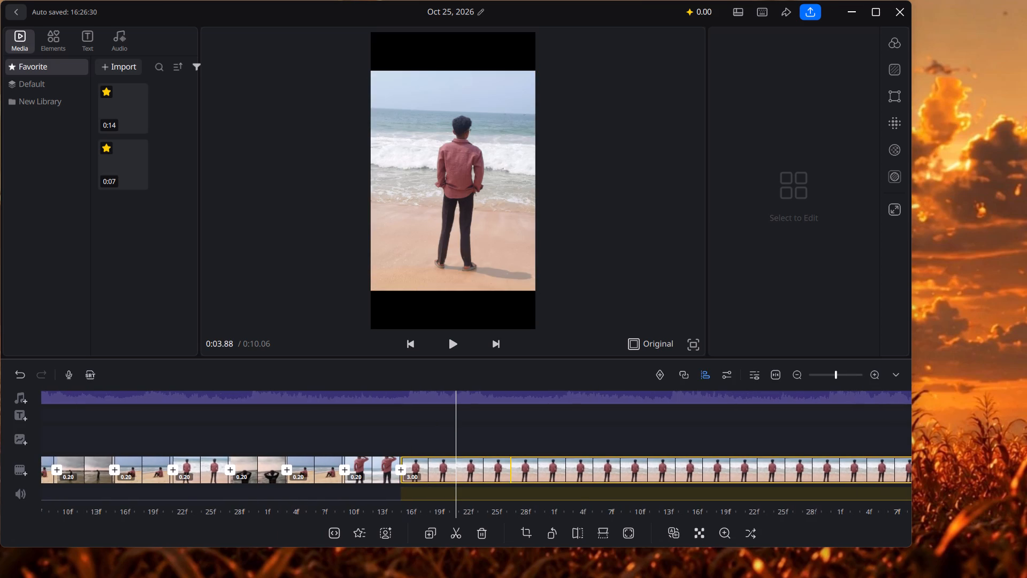
{"action": "left_click", "coordinate": [467, 467]}
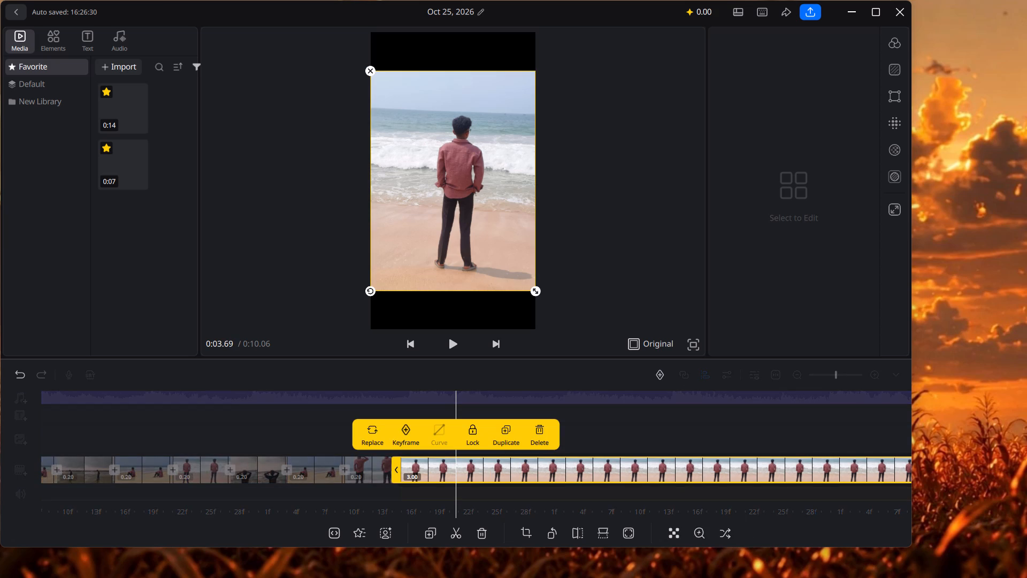
{"action": "left_click_drag", "start_coordinate": [397, 475], "coordinate": [880, 488]}
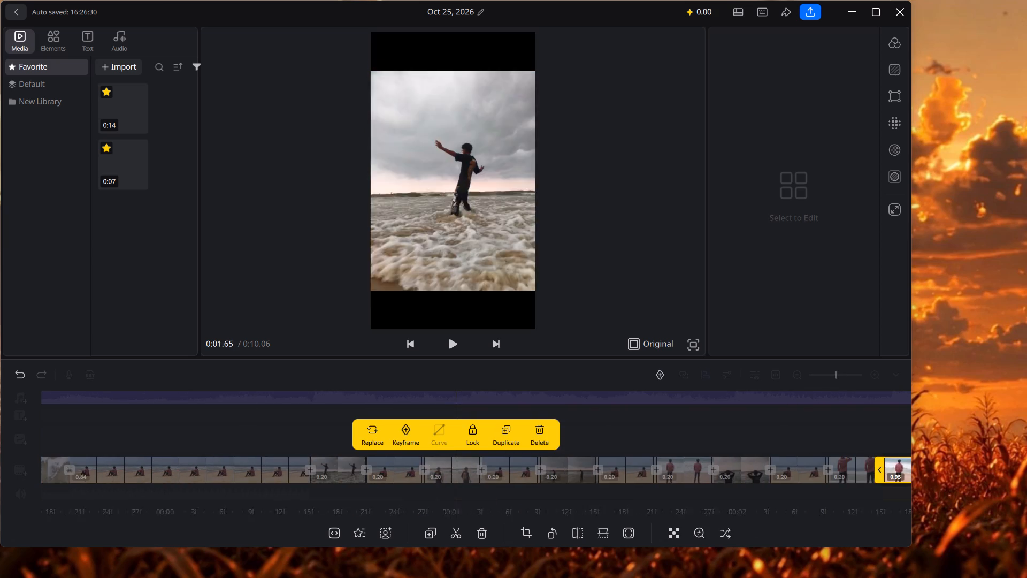
{"action": "left_click_drag", "start_coordinate": [720, 476], "coordinate": [647, 475]}
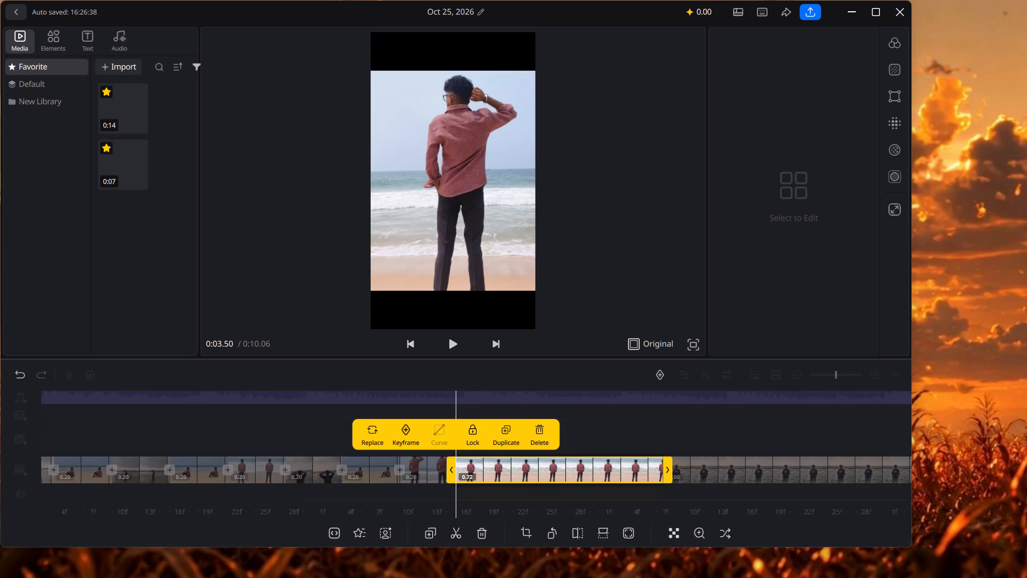
{"action": "left_click_drag", "start_coordinate": [647, 475], "coordinate": [526, 473]}
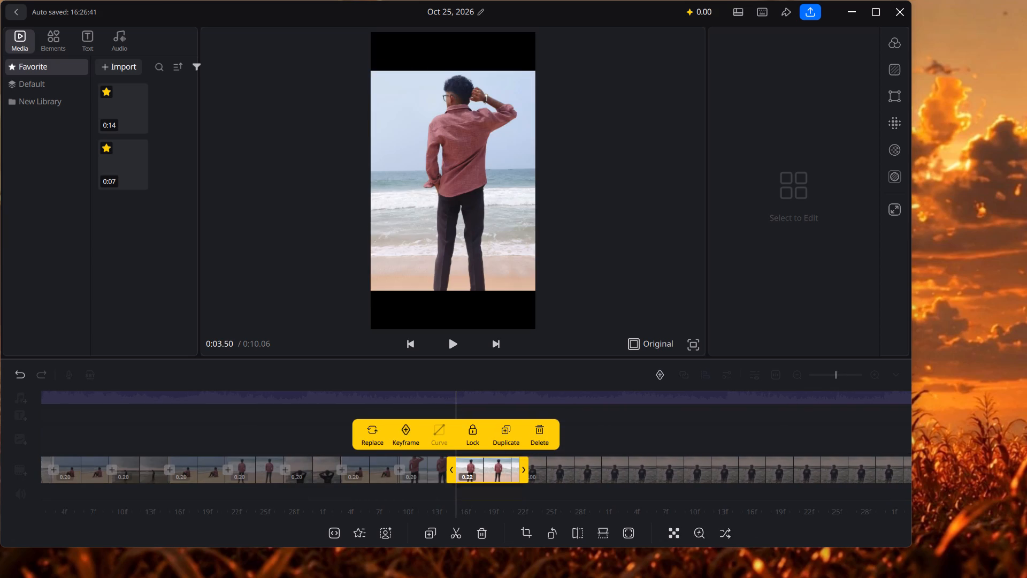
{"action": "left_click_drag", "start_coordinate": [526, 473], "coordinate": [521, 470]}
{"action": "left_click", "coordinate": [576, 466]}
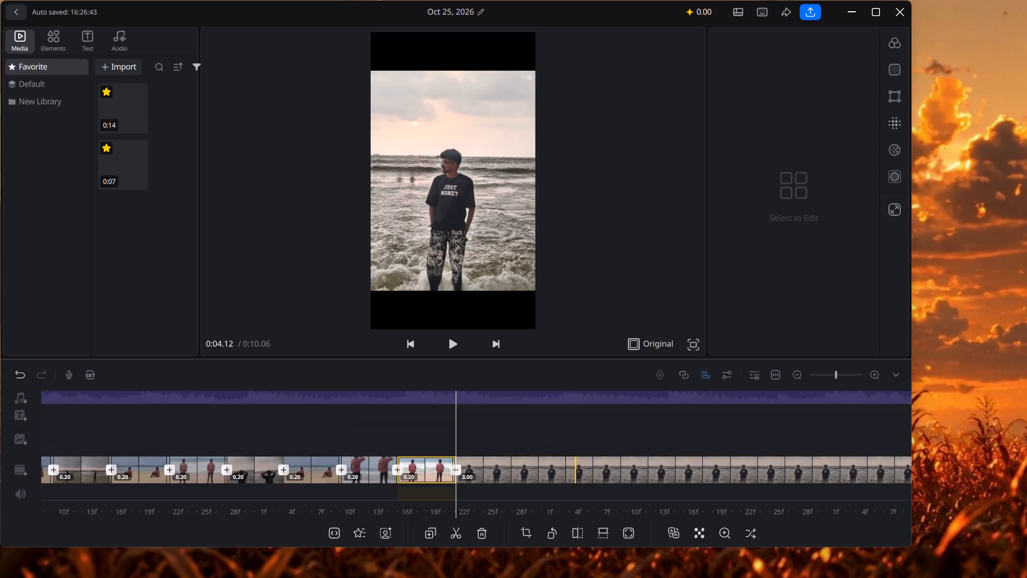
Trim the beginning and end of the last clip, the man in the black T-shirt facing the camera, so that it lasts 0.20 s.
{"action": "left_click", "coordinate": [575, 466]}
{"action": "left_click", "coordinate": [350, 459]}
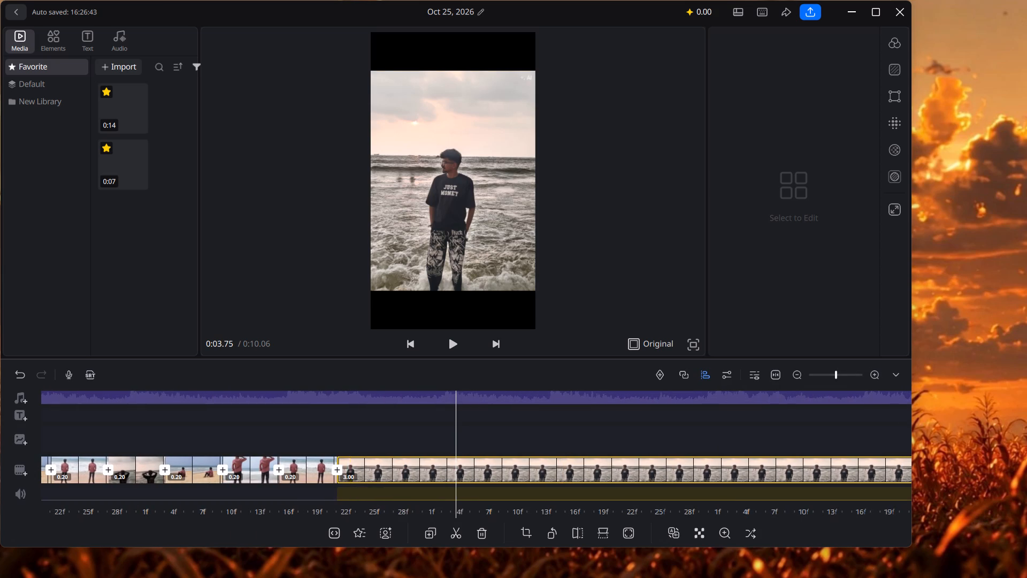
{"action": "left_click_drag", "start_coordinate": [334, 467], "coordinate": [831, 474]}
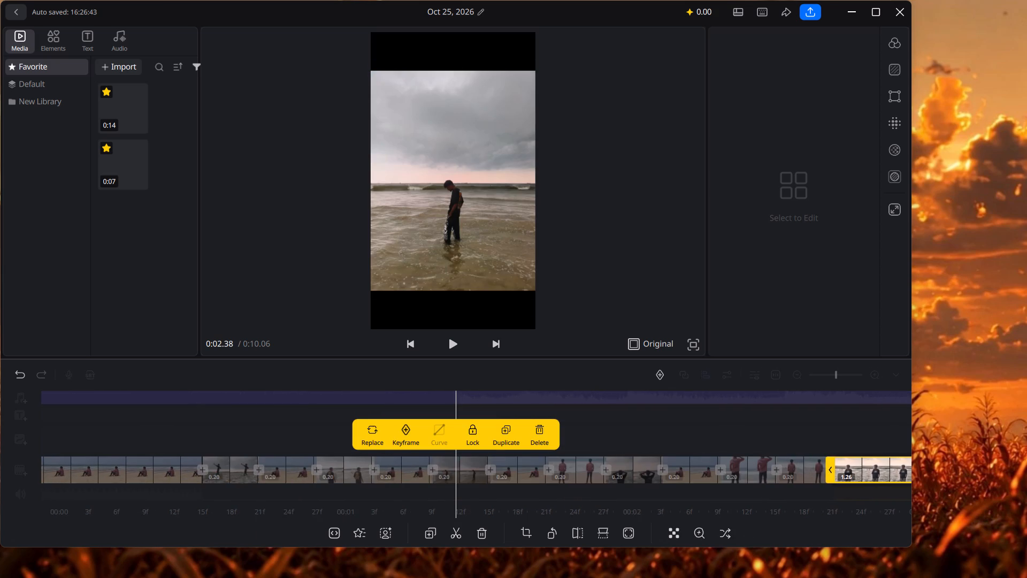
{"action": "left_click_drag", "start_coordinate": [831, 474], "coordinate": [855, 470]}
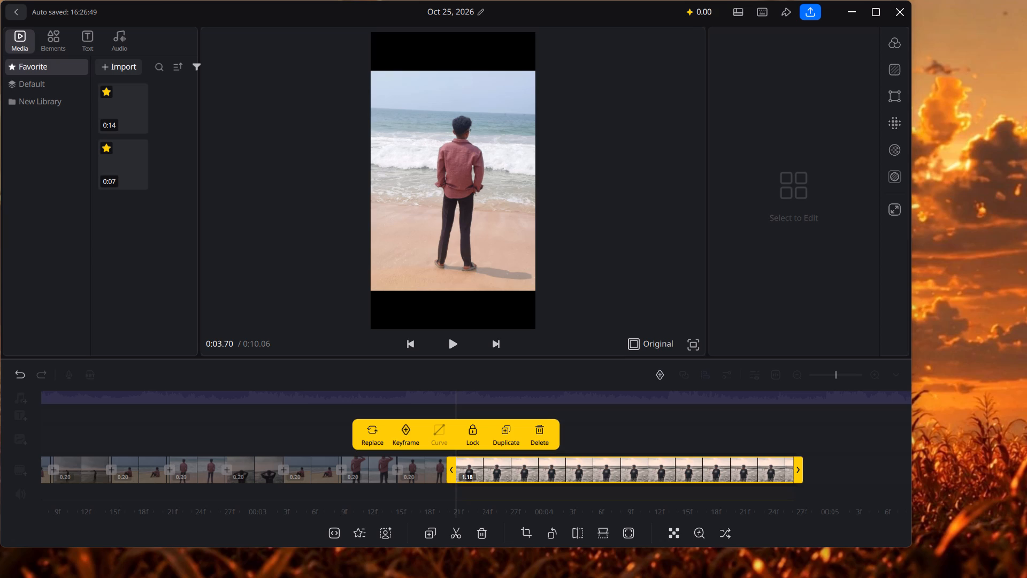
{"action": "left_click_drag", "start_coordinate": [795, 466], "coordinate": [511, 458]}
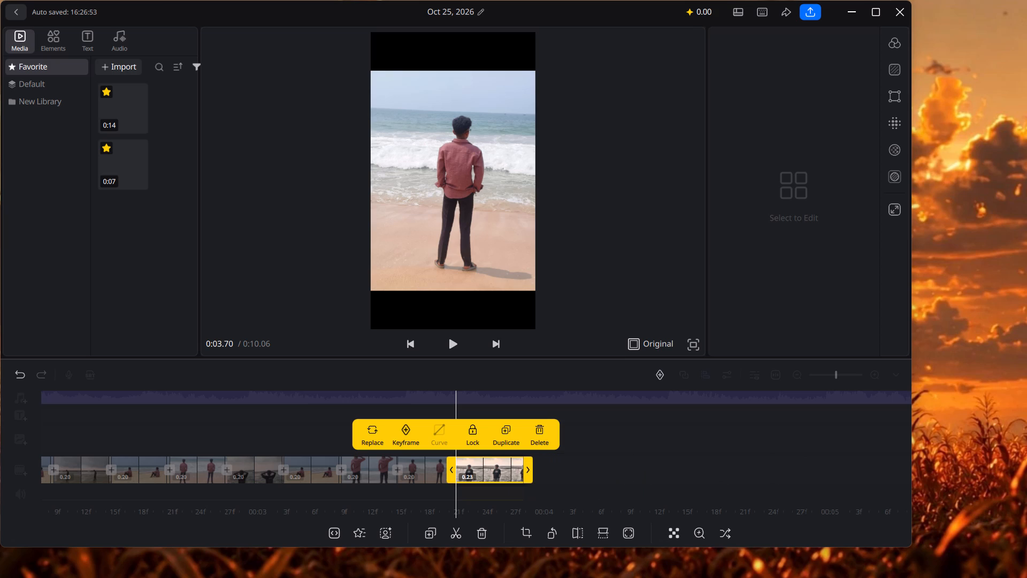
{"action": "left_click_drag", "start_coordinate": [511, 458], "coordinate": [515, 460]}
{"action": "left_click", "coordinate": [656, 460]}
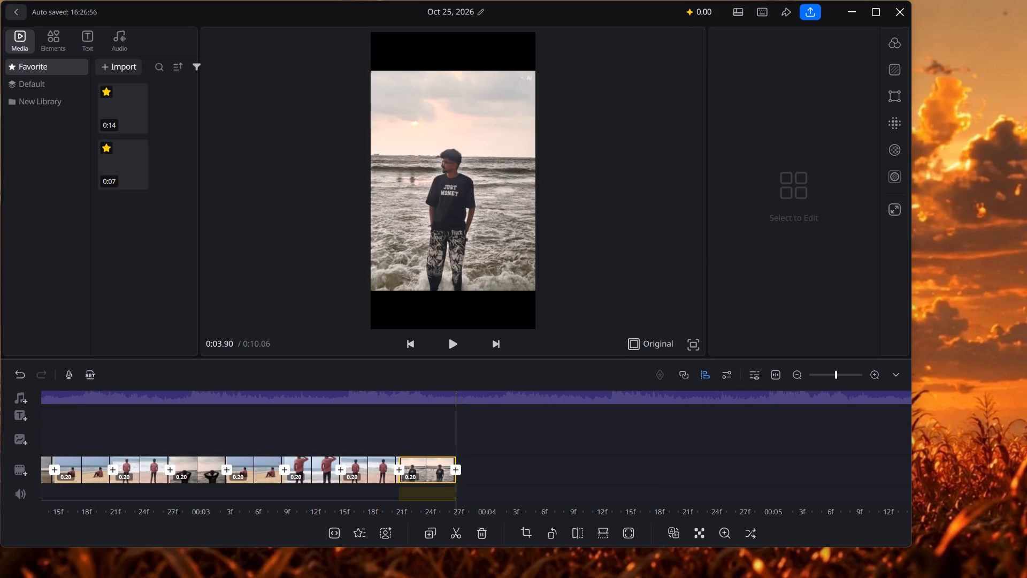
Make three duplicates of the seated-man photo clip that lies between the hands-on-head clip and the raised-arm clip.
{"action": "left_click_drag", "start_coordinate": [541, 456], "coordinate": [556, 457]}
{"action": "left_click_drag", "start_coordinate": [556, 457], "coordinate": [852, 457]}
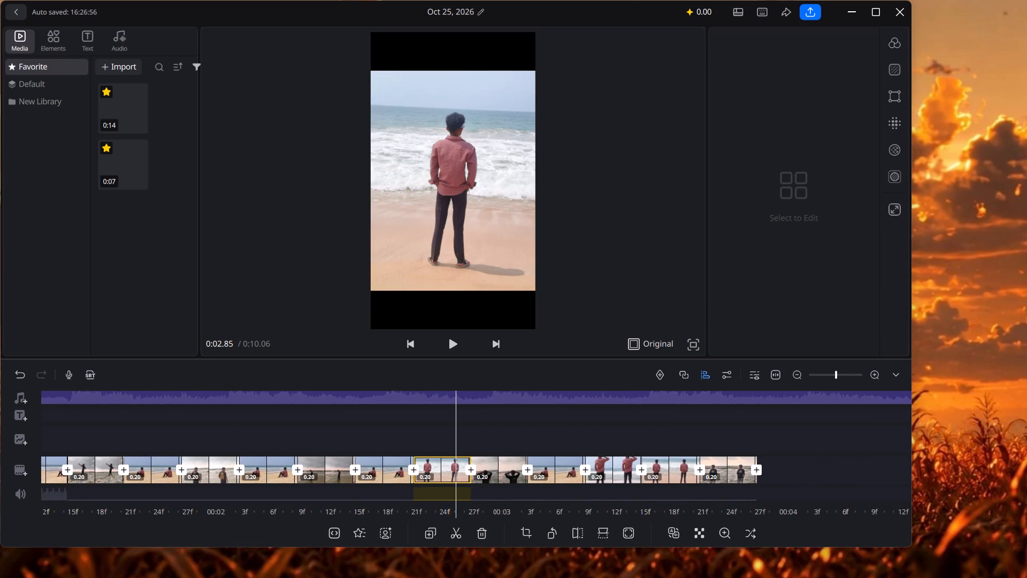
{"action": "left_click_drag", "start_coordinate": [531, 433], "coordinate": [612, 433]}
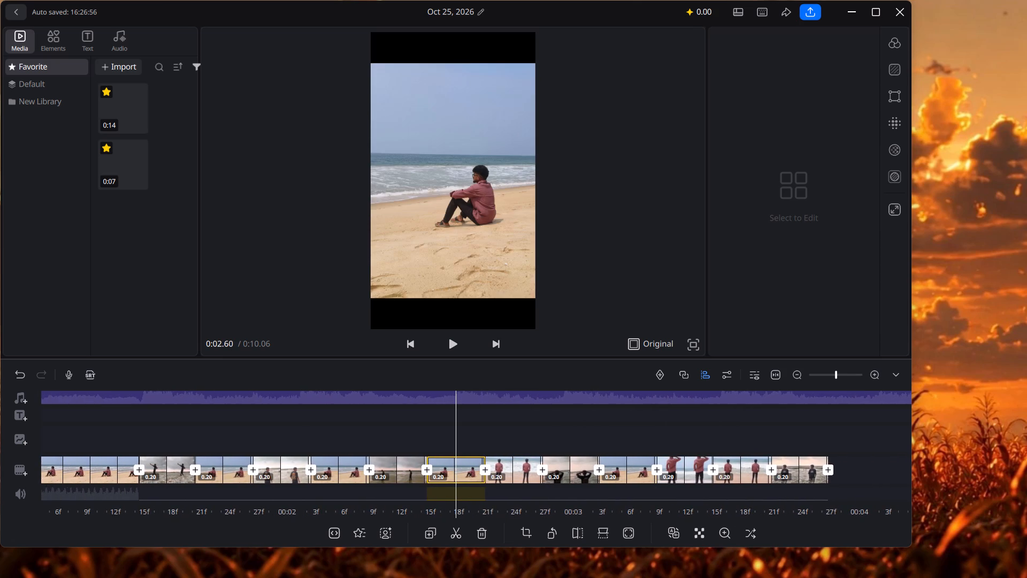
{"action": "left_click", "coordinate": [631, 469]}
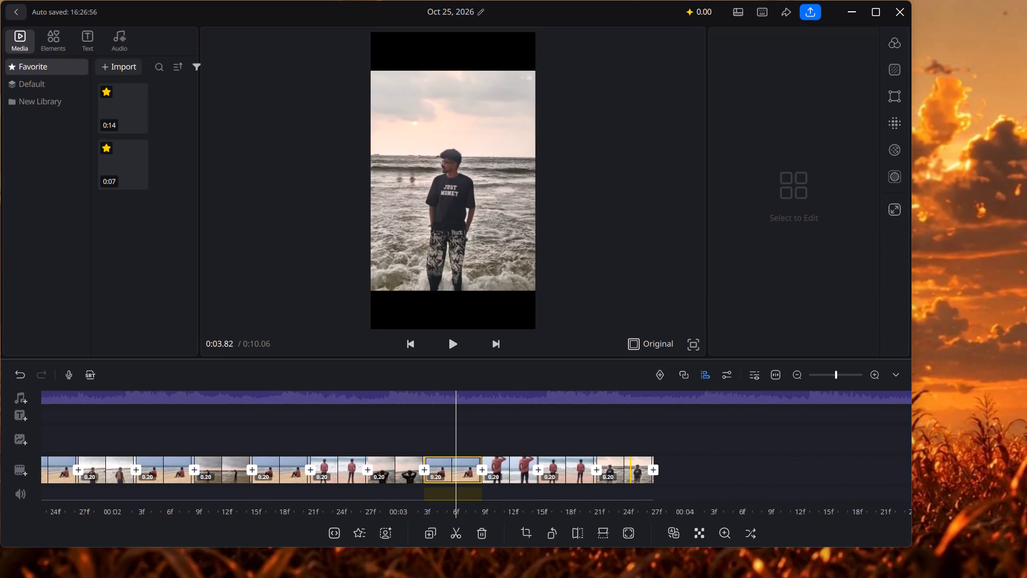
{"action": "left_click", "coordinate": [464, 459]}
{"action": "left_click", "coordinate": [497, 436]}
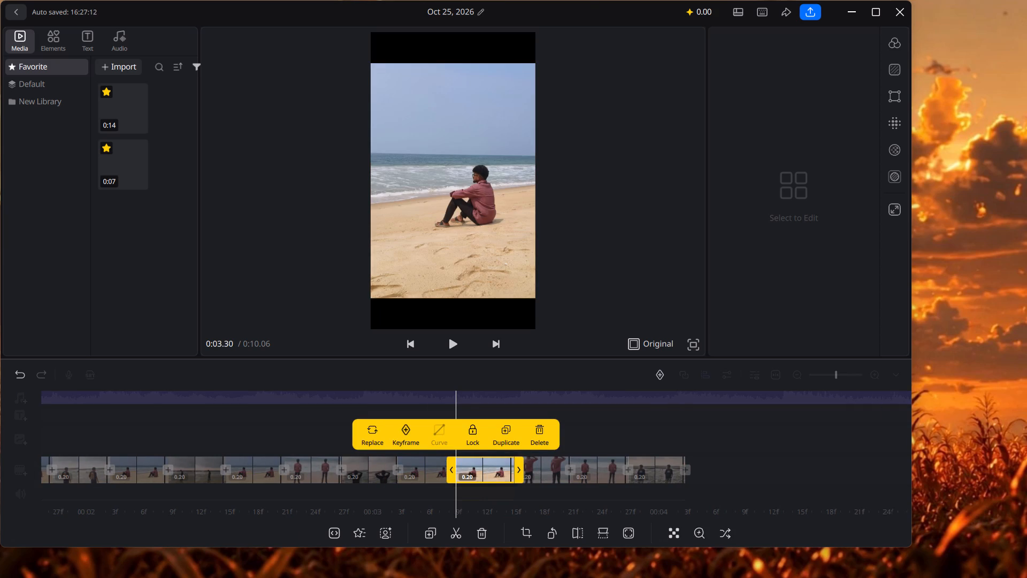
{"action": "left_click", "coordinate": [497, 436]}
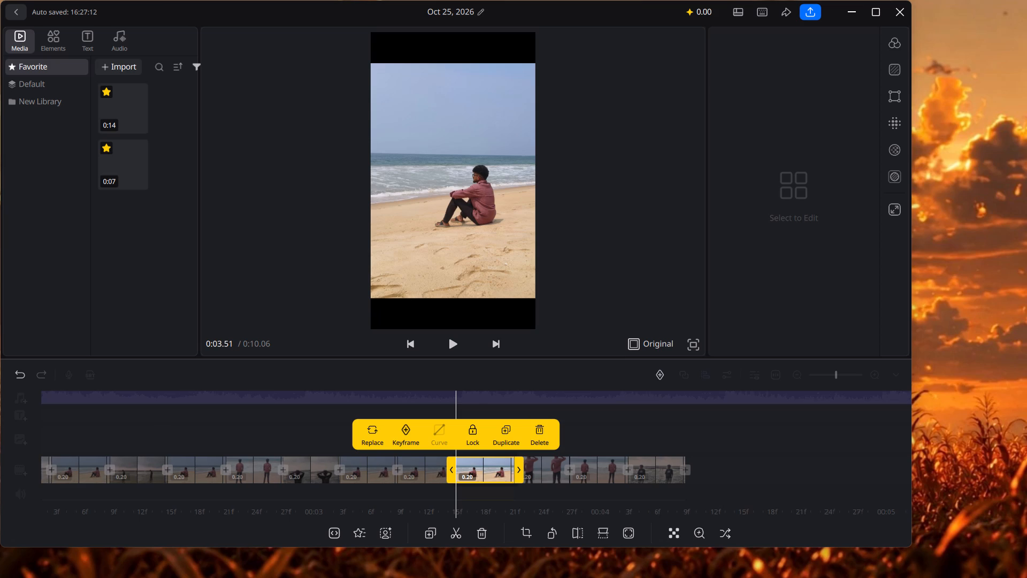
{"action": "left_click", "coordinate": [497, 436]}
{"action": "left_click", "coordinate": [678, 427]}
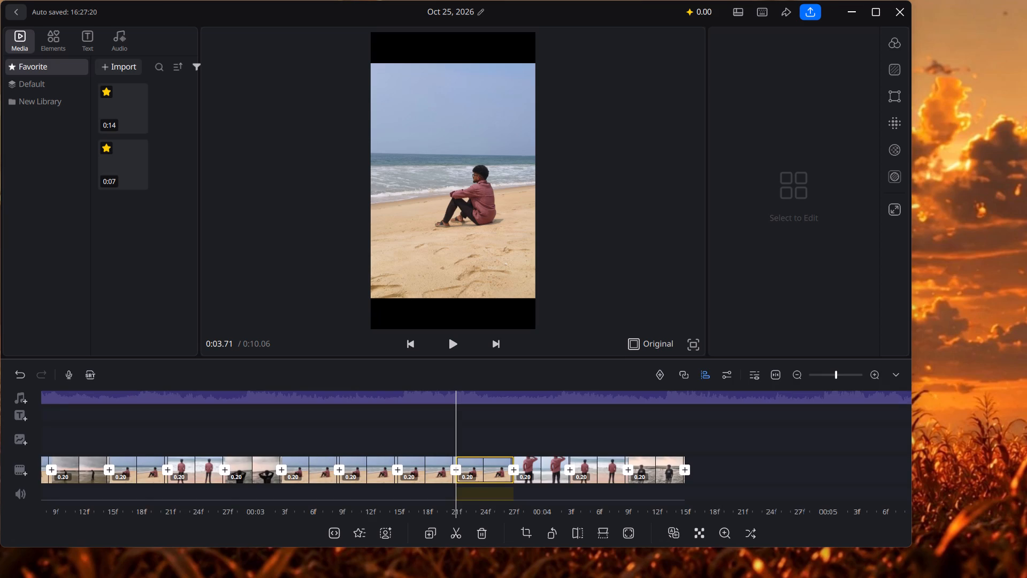
Reorder the duplicated seated-man clips: one before the hands-on-head clip, one after the raised-arm clip, one before the final black T-shirt clip.
{"action": "left_click_drag", "start_coordinate": [486, 468], "coordinate": [464, 469]}
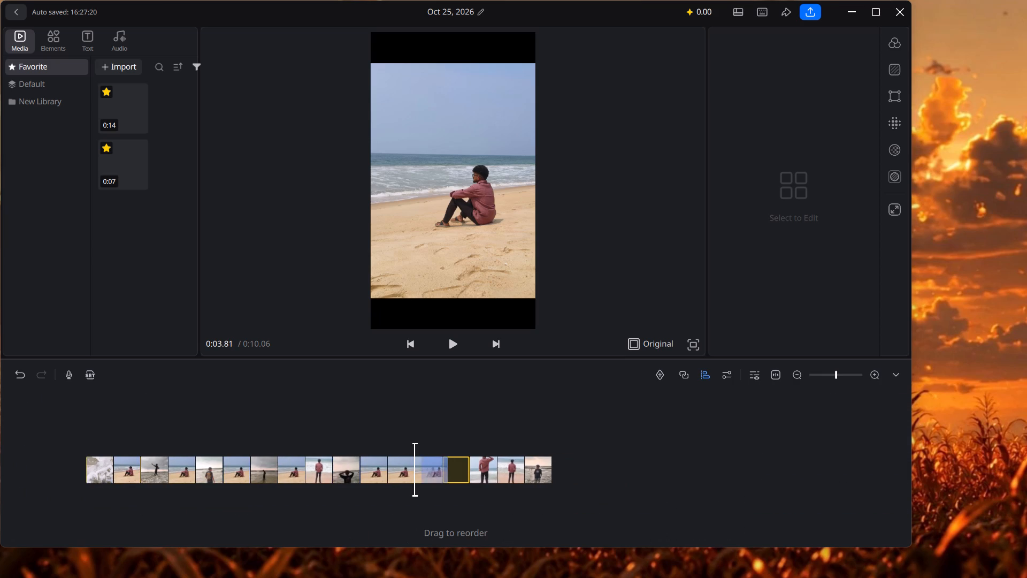
{"action": "left_click_drag", "start_coordinate": [464, 469], "coordinate": [366, 471]}
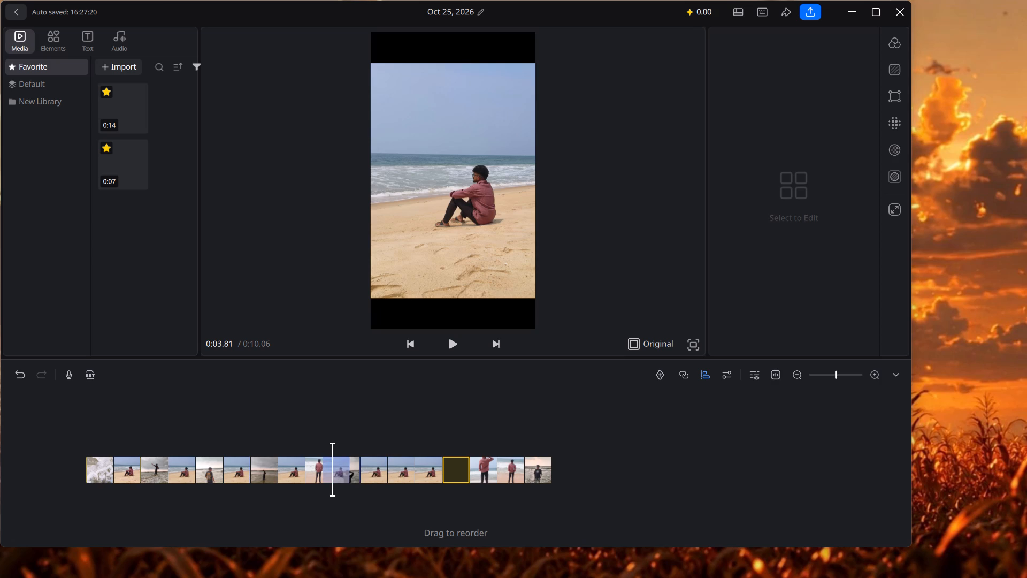
{"action": "left_click_drag", "start_coordinate": [366, 471], "coordinate": [366, 471]}
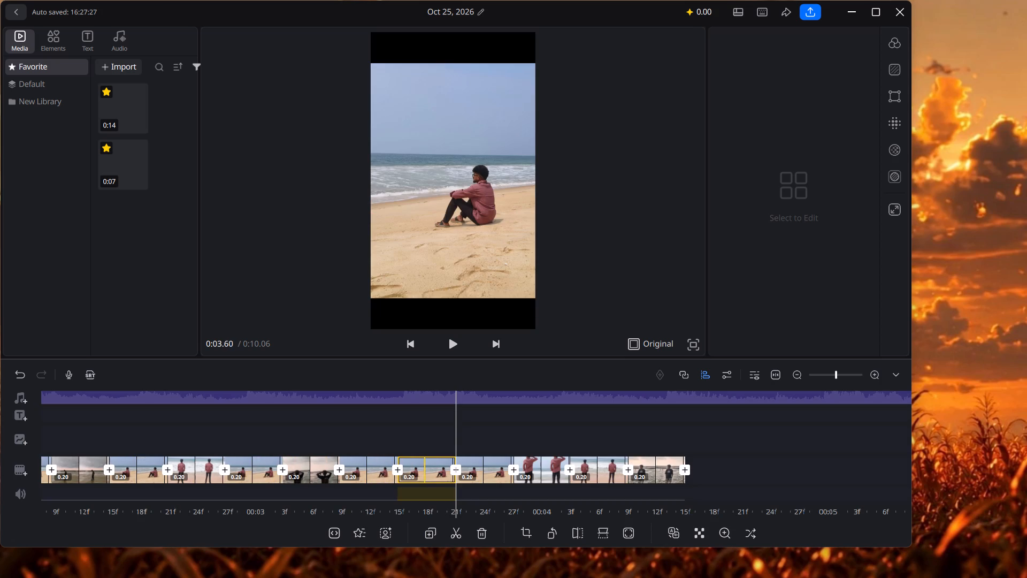
{"action": "left_click_drag", "start_coordinate": [436, 468], "coordinate": [470, 473]}
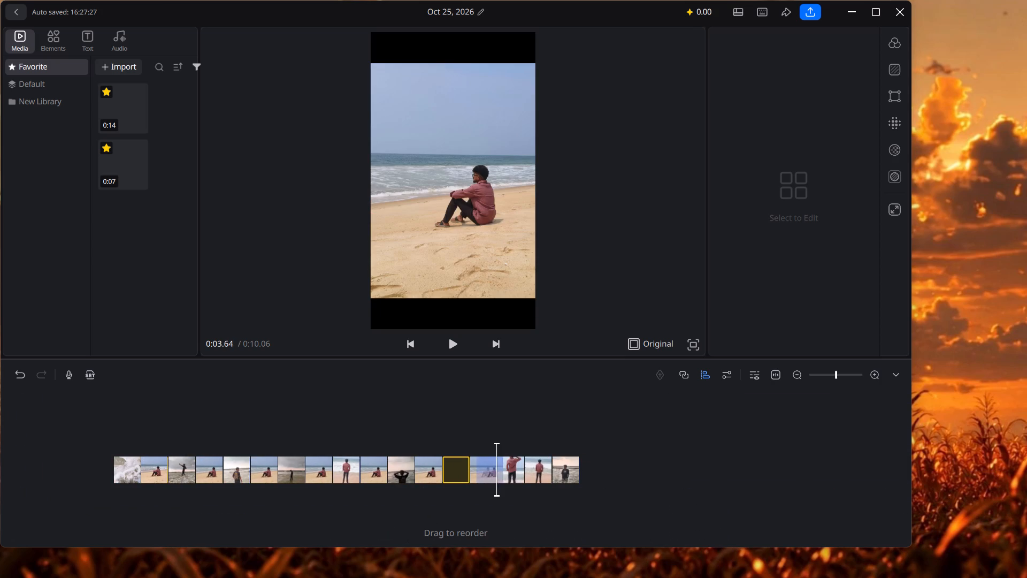
{"action": "left_click_drag", "start_coordinate": [470, 473], "coordinate": [503, 473]}
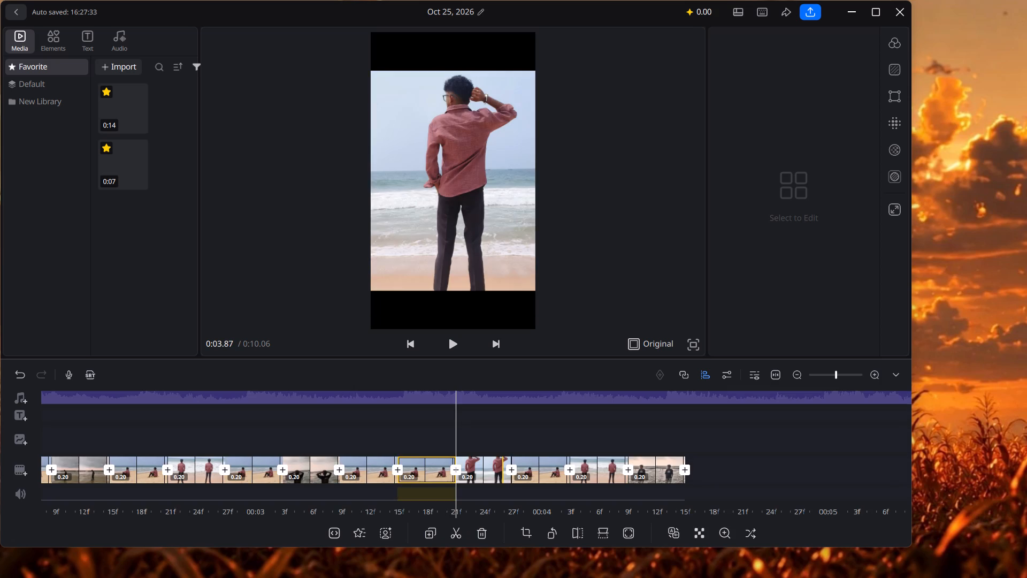
{"action": "left_click_drag", "start_coordinate": [427, 470], "coordinate": [512, 470]}
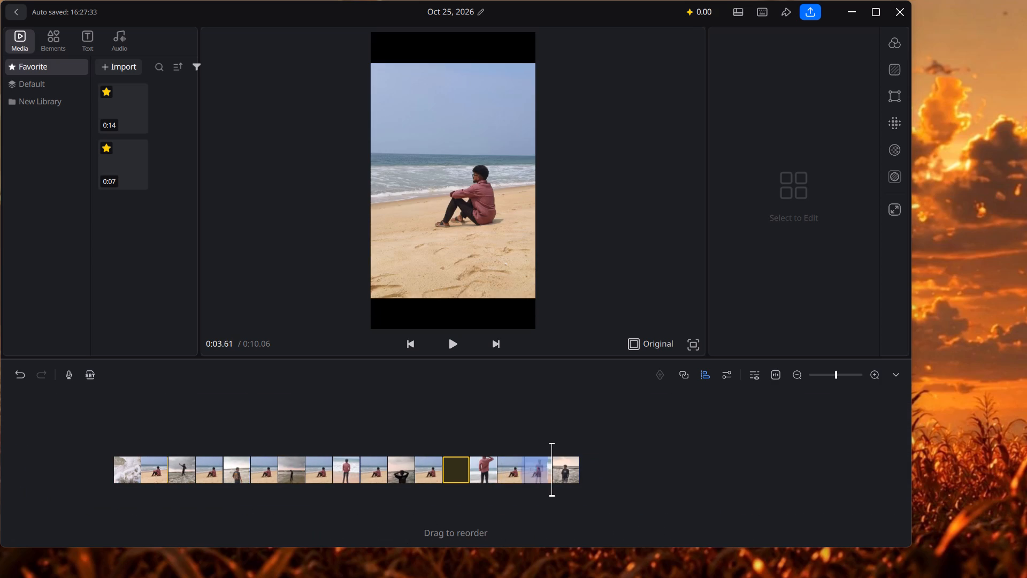
{"action": "left_click_drag", "start_coordinate": [512, 470], "coordinate": [520, 470]}
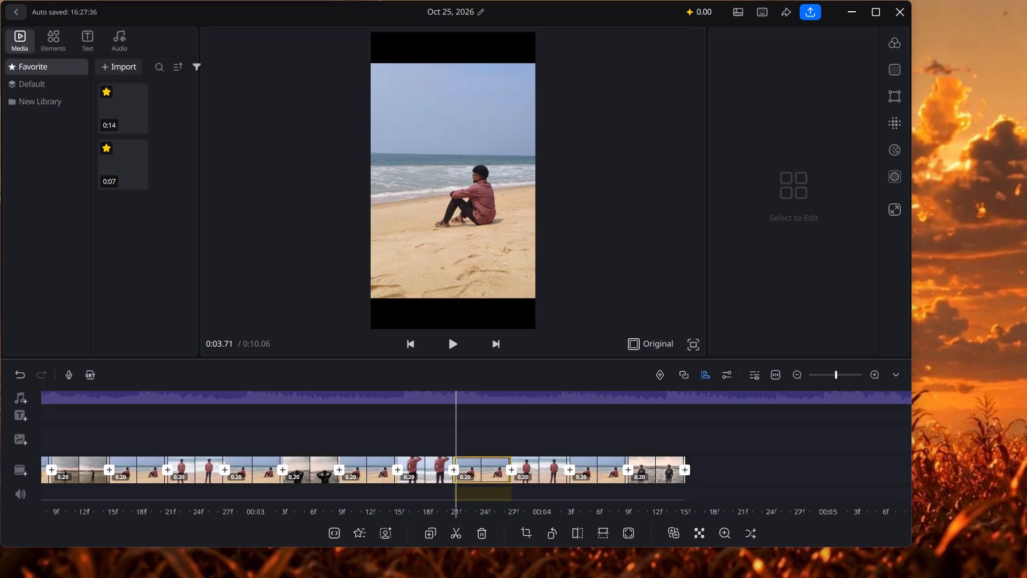
Play the sequence from the start to check how the reordered clips follow the music.
{"action": "left_click_drag", "start_coordinate": [614, 425], "coordinate": [672, 425]}
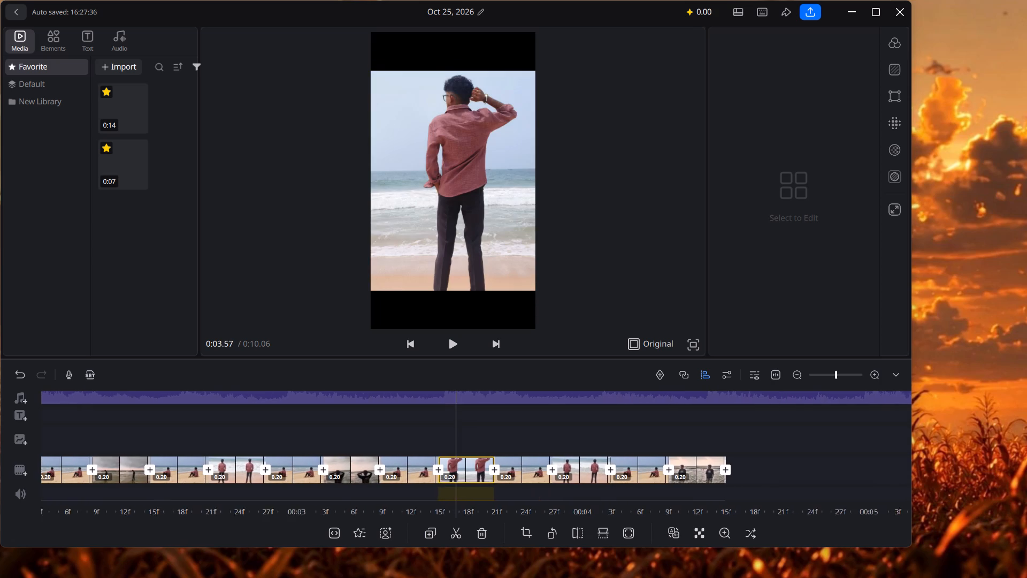
{"action": "left_click_drag", "start_coordinate": [672, 425], "coordinate": [356, 412]}
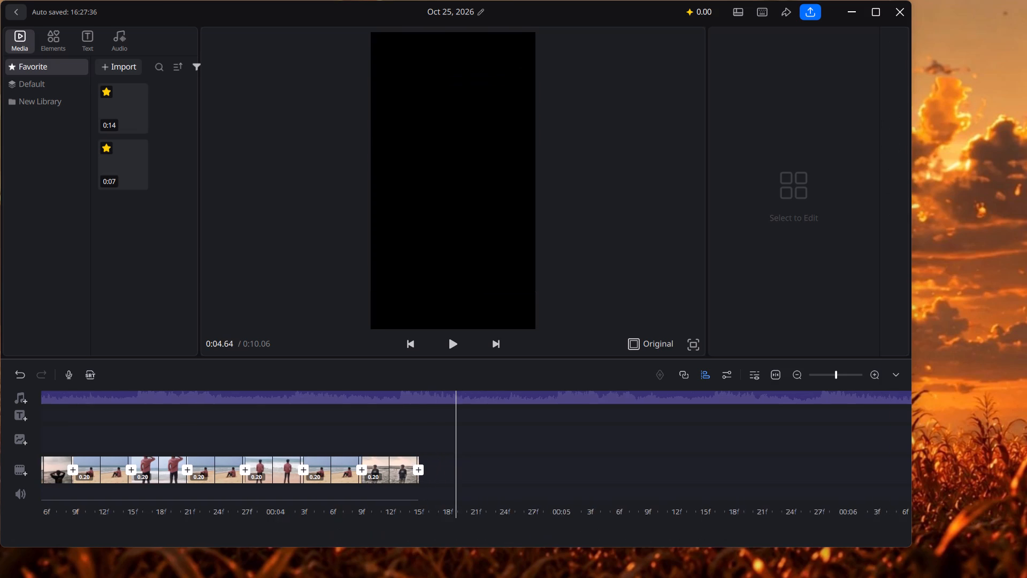
{"action": "left_click_drag", "start_coordinate": [356, 412], "coordinate": [304, 407]}
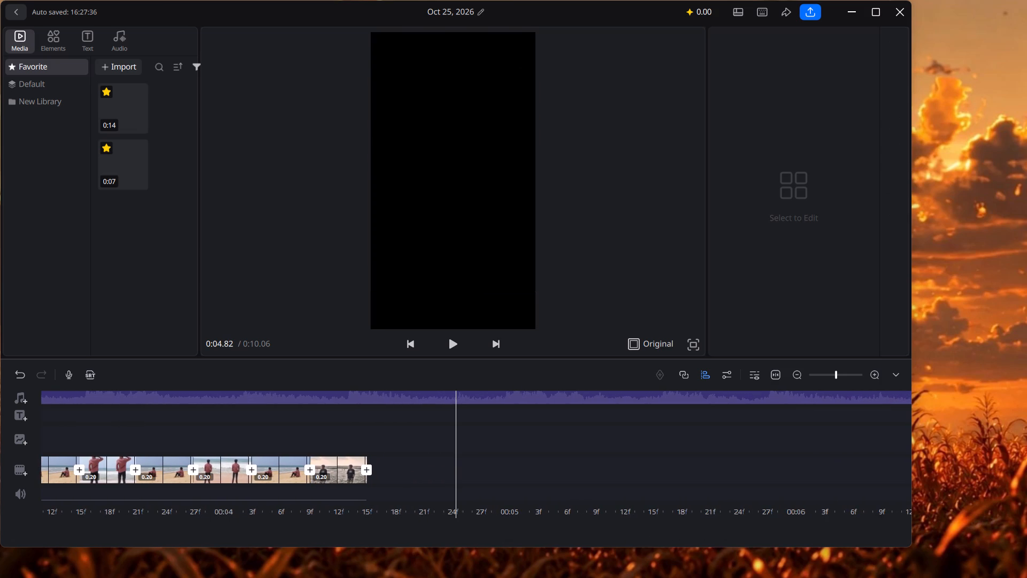
{"action": "left_click_drag", "start_coordinate": [304, 407], "coordinate": [956, 406]}
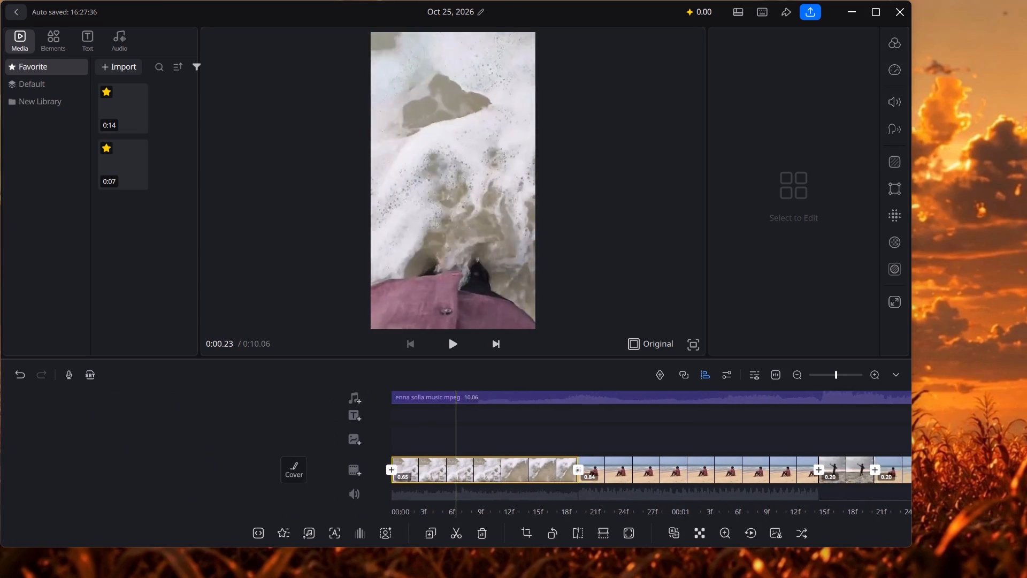
{"action": "left_click_drag", "start_coordinate": [557, 438], "coordinate": [708, 438]}
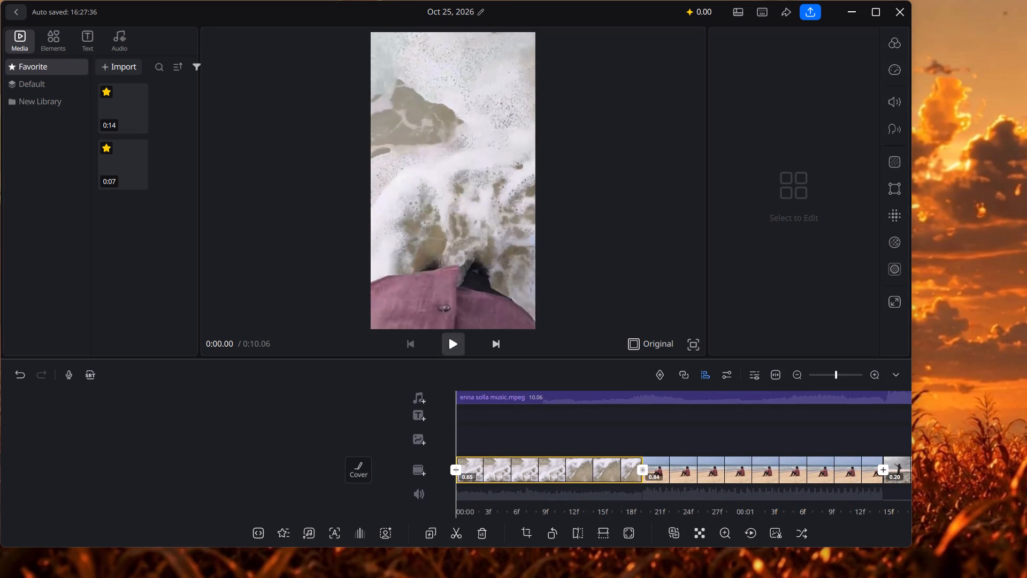
{"action": "left_click", "coordinate": [456, 345]}
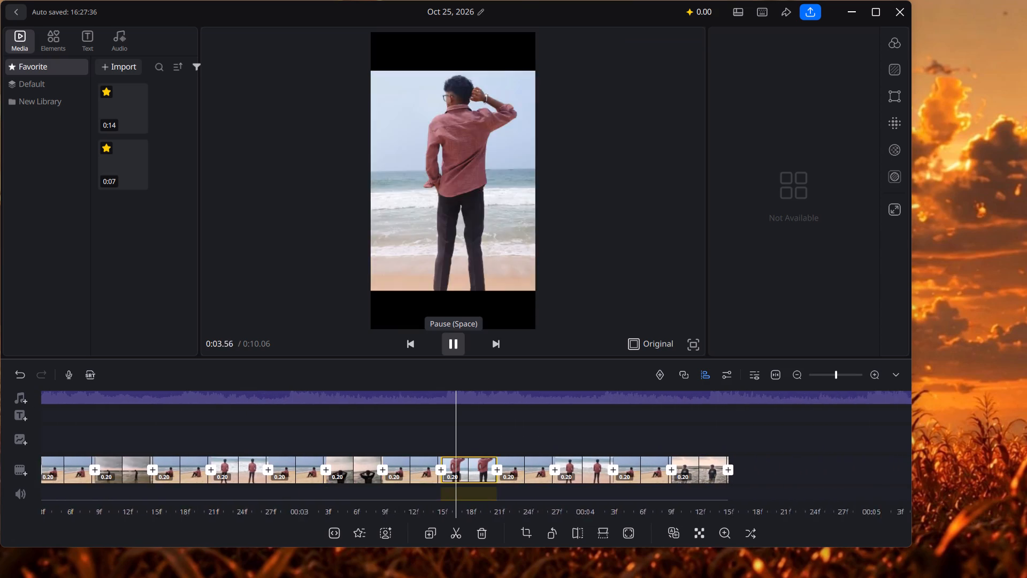
{"action": "left_click", "coordinate": [456, 345]}
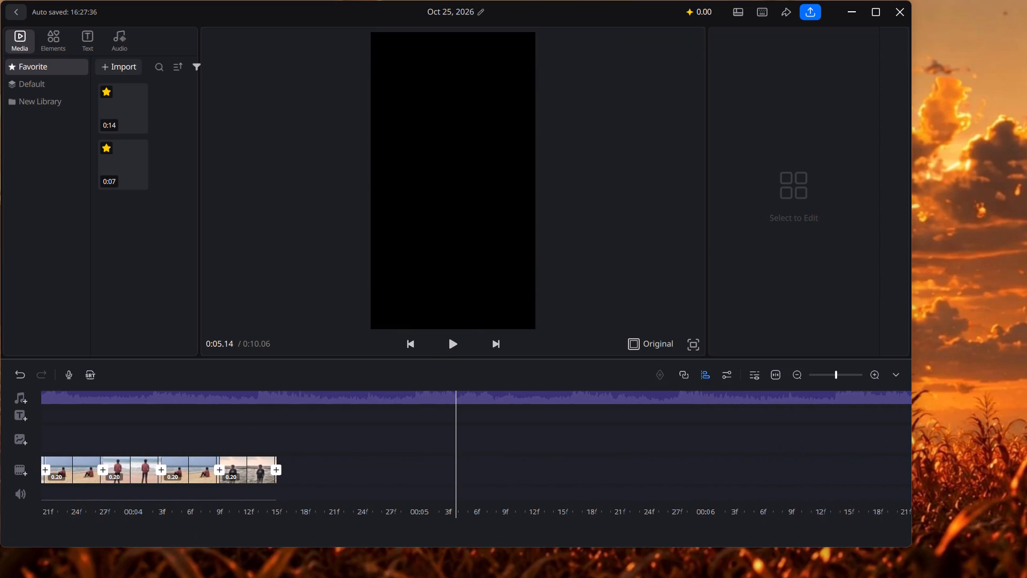
Delete the opening clip of the foaming waves from the main track.
{"action": "left_click_drag", "start_coordinate": [369, 440], "coordinate": [755, 450]}
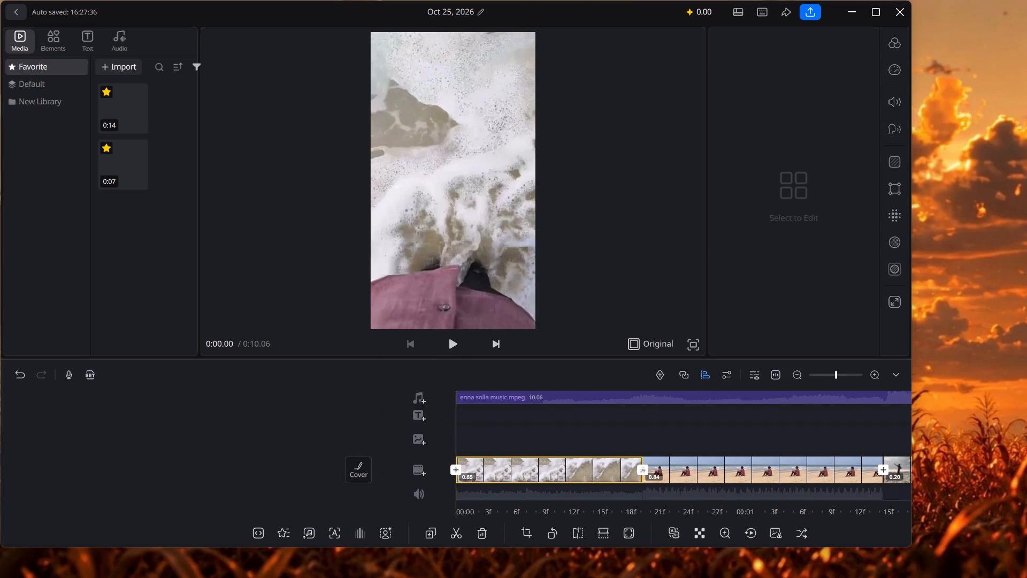
{"action": "left_click_drag", "start_coordinate": [647, 427], "coordinate": [593, 426]}
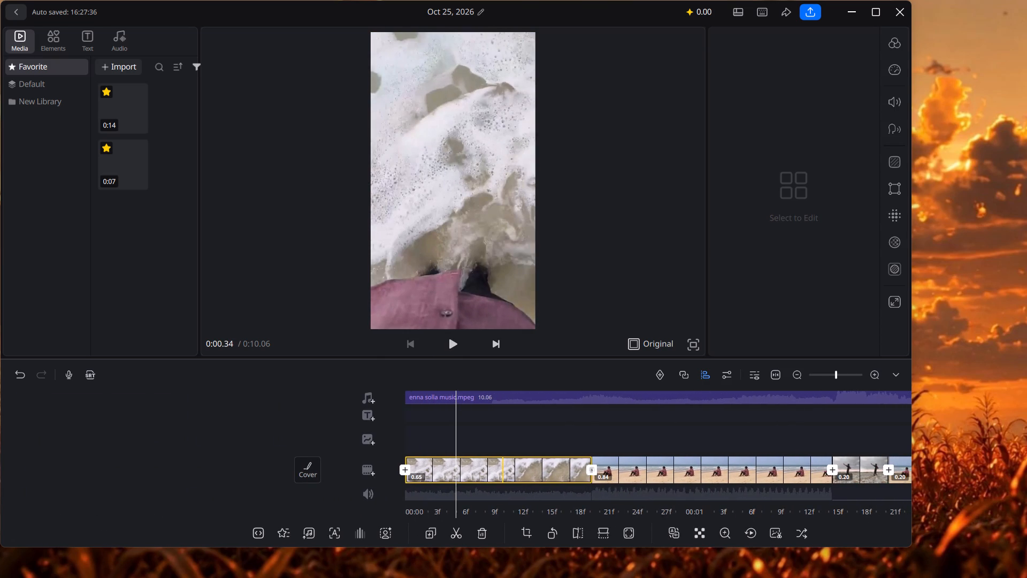
{"action": "left_click", "coordinate": [506, 471]}
{"action": "left_click", "coordinate": [543, 438]}
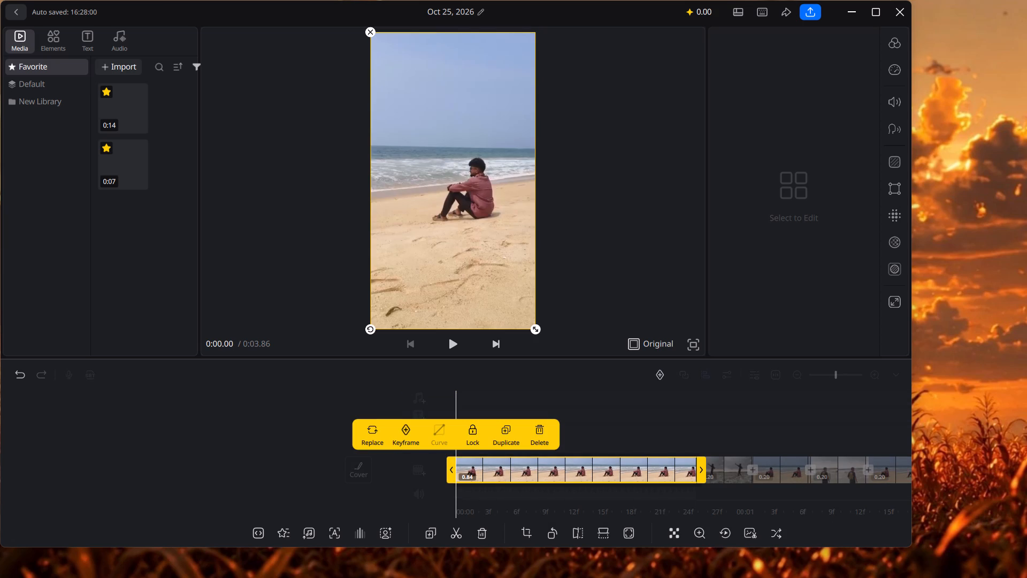
{"action": "left_click", "coordinate": [604, 432]}
{"action": "left_click", "coordinate": [646, 436]}
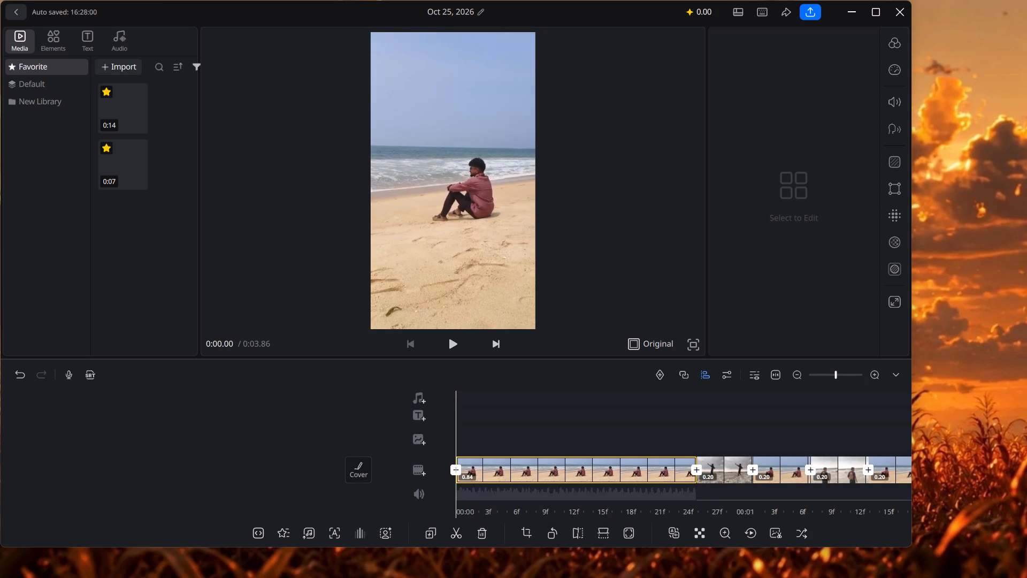
Add the enna solla music file to the audio track and align its start with the beginning of the timeline.
{"action": "left_click", "coordinate": [497, 397]}
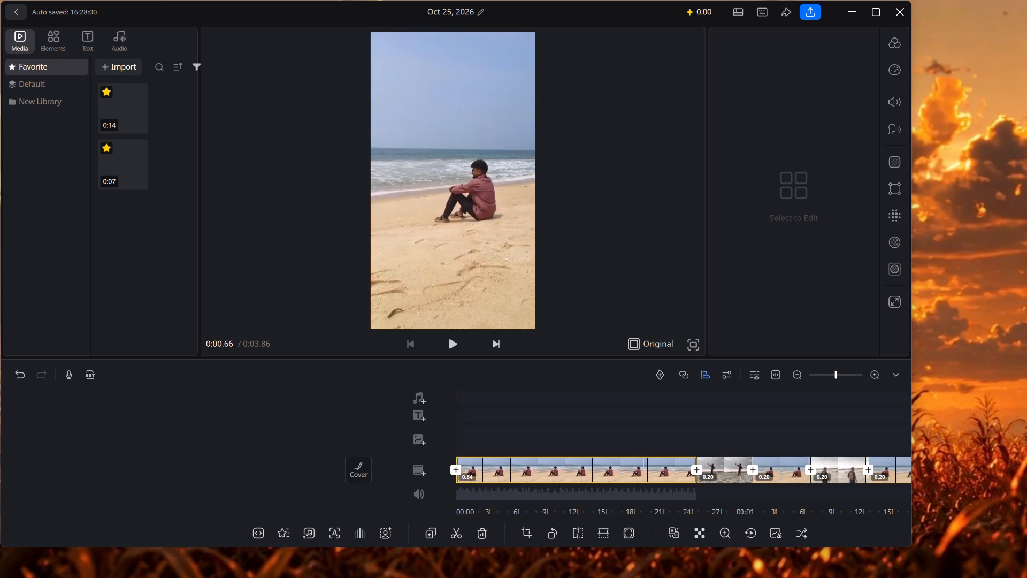
{"action": "left_click", "coordinate": [451, 347]}
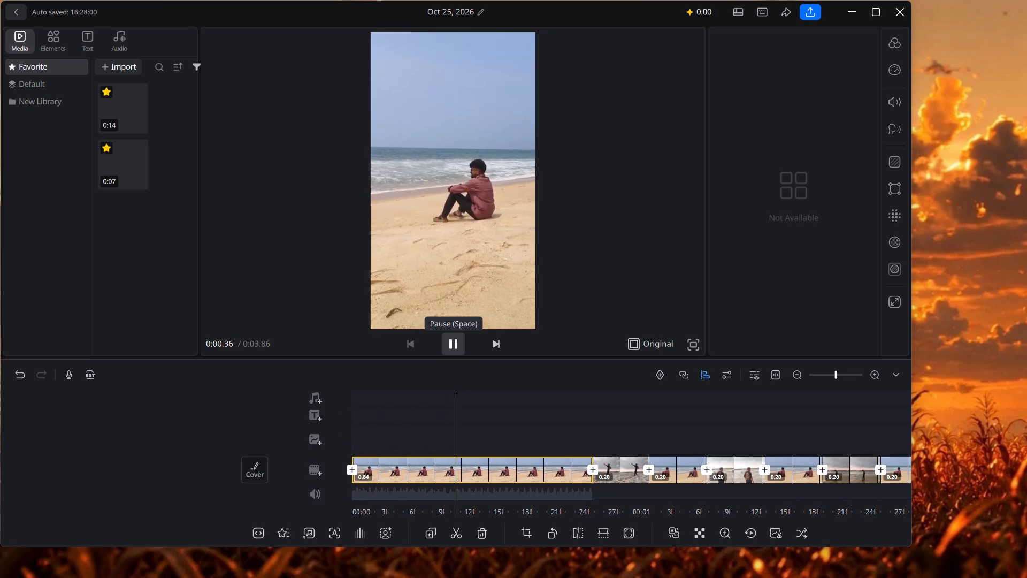
{"action": "left_click", "coordinate": [451, 347]}
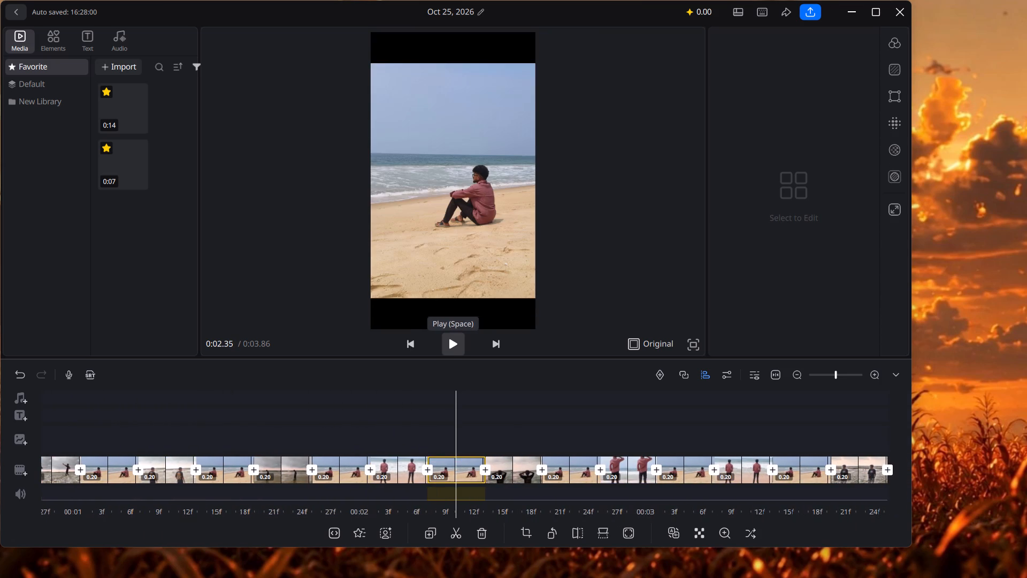
{"action": "left_click_drag", "start_coordinate": [365, 437], "coordinate": [719, 461]}
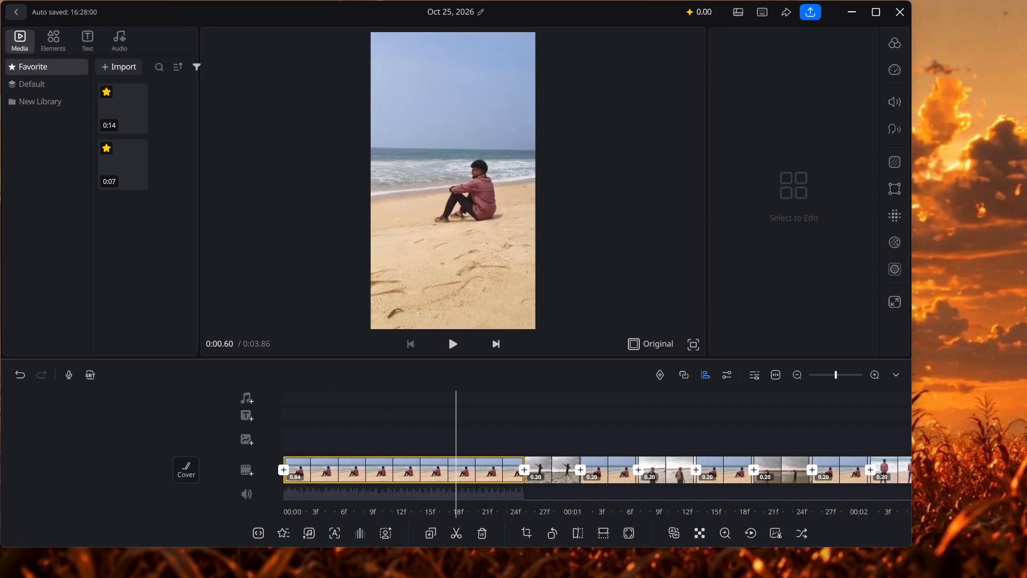
{"action": "left_click", "coordinate": [272, 398]}
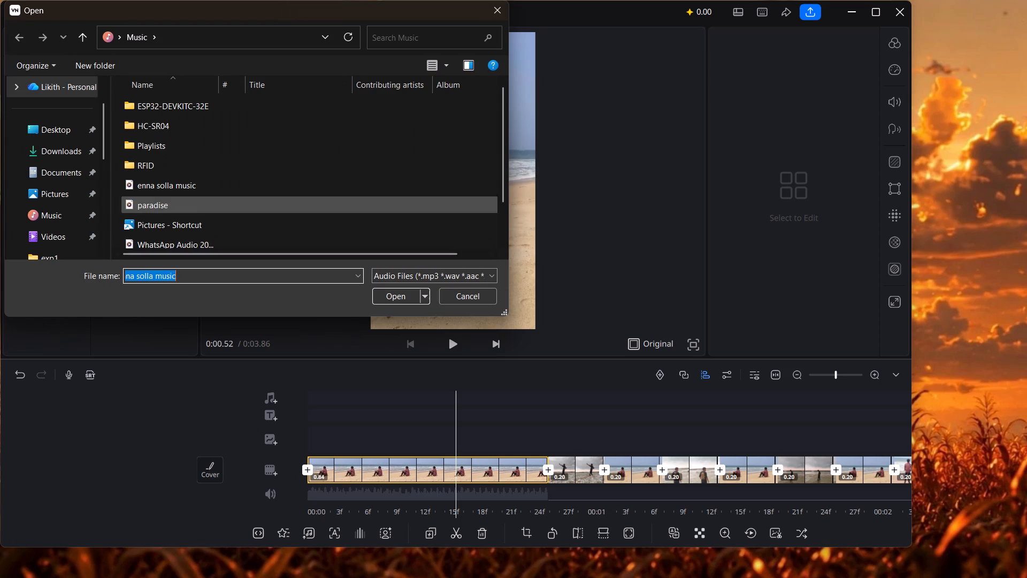
{"action": "left_click", "coordinate": [190, 189]}
{"action": "double_click", "coordinate": [190, 189]}
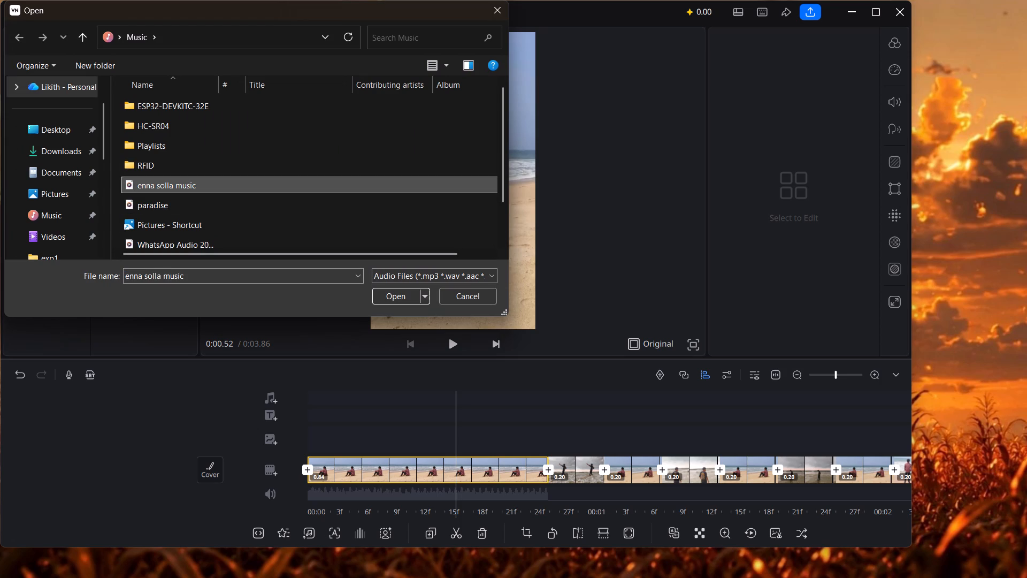
{"action": "left_click_drag", "start_coordinate": [507, 401], "coordinate": [404, 400]}
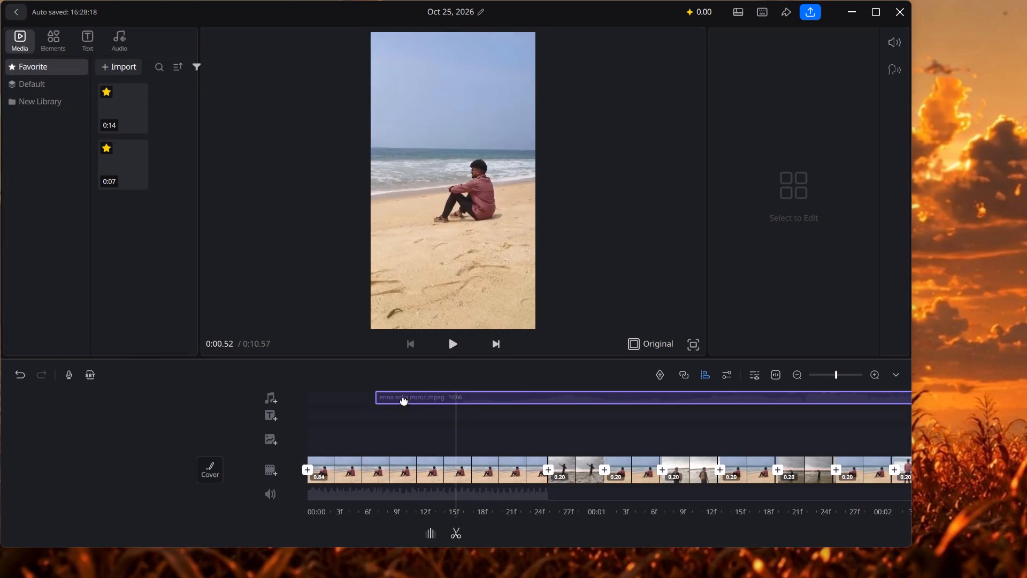
{"action": "left_click_drag", "start_coordinate": [404, 400], "coordinate": [309, 400]}
Extend the end of the opening seated-man video clip so that it lasts 1.41 s.
{"action": "left_click", "coordinate": [493, 465]}
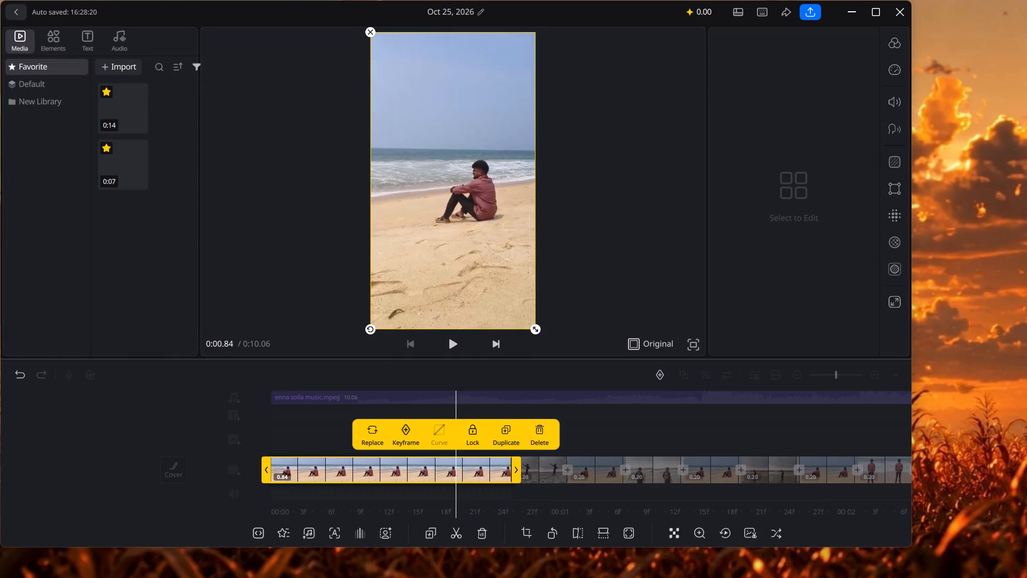
{"action": "left_click_drag", "start_coordinate": [515, 463], "coordinate": [683, 461]}
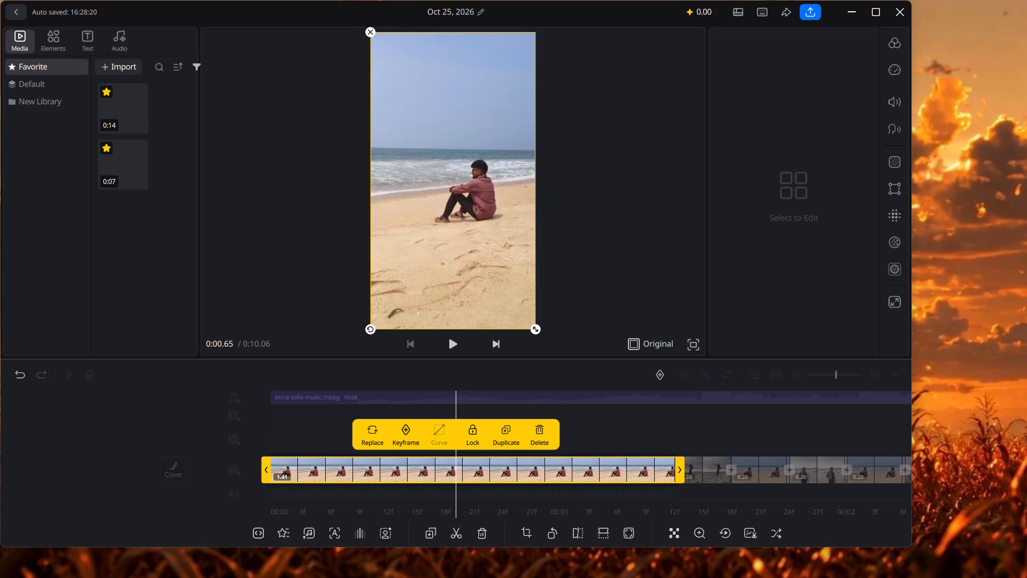
Extend the end of the opening seated-man video clip so that it lasts about 1.5 s.
{"action": "left_click_drag", "start_coordinate": [683, 461], "coordinate": [701, 461]}
Play the sequence from near the start to check the opening clip's cut against the music.
{"action": "left_click_drag", "start_coordinate": [649, 423], "coordinate": [878, 432]}
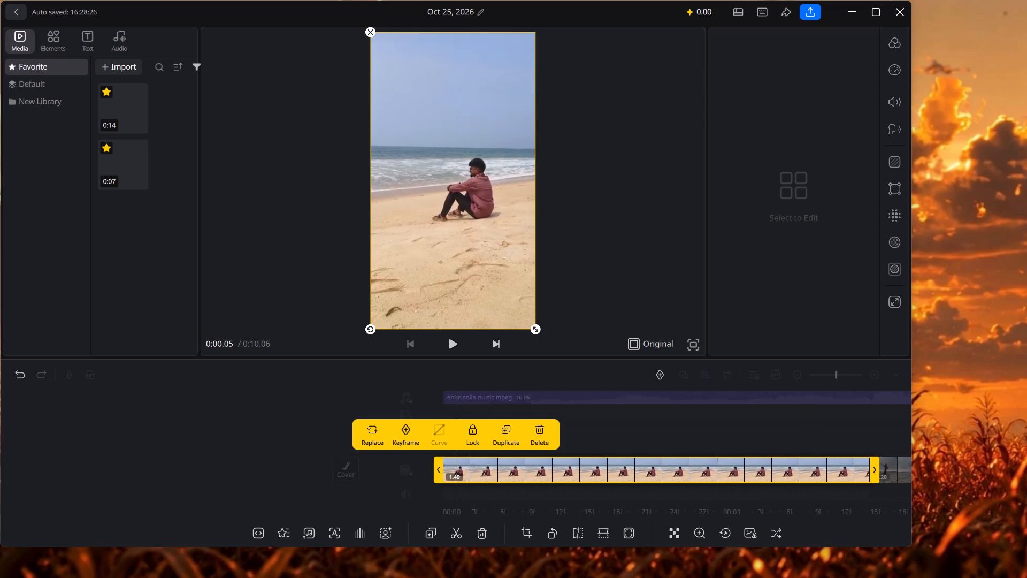
{"action": "left_click", "coordinate": [446, 346]}
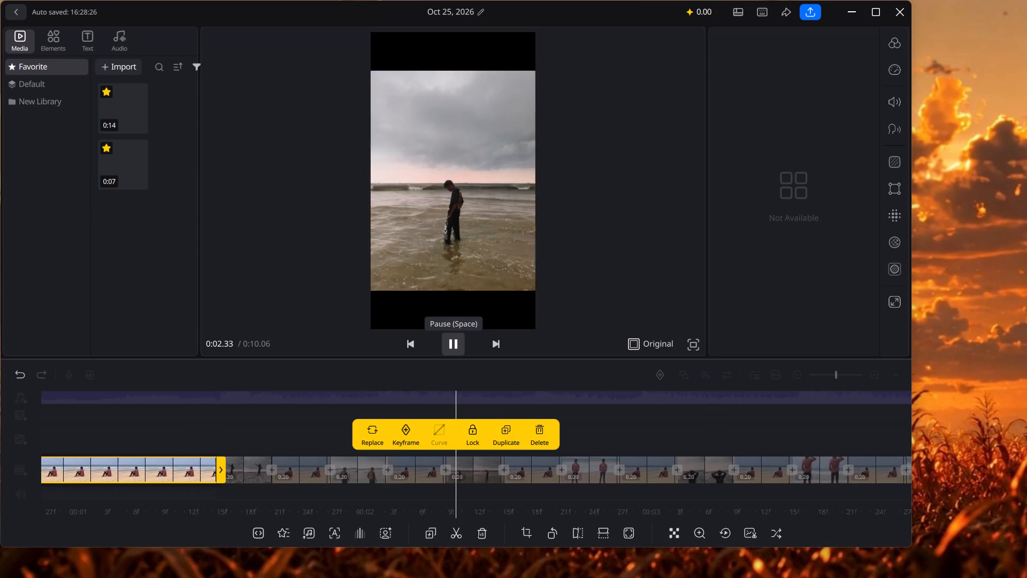
{"action": "left_click", "coordinate": [446, 346]}
{"action": "left_click", "coordinate": [513, 415]}
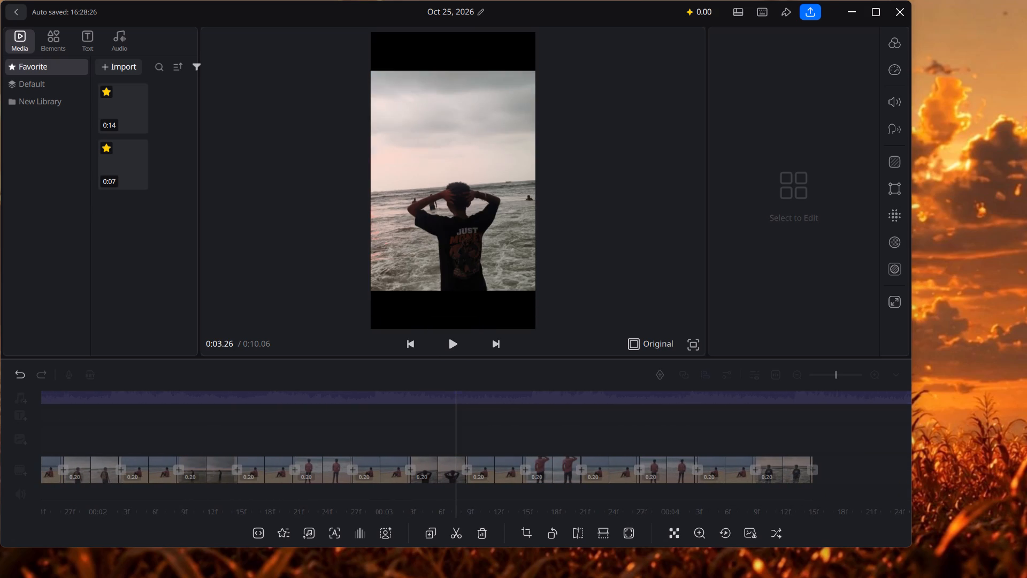
Extend the end of the second clip, the man with outstretched arms in the waves, to 0.30 s.
{"action": "left_click_drag", "start_coordinate": [505, 416], "coordinate": [745, 431]}
{"action": "left_click_drag", "start_coordinate": [572, 416], "coordinate": [611, 420]}
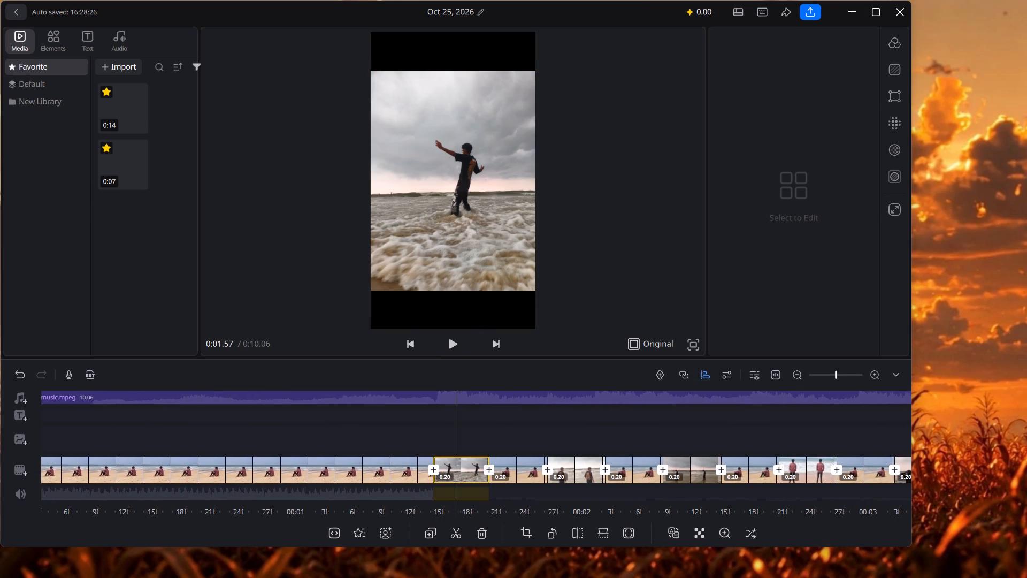
{"action": "left_click", "coordinate": [471, 465]}
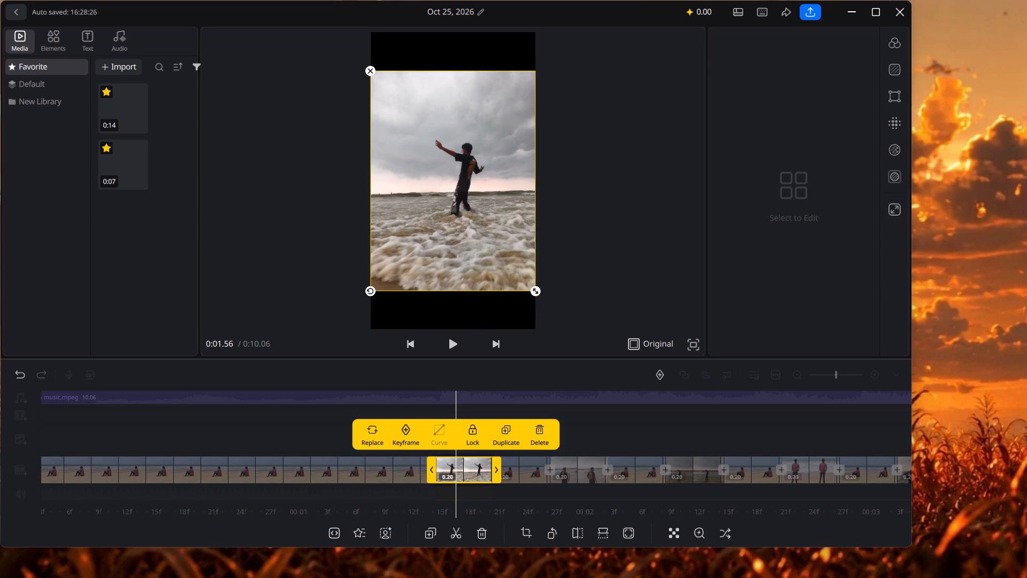
{"action": "left_click_drag", "start_coordinate": [497, 470], "coordinate": [528, 470]}
{"action": "left_click", "coordinate": [486, 459]}
{"action": "left_click", "coordinate": [504, 469]}
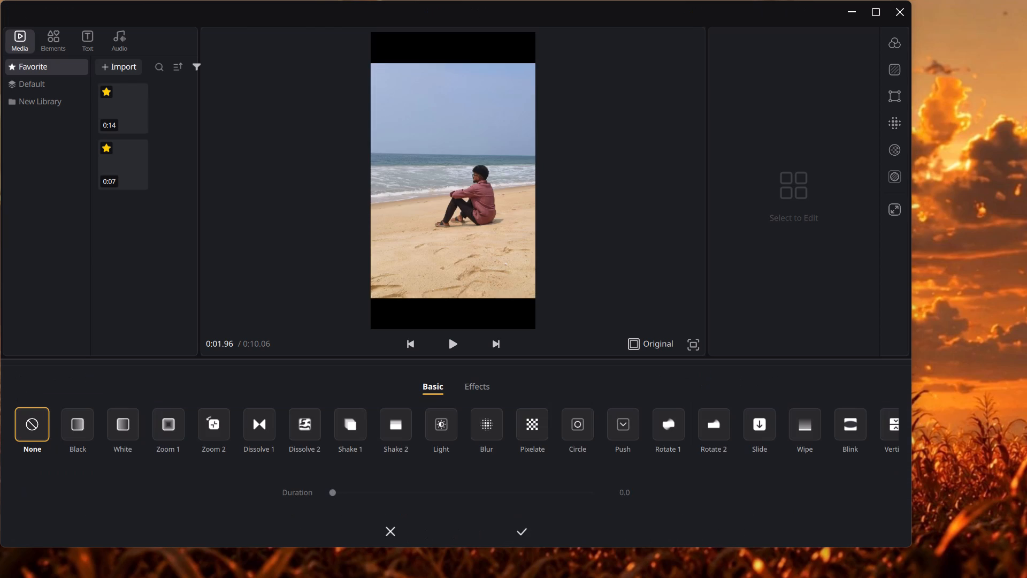
{"action": "left_click", "coordinate": [391, 535]}
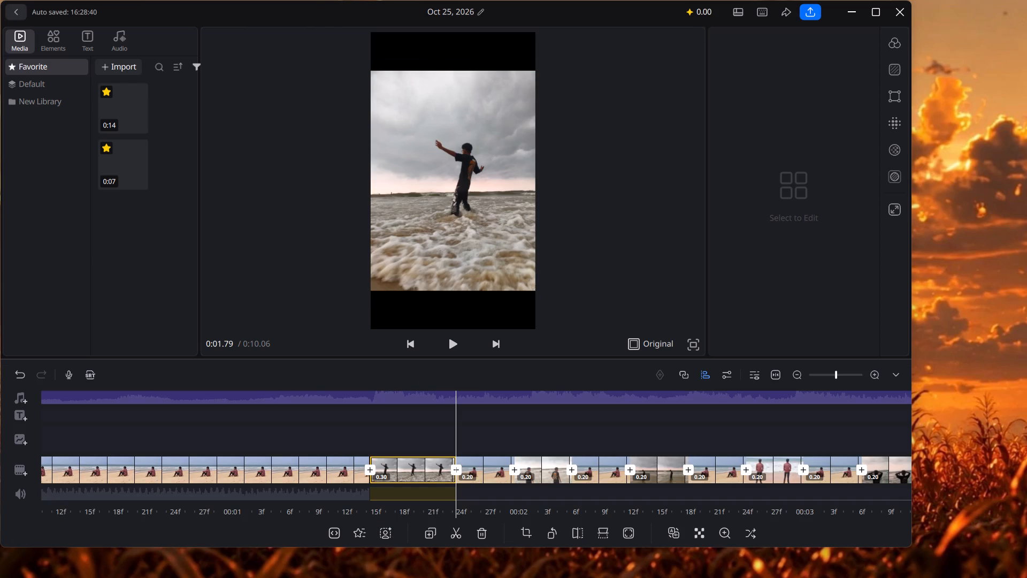
Extend the end of the seated-man clip that follows the outstretched-arms photo to 0.30 s.
{"action": "left_click", "coordinate": [484, 460]}
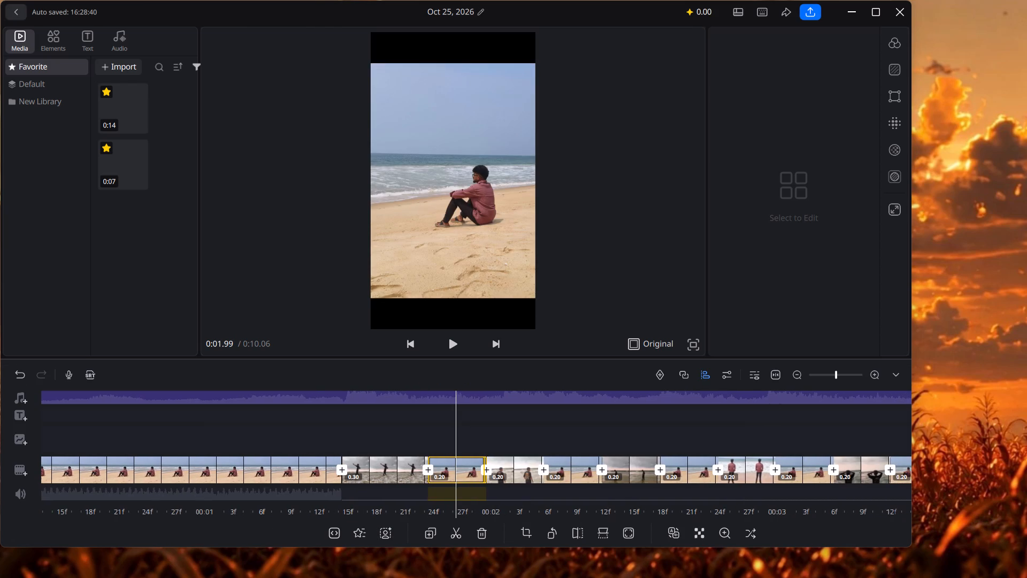
{"action": "left_click", "coordinate": [454, 461]}
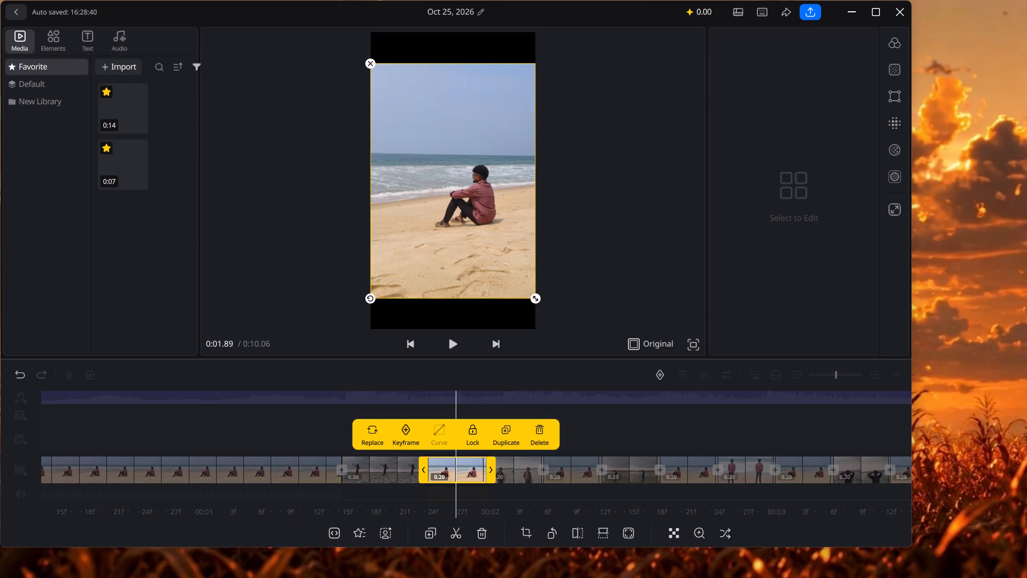
{"action": "left_click_drag", "start_coordinate": [491, 469], "coordinate": [504, 469]}
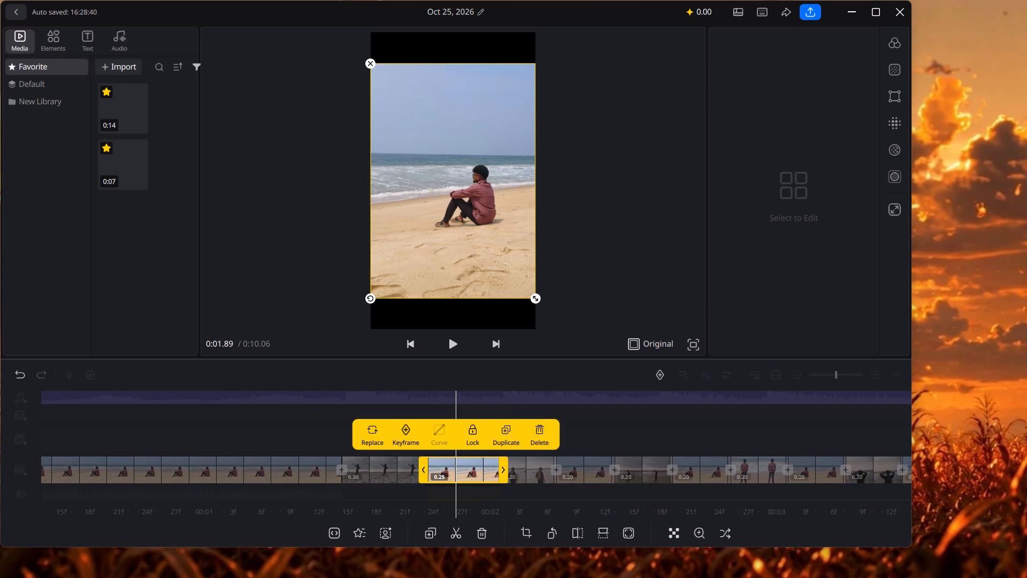
{"action": "left_click_drag", "start_coordinate": [504, 469], "coordinate": [513, 468]}
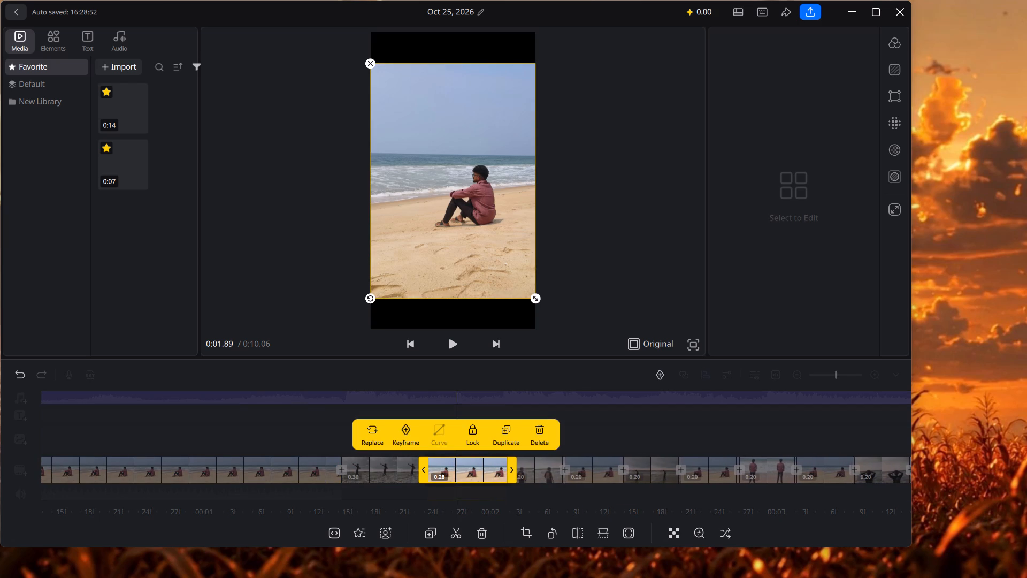
{"action": "left_click_drag", "start_coordinate": [513, 468], "coordinate": [518, 468]}
Extend the end of the clip of the man in the printed black T-shirt looking sideways to 0.30 s.
{"action": "left_click", "coordinate": [501, 467]}
{"action": "left_click", "coordinate": [496, 467]}
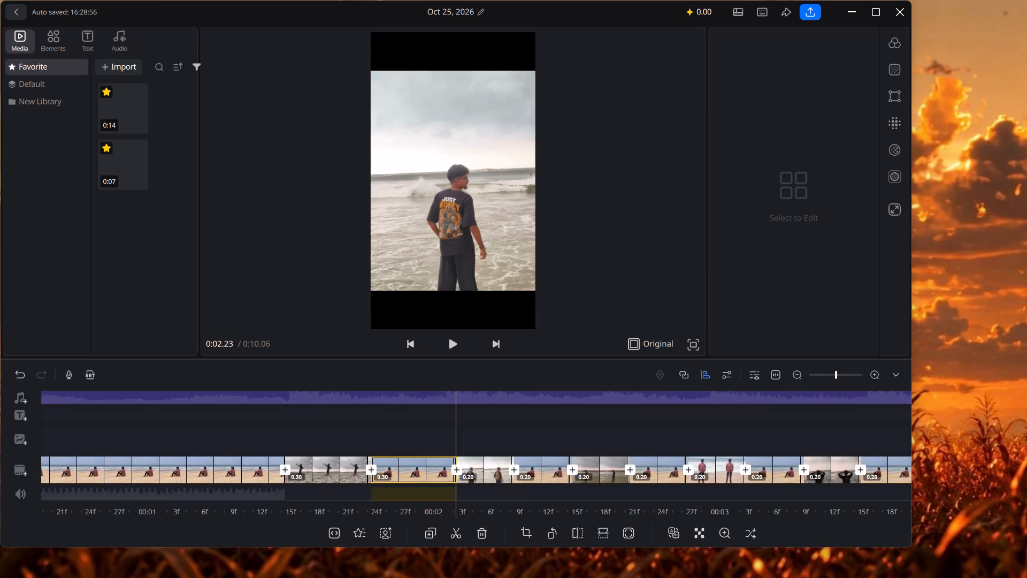
{"action": "left_click", "coordinate": [454, 464]}
{"action": "left_click_drag", "start_coordinate": [476, 470], "coordinate": [515, 478]}
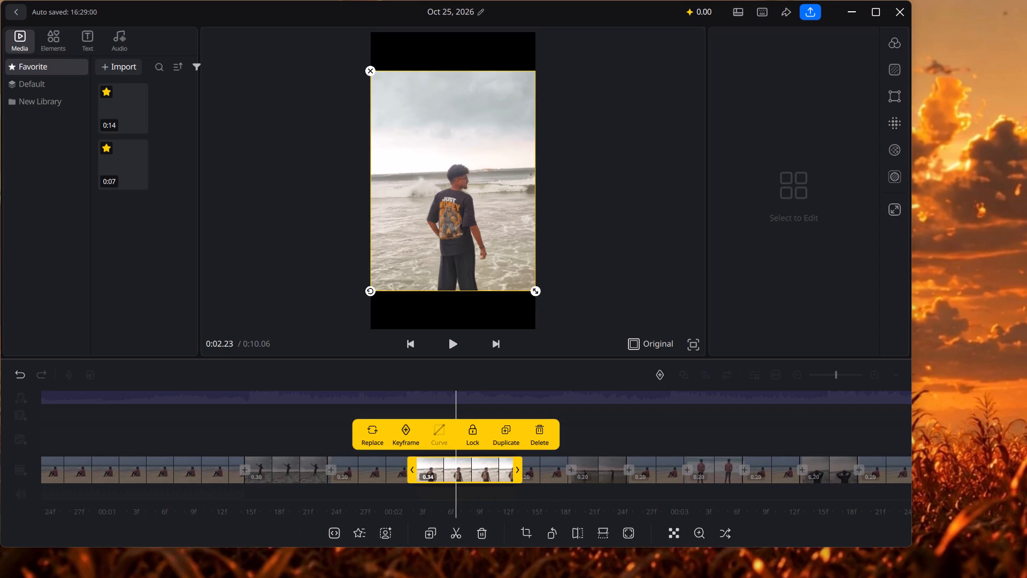
{"action": "left_click_drag", "start_coordinate": [515, 478], "coordinate": [504, 478]}
Extend the end of the seated-man clip after the black T-shirt photo to 0.30 s.
{"action": "left_click", "coordinate": [490, 460]}
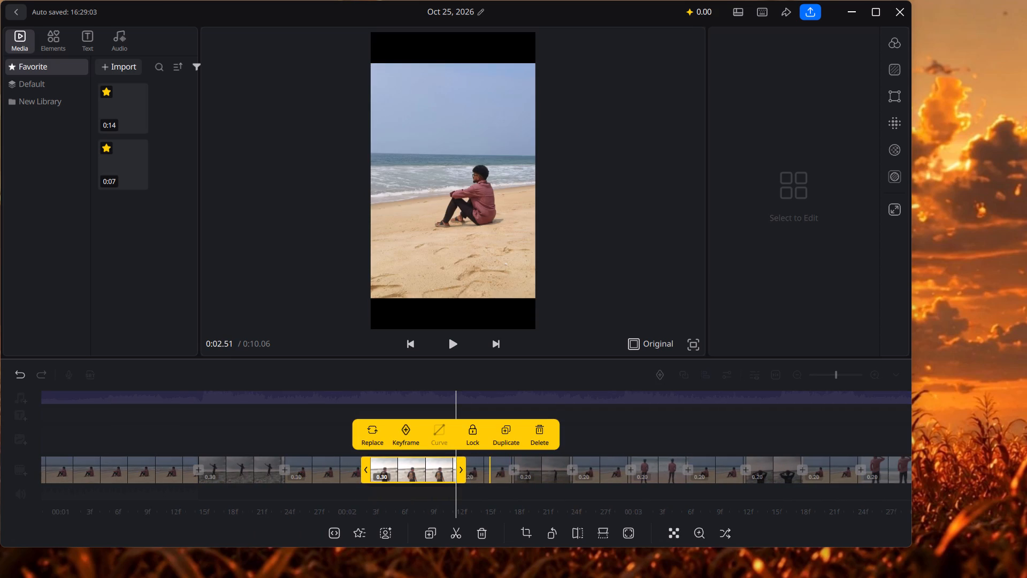
{"action": "left_click", "coordinate": [490, 460]}
{"action": "left_click", "coordinate": [466, 459]}
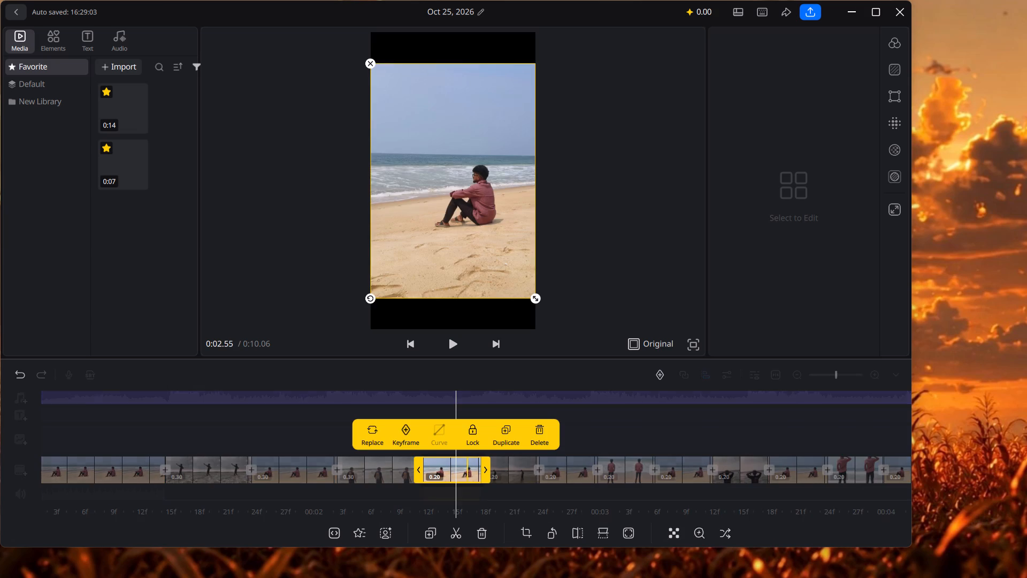
{"action": "left_click_drag", "start_coordinate": [485, 470], "coordinate": [508, 468]}
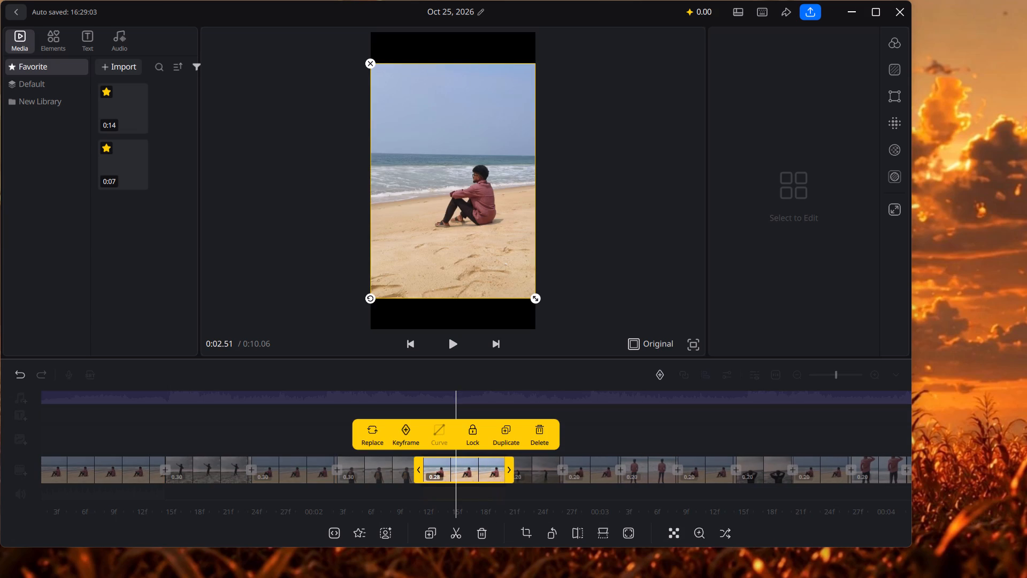
{"action": "left_click_drag", "start_coordinate": [508, 468], "coordinate": [511, 468]}
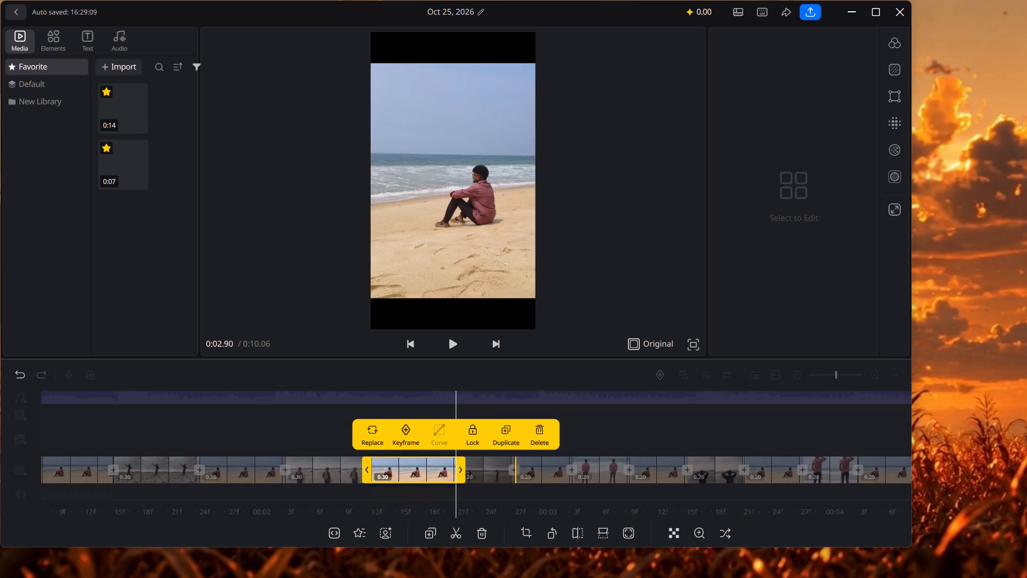
Extend the end of the clip of the dark figure standing in shallow water to 0.30 s.
{"action": "left_click", "coordinate": [500, 459]}
{"action": "left_click", "coordinate": [494, 461]}
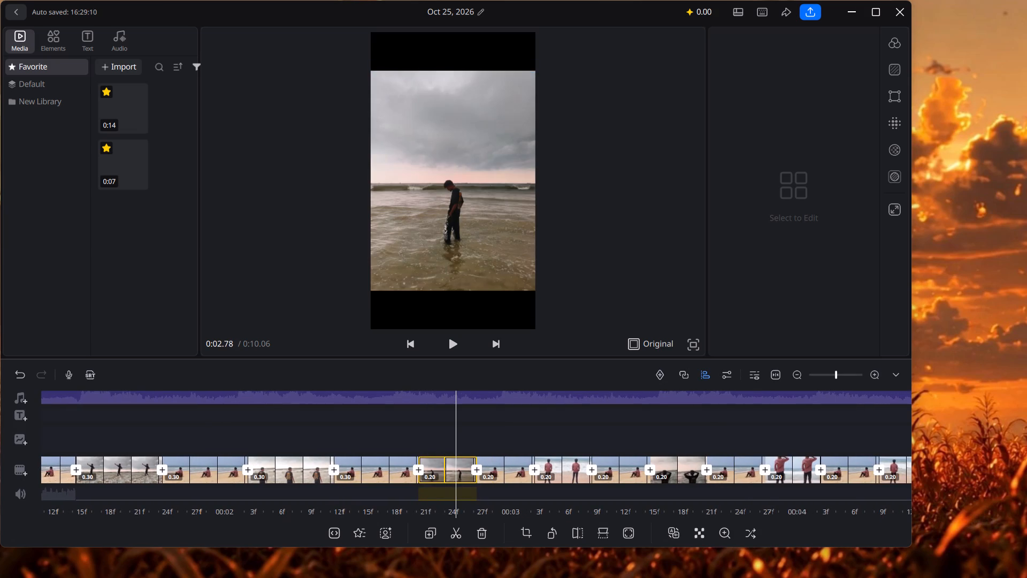
{"action": "left_click", "coordinate": [441, 459]}
{"action": "left_click_drag", "start_coordinate": [481, 470], "coordinate": [485, 470]}
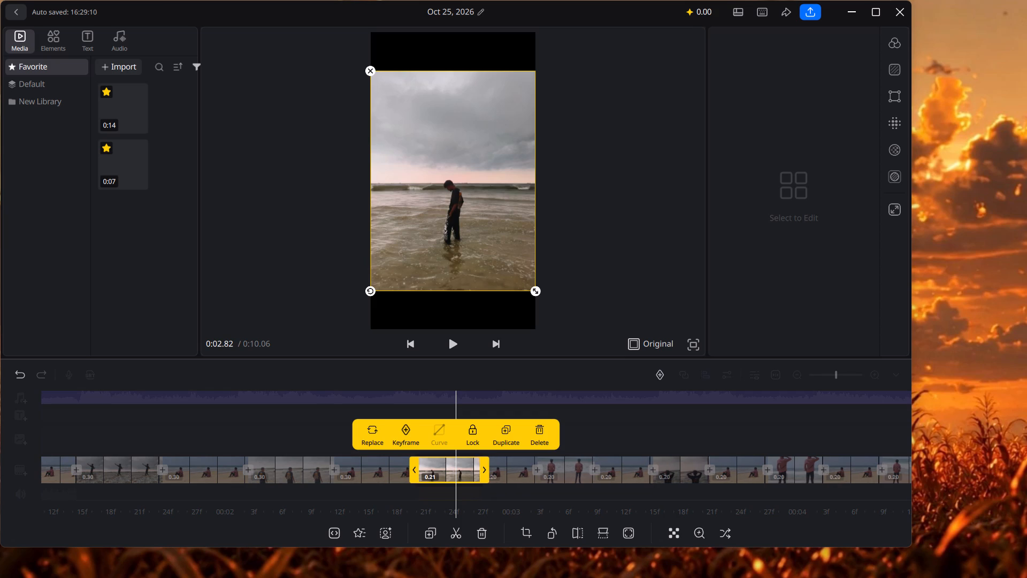
{"action": "left_click_drag", "start_coordinate": [485, 470], "coordinate": [508, 470]}
Extend the end of the seated-man clip after the shallow-water photo to 0.30 s.
{"action": "left_click", "coordinate": [497, 462]}
{"action": "left_click", "coordinate": [496, 462]}
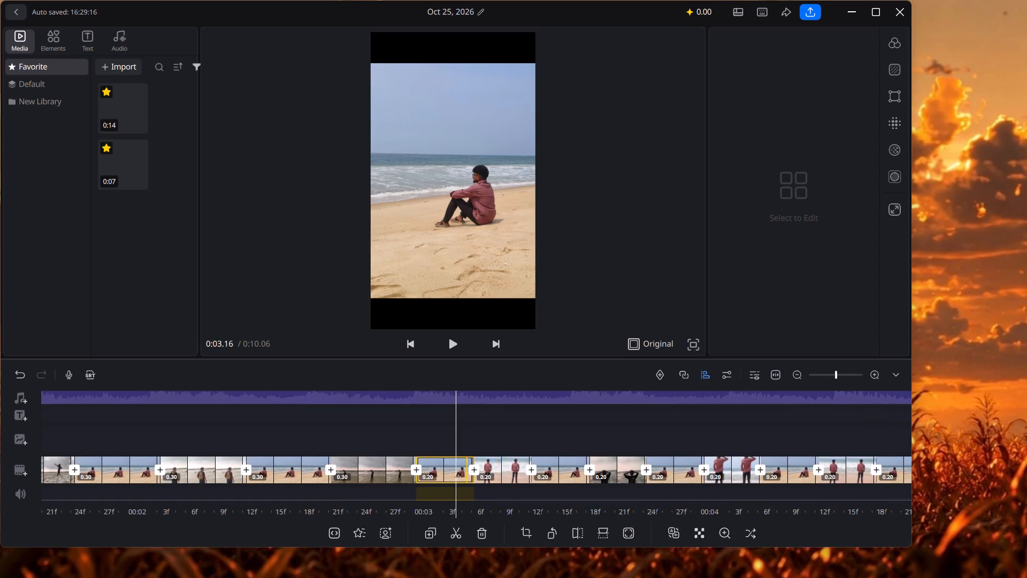
{"action": "left_click", "coordinate": [467, 459]}
{"action": "left_click_drag", "start_coordinate": [477, 468], "coordinate": [504, 470]}
Extend the end of the first clip of the pink-shirted man standing and facing the sea to 0.30 s.
{"action": "left_click", "coordinate": [484, 458]}
{"action": "left_click", "coordinate": [481, 460]}
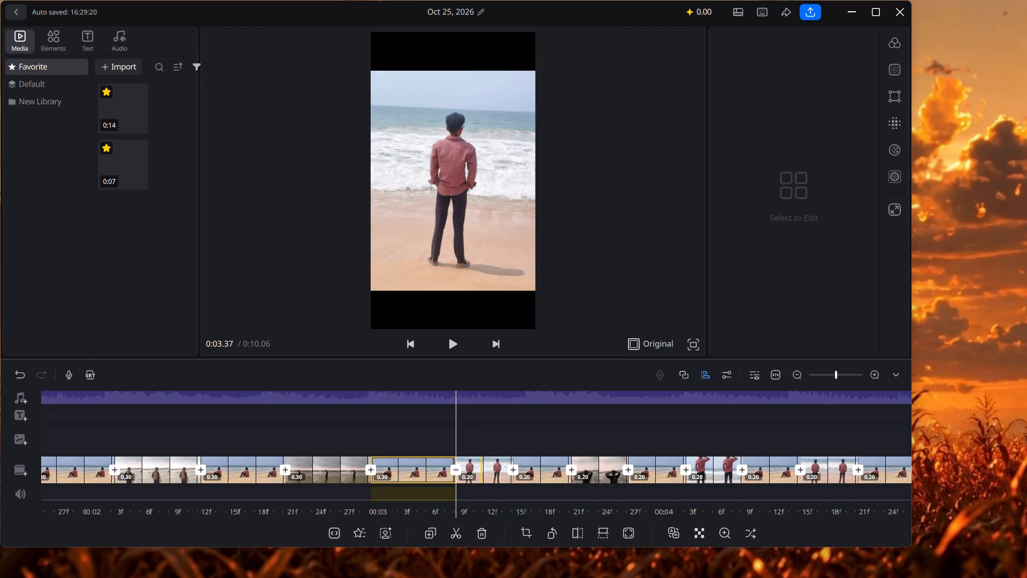
{"action": "left_click", "coordinate": [481, 466]}
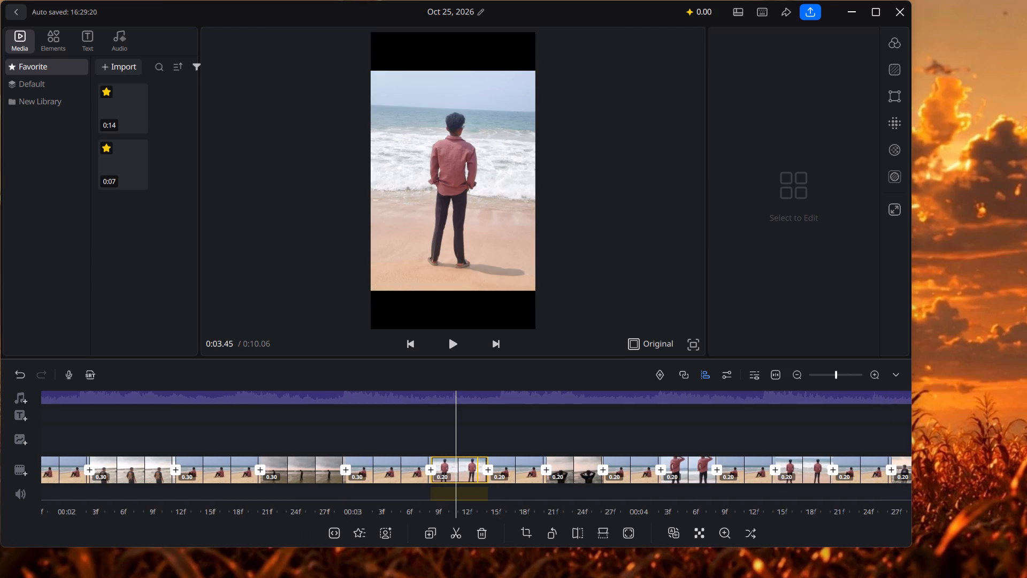
{"action": "left_click", "coordinate": [478, 463]}
{"action": "left_click_drag", "start_coordinate": [490, 468], "coordinate": [502, 467]}
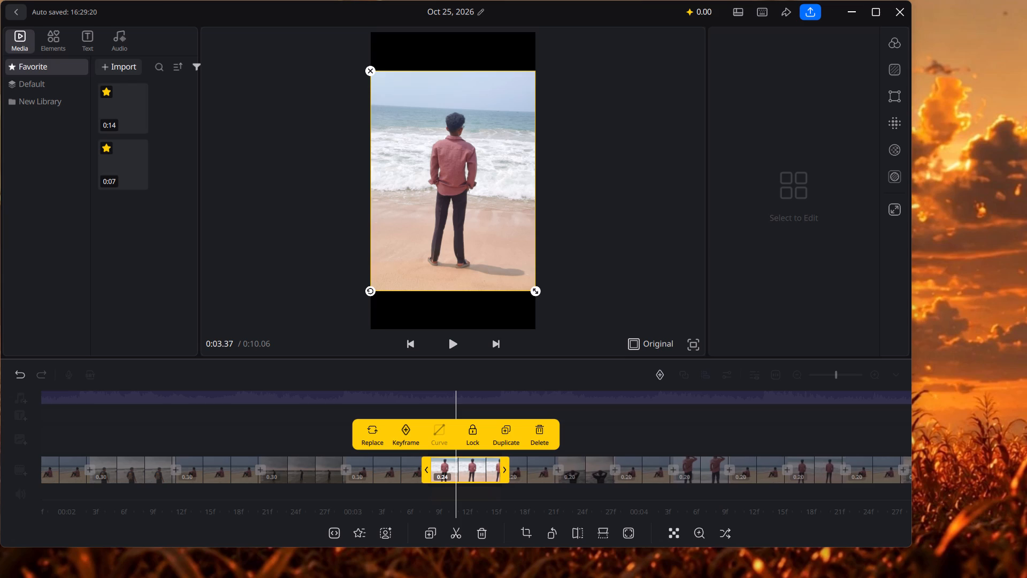
{"action": "left_click_drag", "start_coordinate": [502, 467], "coordinate": [520, 465]}
Extend the end of the seated-man clip before the hands-on-head photo to 0.30 s.
{"action": "left_click", "coordinate": [496, 462]}
{"action": "left_click", "coordinate": [495, 461]}
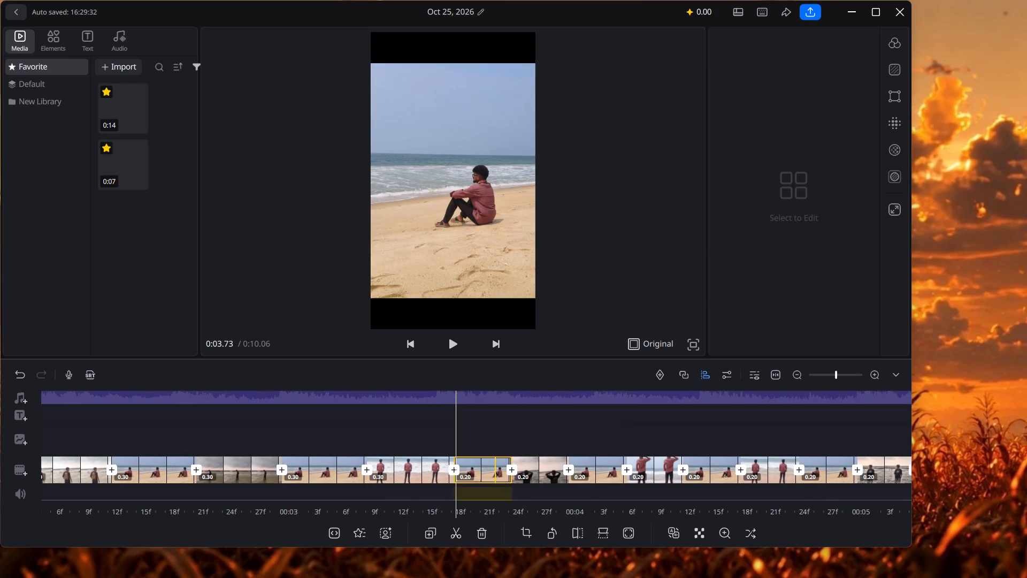
{"action": "left_click", "coordinate": [465, 461]}
{"action": "left_click_drag", "start_coordinate": [480, 468], "coordinate": [490, 468]}
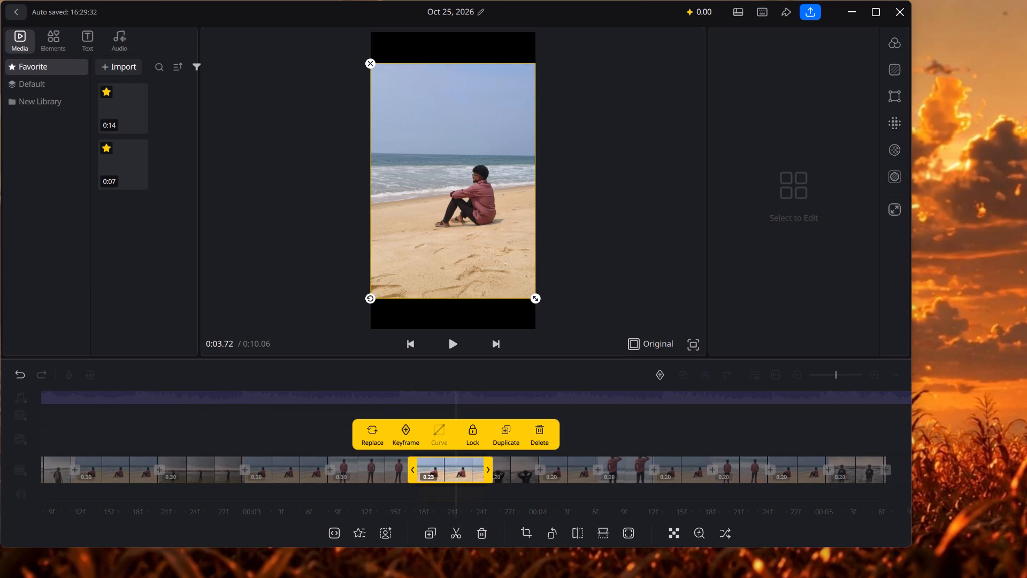
{"action": "left_click_drag", "start_coordinate": [490, 468], "coordinate": [504, 465]}
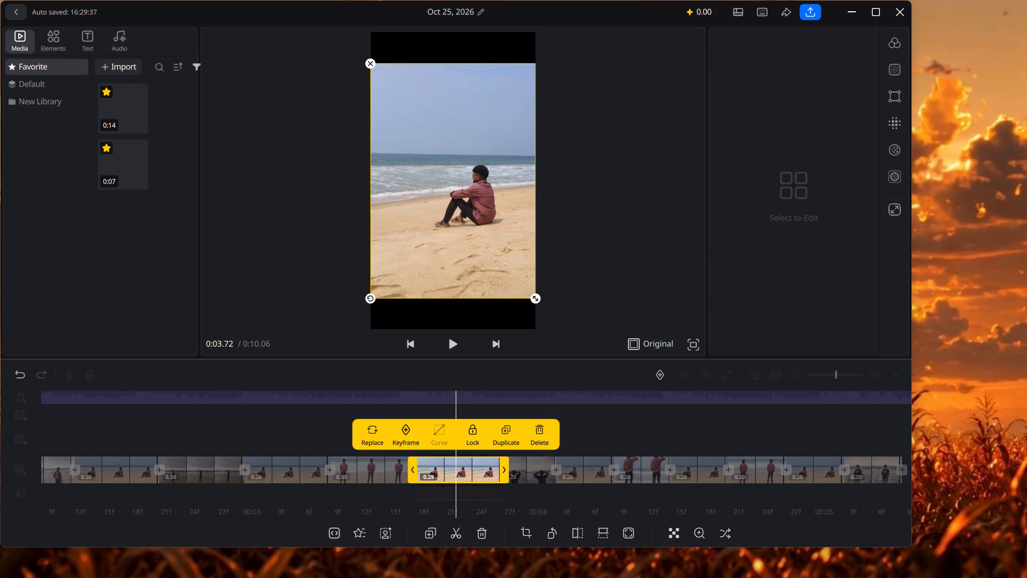
{"action": "left_click_drag", "start_coordinate": [504, 465], "coordinate": [503, 467]}
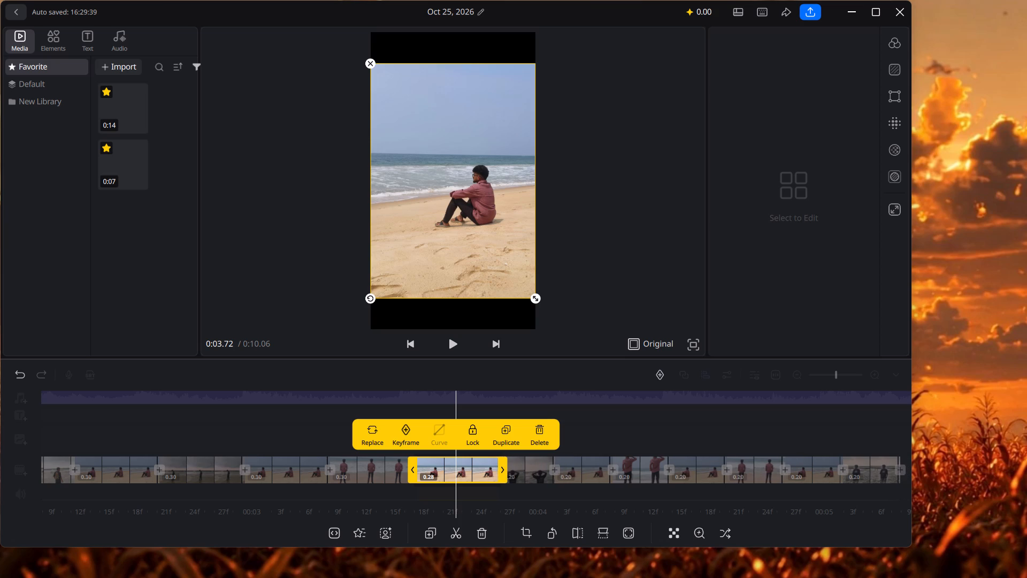
{"action": "left_click_drag", "start_coordinate": [503, 467], "coordinate": [509, 463]}
Extend the end of the clip of the man with his hands on his head to 0.30 s.
{"action": "left_click", "coordinate": [486, 466]}
{"action": "left_click", "coordinate": [486, 466]}
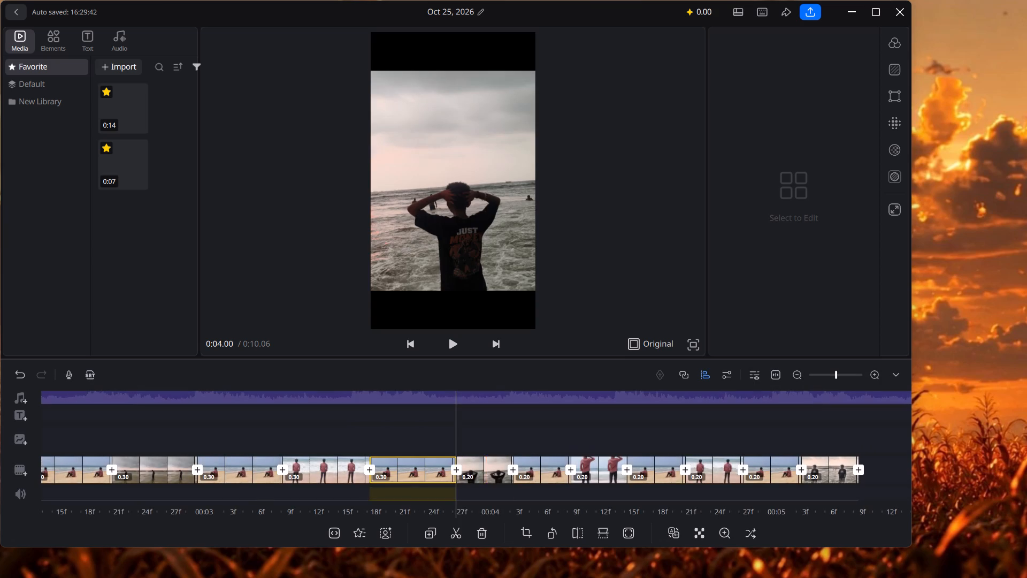
{"action": "left_click", "coordinate": [469, 462]}
{"action": "left_click_drag", "start_coordinate": [486, 466], "coordinate": [487, 466]}
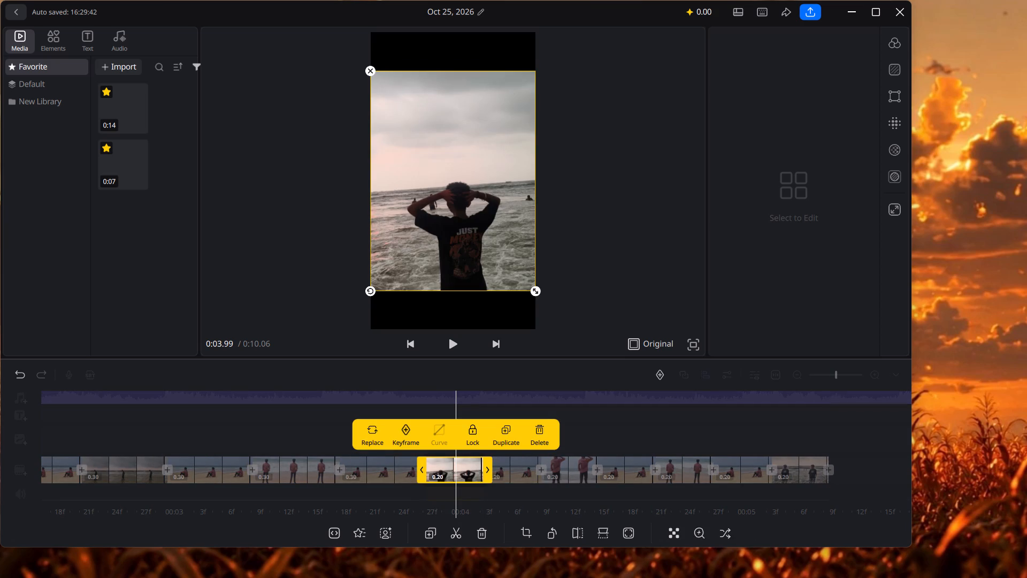
{"action": "left_click_drag", "start_coordinate": [487, 466], "coordinate": [512, 459]}
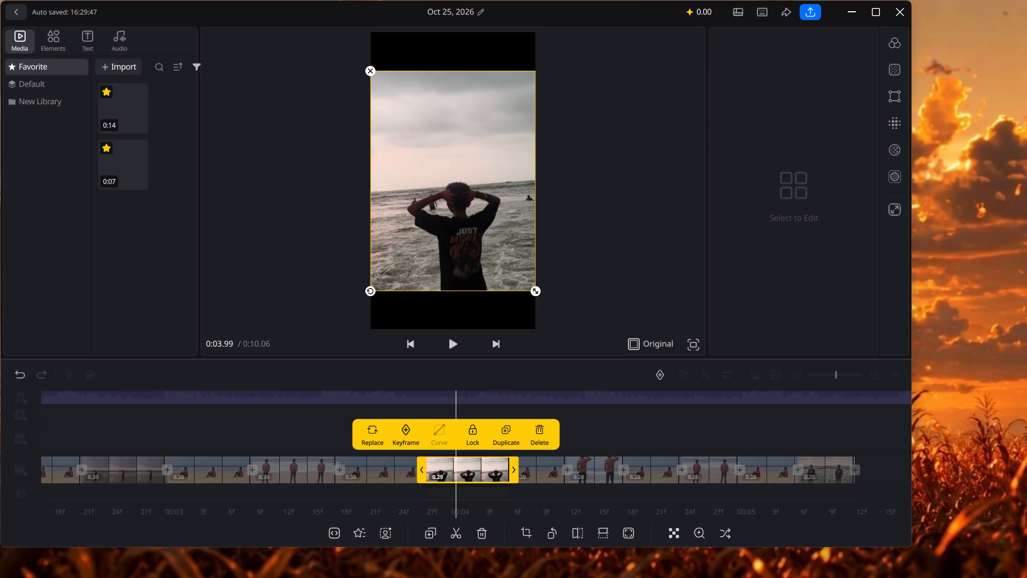
{"action": "left_click_drag", "start_coordinate": [512, 459], "coordinate": [515, 459]}
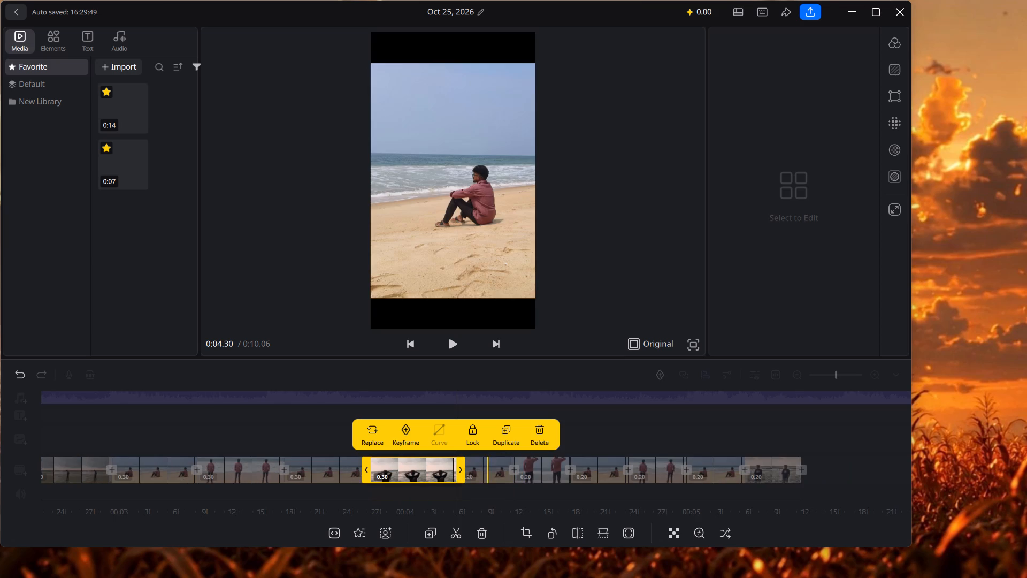
Set the seated-man clip after the hands-on-head photo to 0.30 s by moving its end.
{"action": "left_click", "coordinate": [488, 459]}
{"action": "left_click", "coordinate": [488, 459]}
{"action": "left_click", "coordinate": [469, 461]}
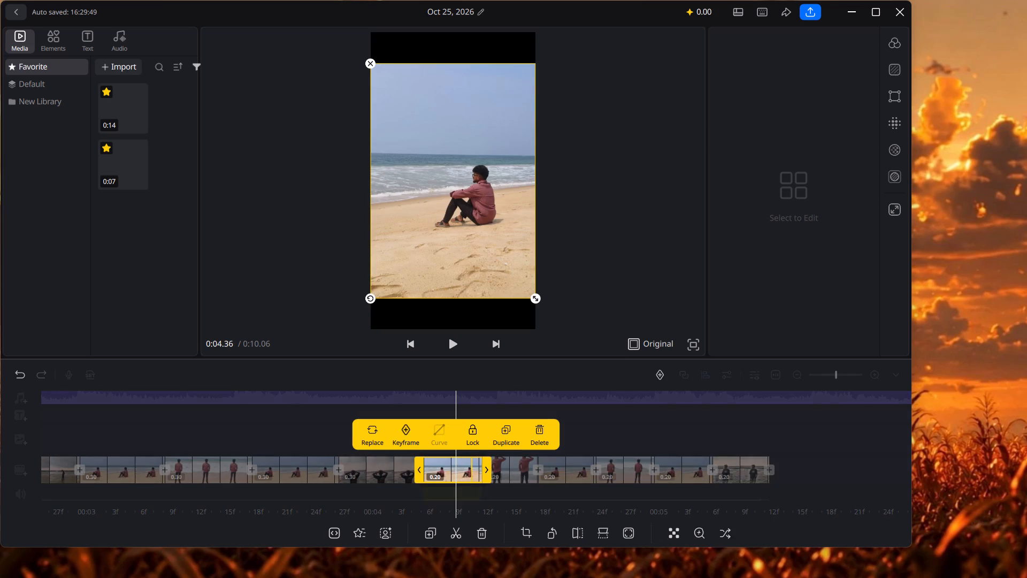
{"action": "left_click_drag", "start_coordinate": [485, 468], "coordinate": [515, 469]}
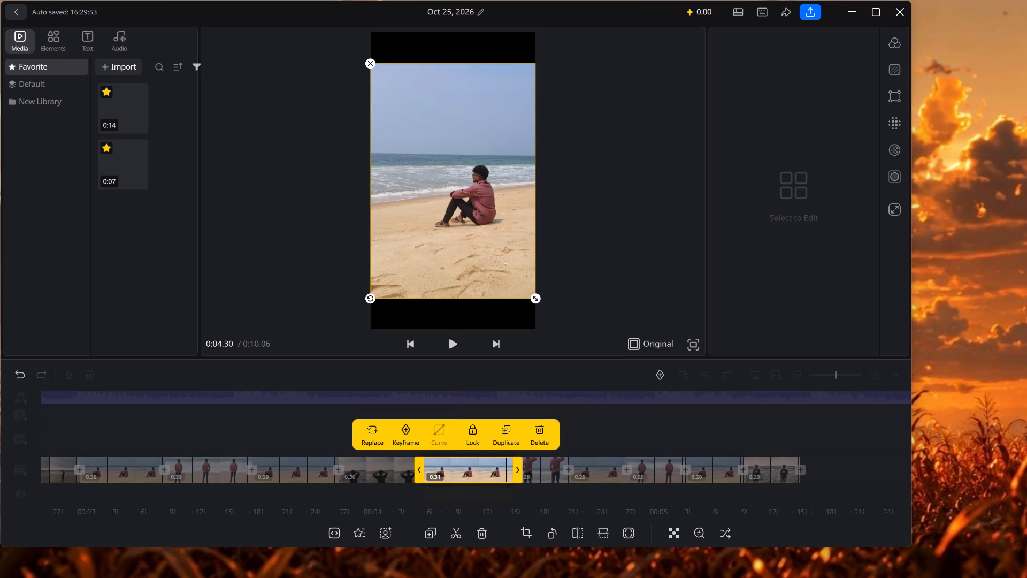
{"action": "left_click_drag", "start_coordinate": [515, 469], "coordinate": [513, 469]}
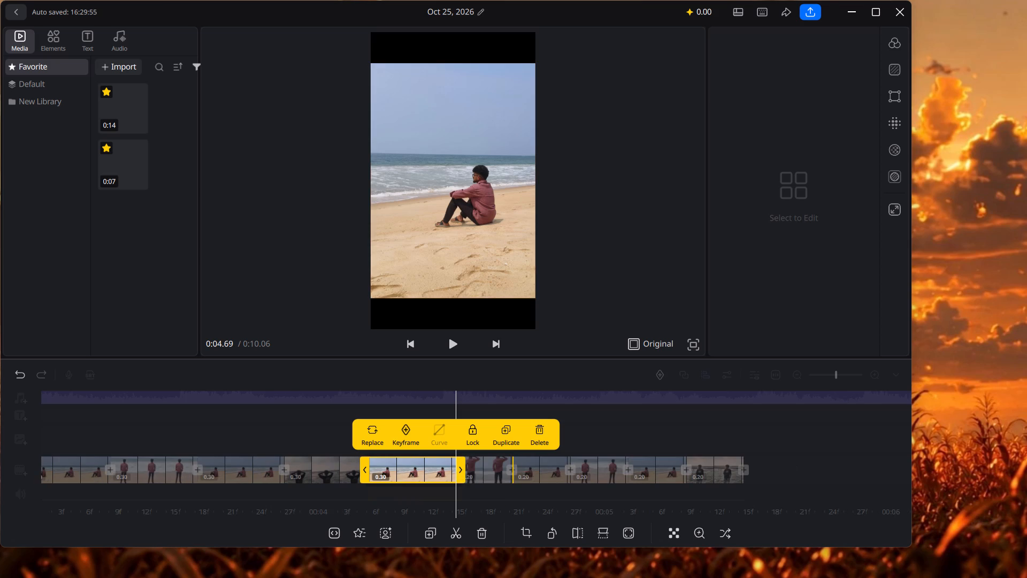
Extend the end of the clip of the pink-shirted man with one hand behind his head to 0.30 s.
{"action": "left_click", "coordinate": [508, 469]}
{"action": "left_click", "coordinate": [493, 463]}
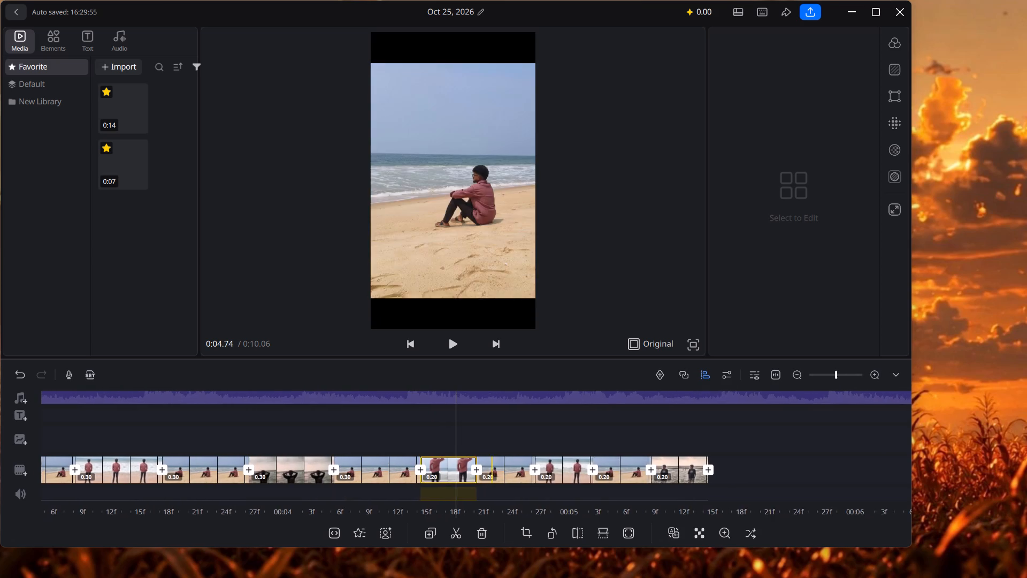
{"action": "left_click", "coordinate": [465, 461]}
{"action": "left_click_drag", "start_coordinate": [481, 461], "coordinate": [493, 461]}
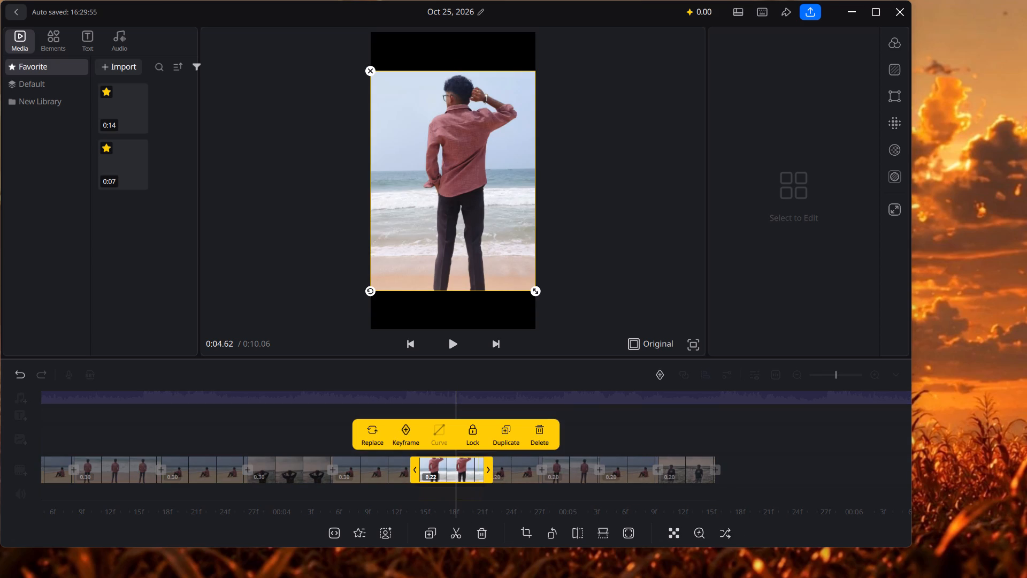
{"action": "left_click_drag", "start_coordinate": [493, 461], "coordinate": [510, 461]}
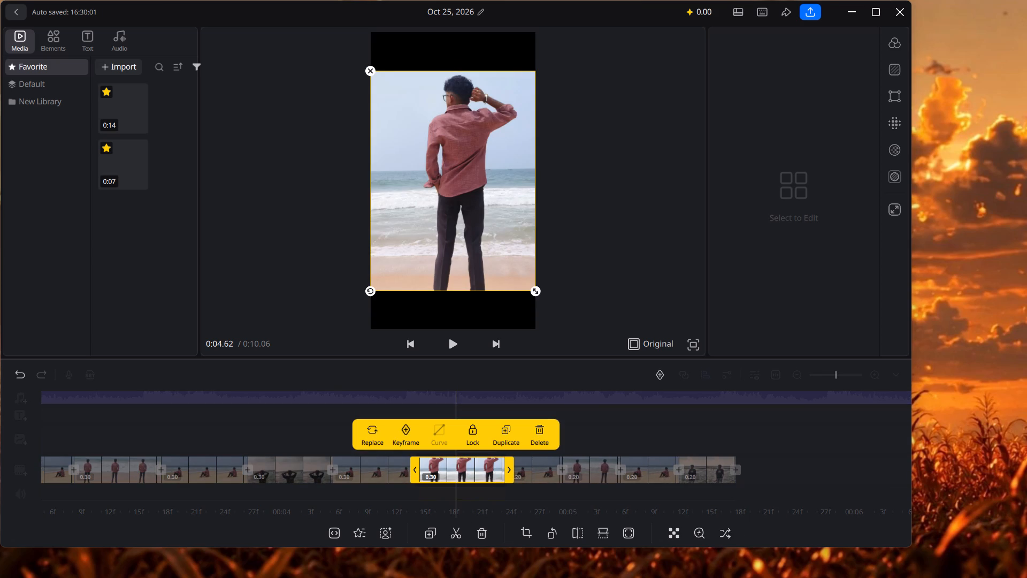
Extend the end of the seated-man clip right after the hand-behind-head photo to 0.30 s.
{"action": "left_click", "coordinate": [478, 461]}
{"action": "left_click", "coordinate": [478, 461]}
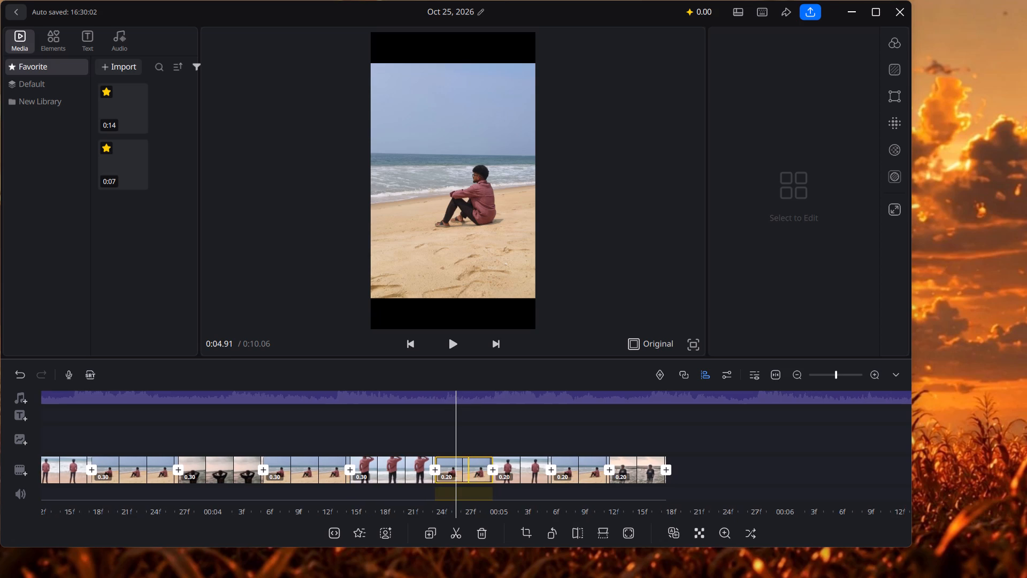
{"action": "left_click", "coordinate": [469, 461]}
{"action": "left_click_drag", "start_coordinate": [495, 463], "coordinate": [509, 466]}
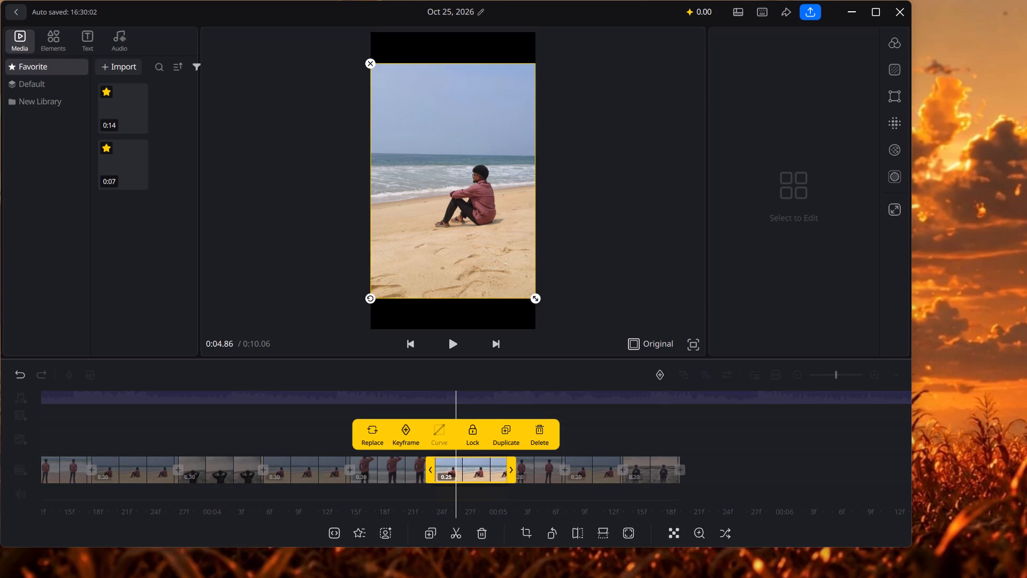
{"action": "left_click_drag", "start_coordinate": [509, 466], "coordinate": [520, 466]}
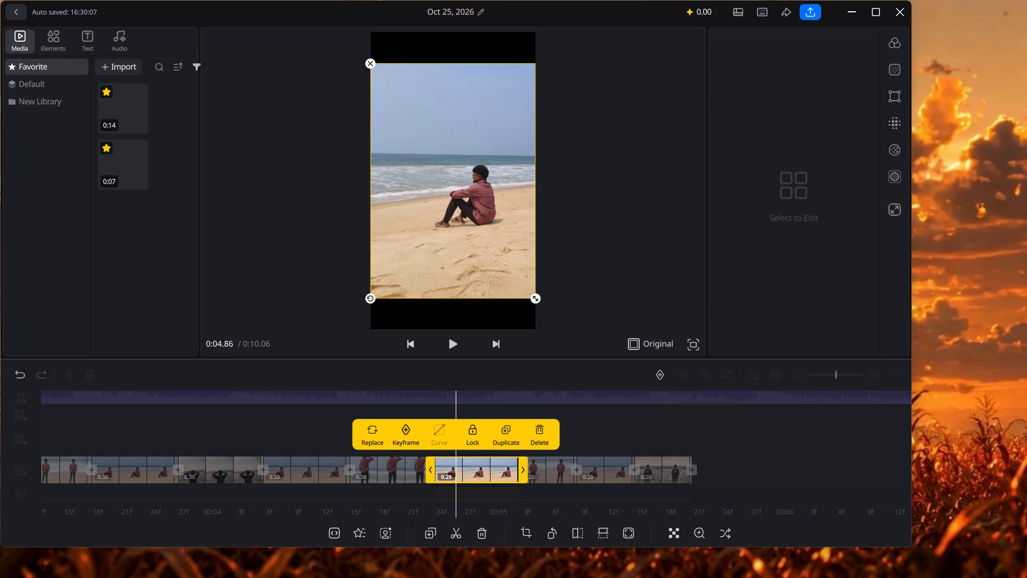
{"action": "left_click_drag", "start_coordinate": [520, 466], "coordinate": [522, 466]}
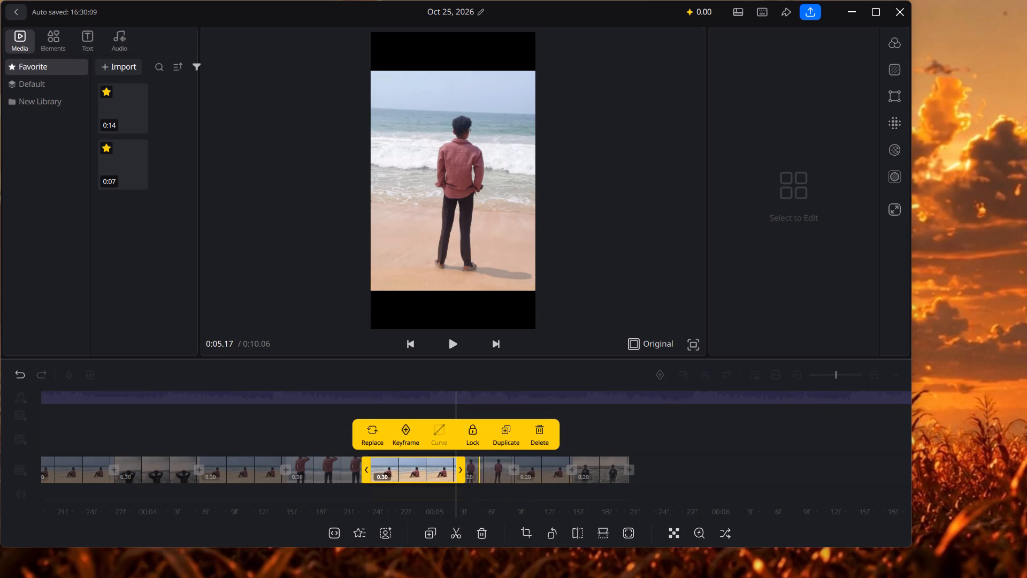
Extend the end of the second clip of the pink-shirted man standing and facing the sea to 0.30 s.
{"action": "left_click", "coordinate": [479, 467]}
{"action": "left_click", "coordinate": [481, 465]}
{"action": "left_click", "coordinate": [481, 464]}
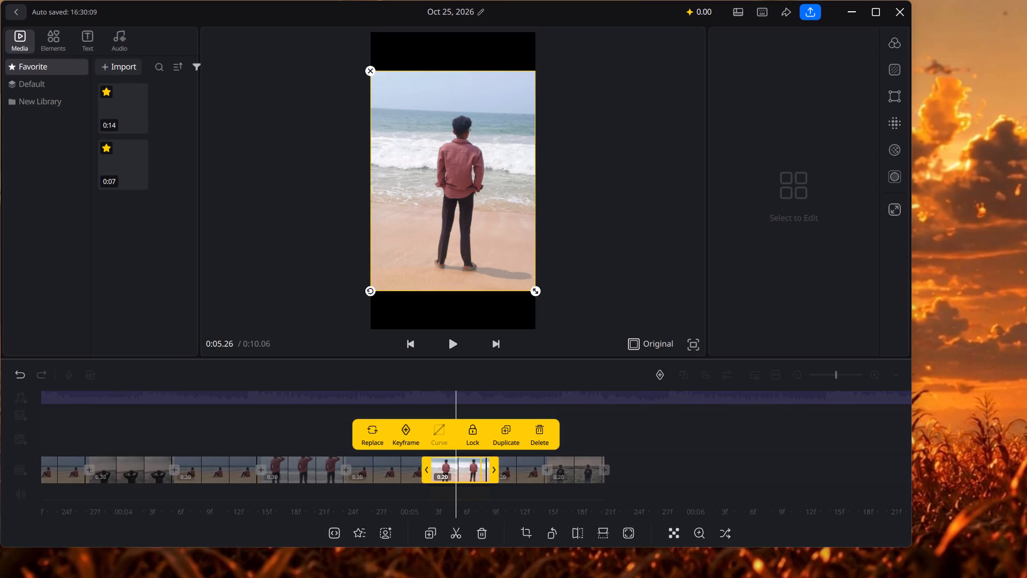
{"action": "left_click_drag", "start_coordinate": [492, 467], "coordinate": [515, 466]}
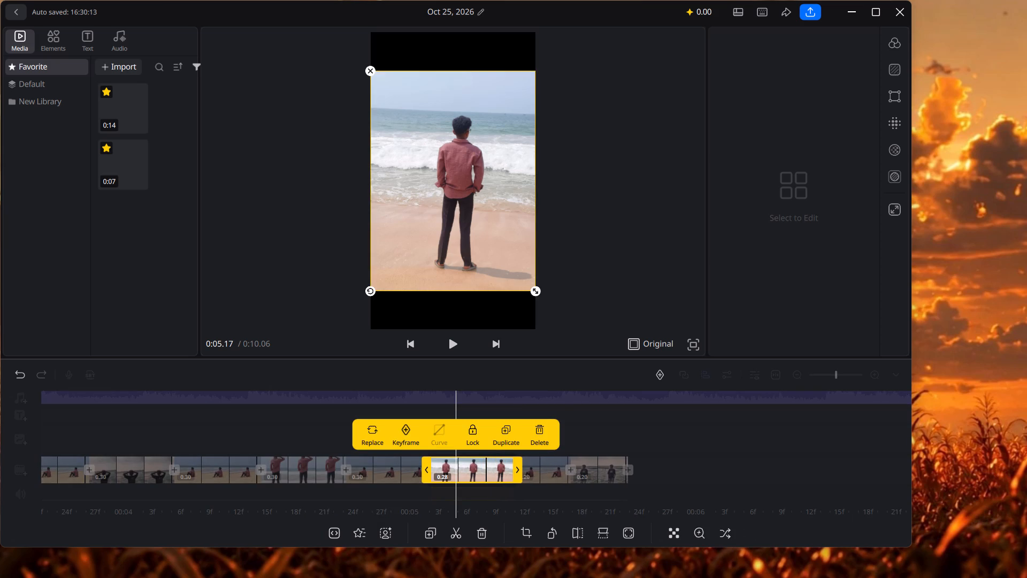
{"action": "left_click_drag", "start_coordinate": [515, 466], "coordinate": [519, 466]}
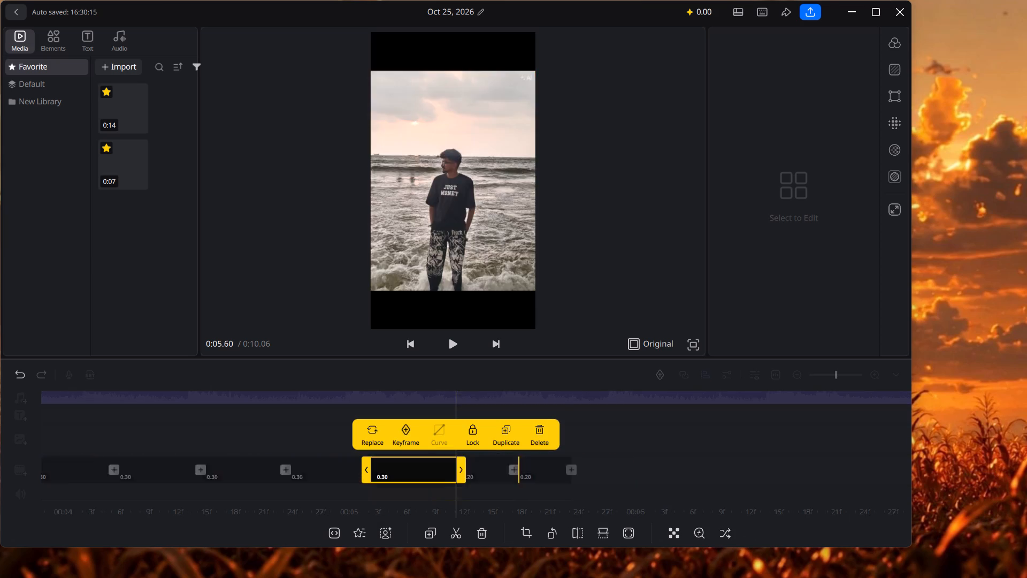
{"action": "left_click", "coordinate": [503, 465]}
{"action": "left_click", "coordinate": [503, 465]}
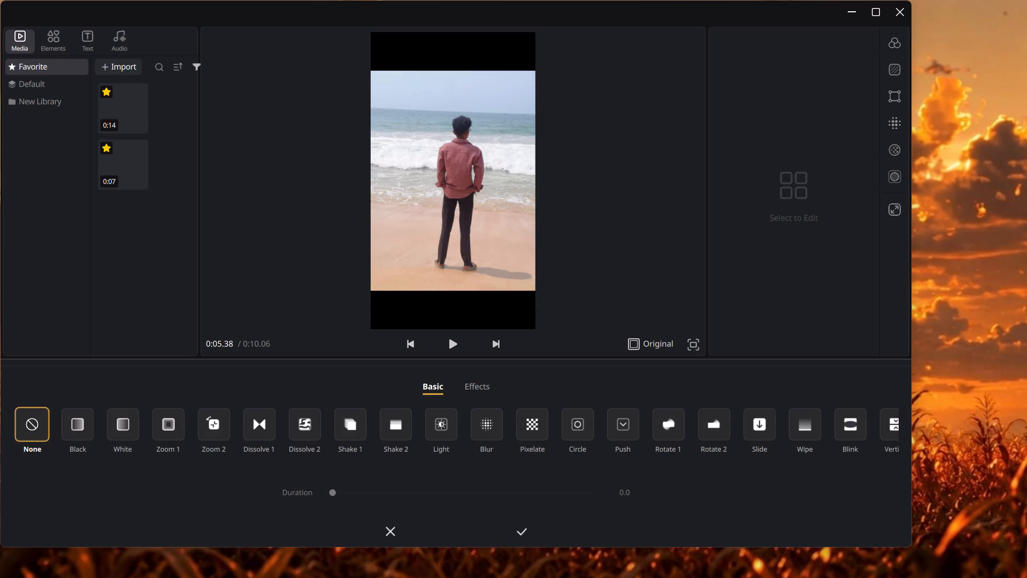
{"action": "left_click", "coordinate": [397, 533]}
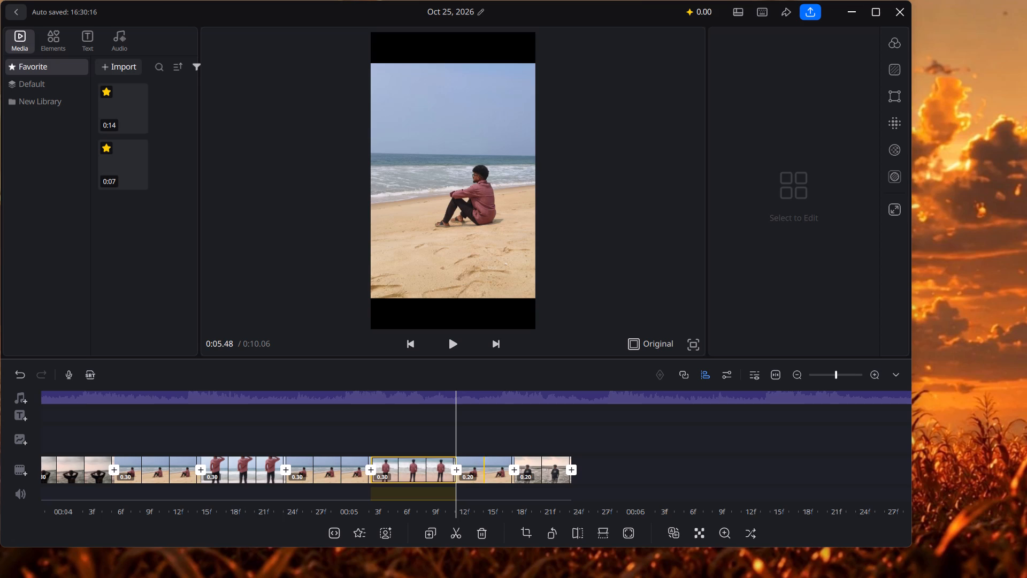
Extend the end of the last seated-man clip, just before the black T-shirt photo, to 0.30 s.
{"action": "left_click", "coordinate": [485, 466]}
{"action": "left_click", "coordinate": [467, 462]}
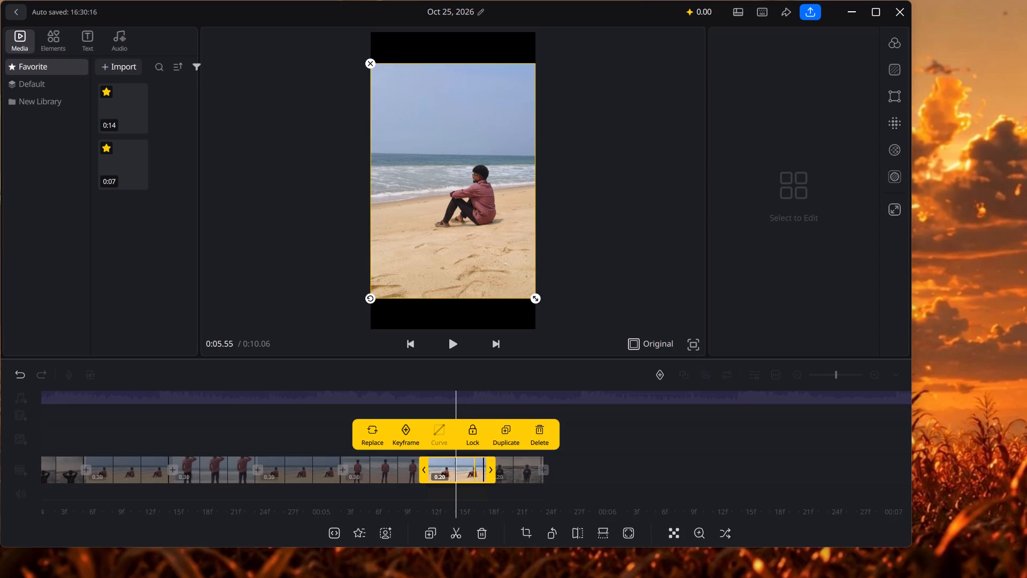
{"action": "left_click_drag", "start_coordinate": [492, 468], "coordinate": [505, 466]}
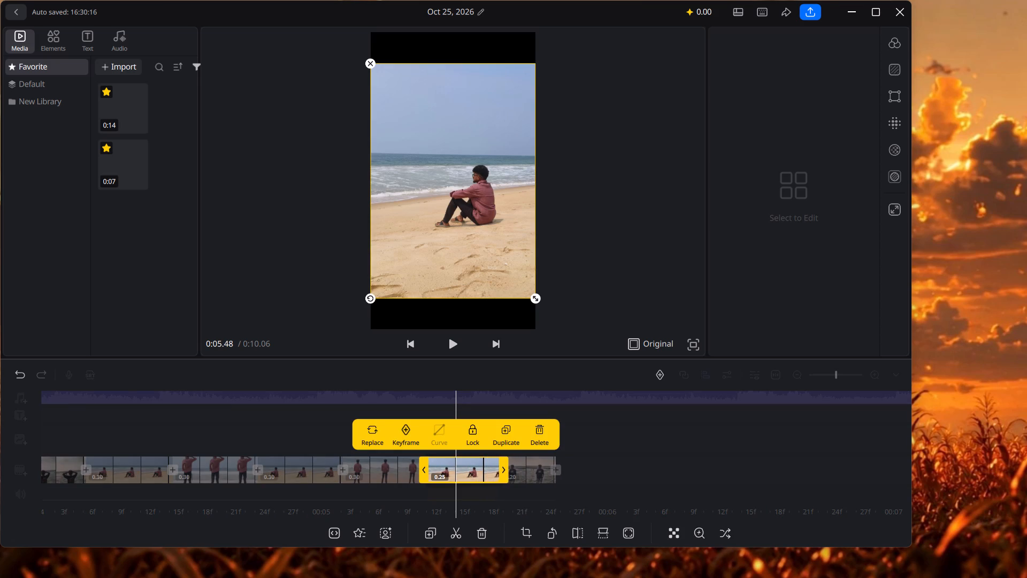
{"action": "left_click_drag", "start_coordinate": [505, 466], "coordinate": [512, 466]}
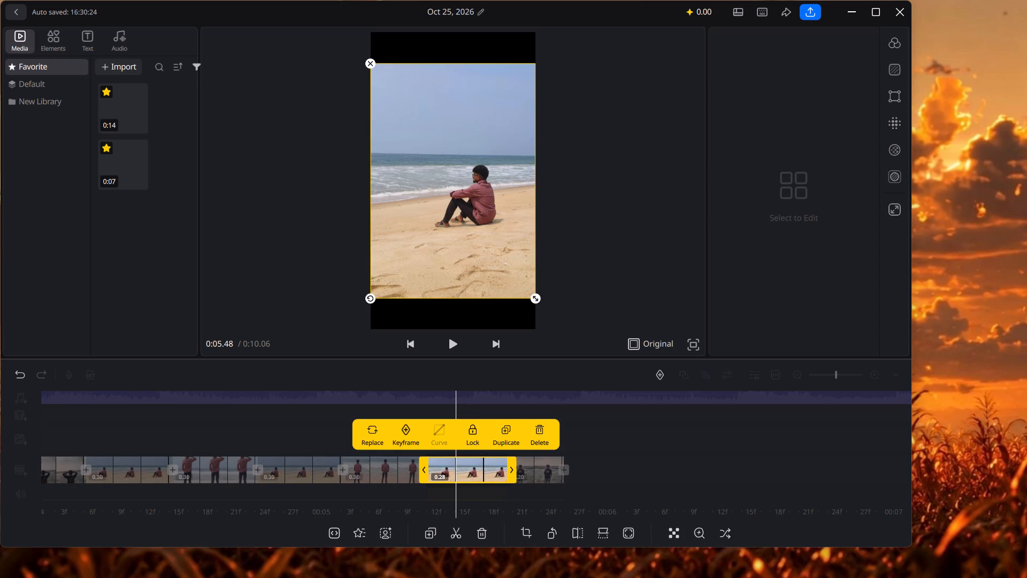
{"action": "left_click_drag", "start_coordinate": [512, 466], "coordinate": [513, 466]}
{"action": "right_click", "coordinate": [512, 466]}
{"action": "left_click_drag", "start_coordinate": [513, 466], "coordinate": [518, 466]}
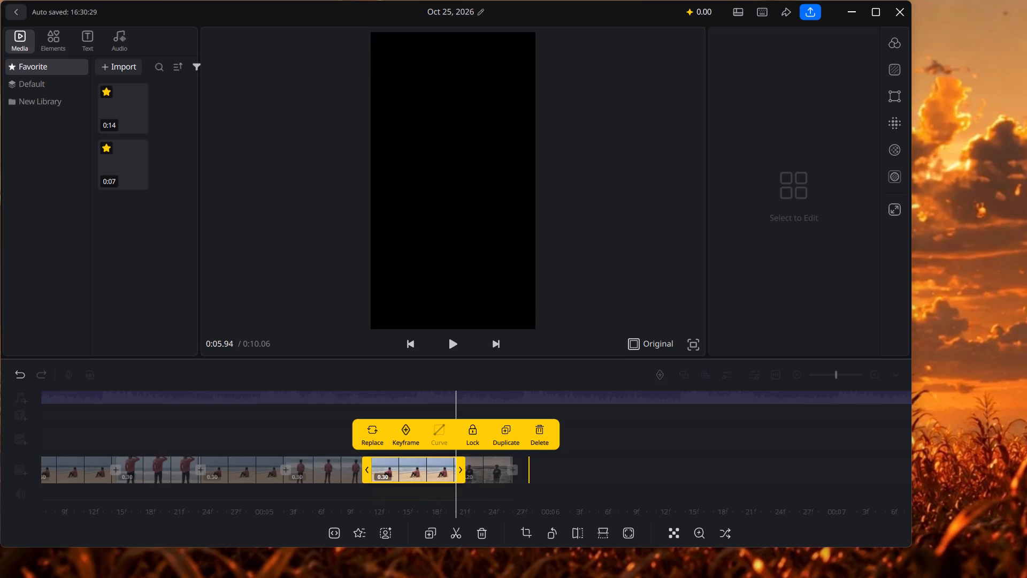
Extend the end of the final clip, the man in the black T-shirt standing in the waves, to 0.30 s.
{"action": "left_click", "coordinate": [575, 480]}
{"action": "left_click", "coordinate": [496, 470]}
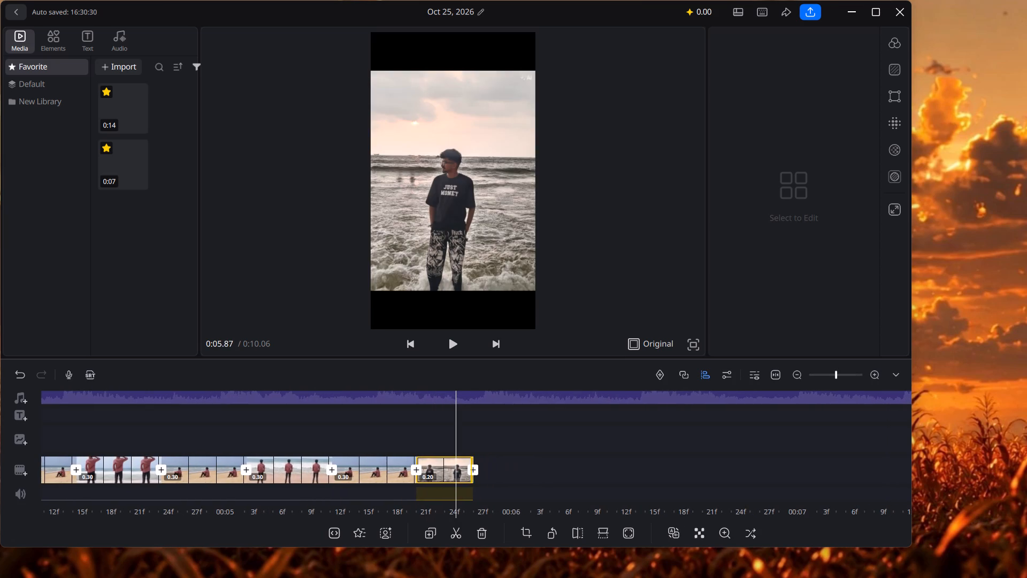
{"action": "left_click", "coordinate": [453, 462]}
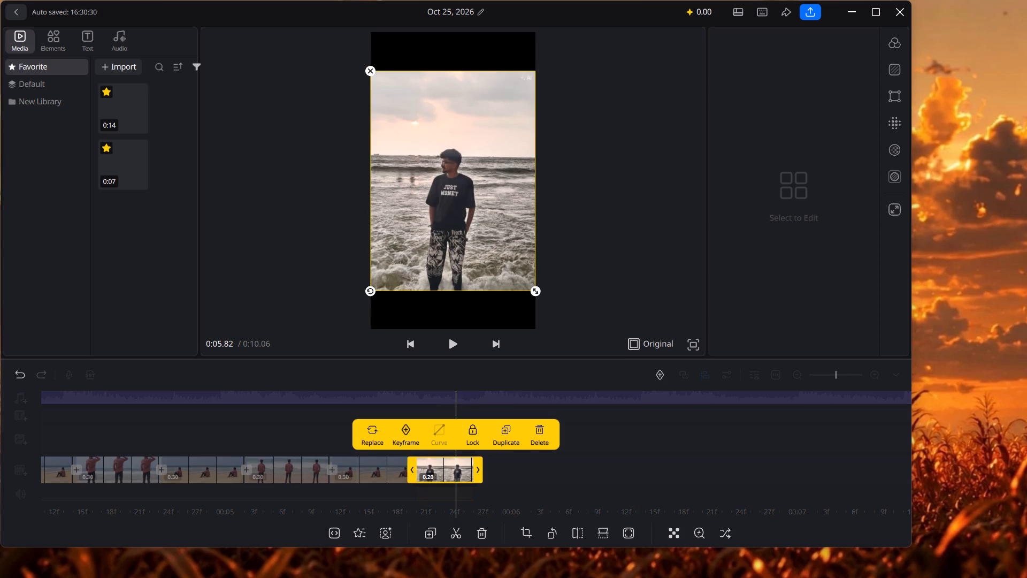
{"action": "left_click_drag", "start_coordinate": [479, 463], "coordinate": [495, 465]}
{"action": "left_click_drag", "start_coordinate": [495, 465], "coordinate": [507, 468]}
Play the edit from the beginning to check its timing against the music, and look over the last clips on the timeline.
{"action": "left_click_drag", "start_coordinate": [540, 478], "coordinate": [1026, 505]}
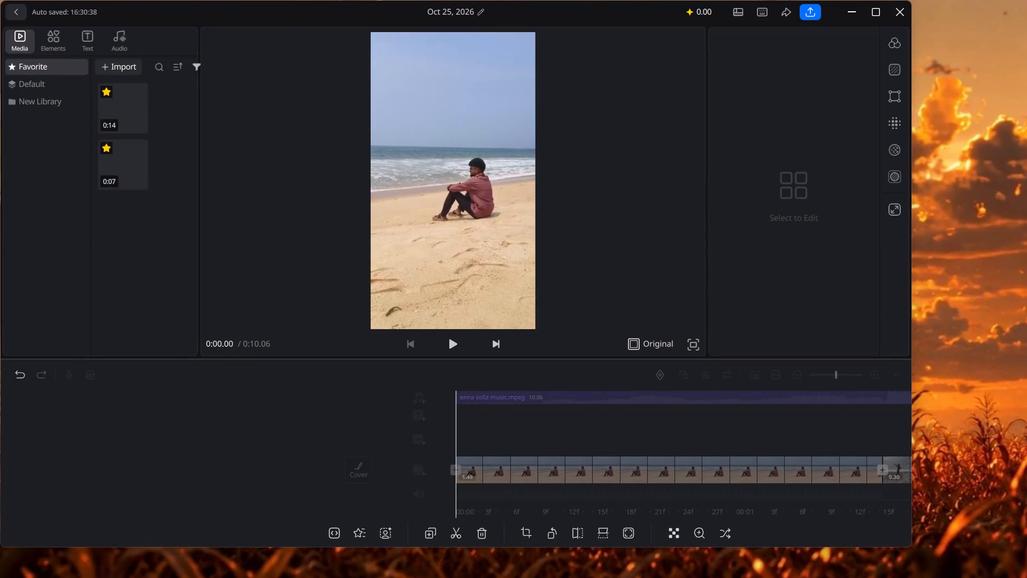
{"action": "left_click_drag", "start_coordinate": [515, 443], "coordinate": [519, 444]}
{"action": "left_click", "coordinate": [450, 339]}
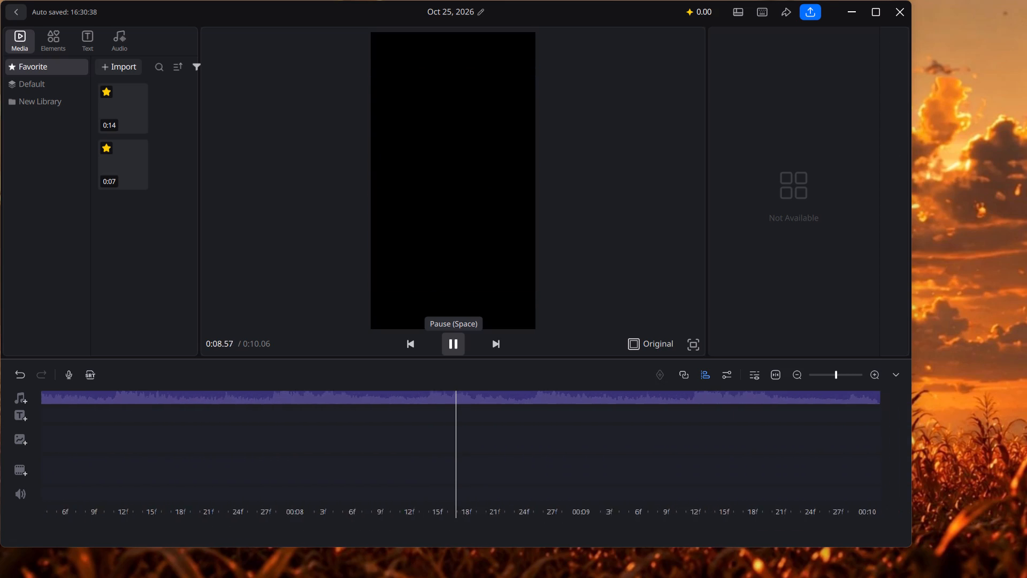
{"action": "left_click", "coordinate": [450, 339]}
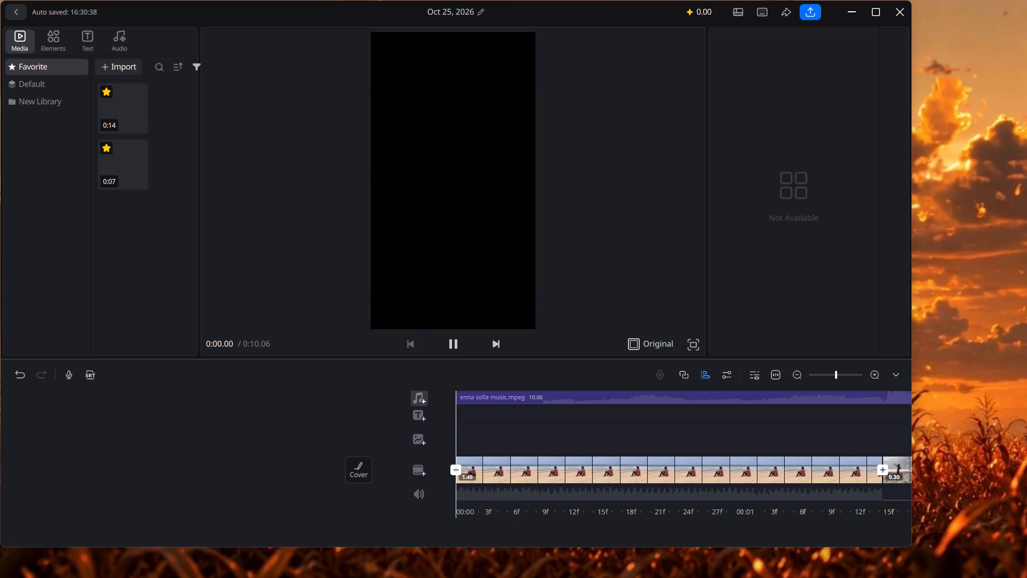
{"action": "left_click_drag", "start_coordinate": [558, 425], "coordinate": [357, 416]}
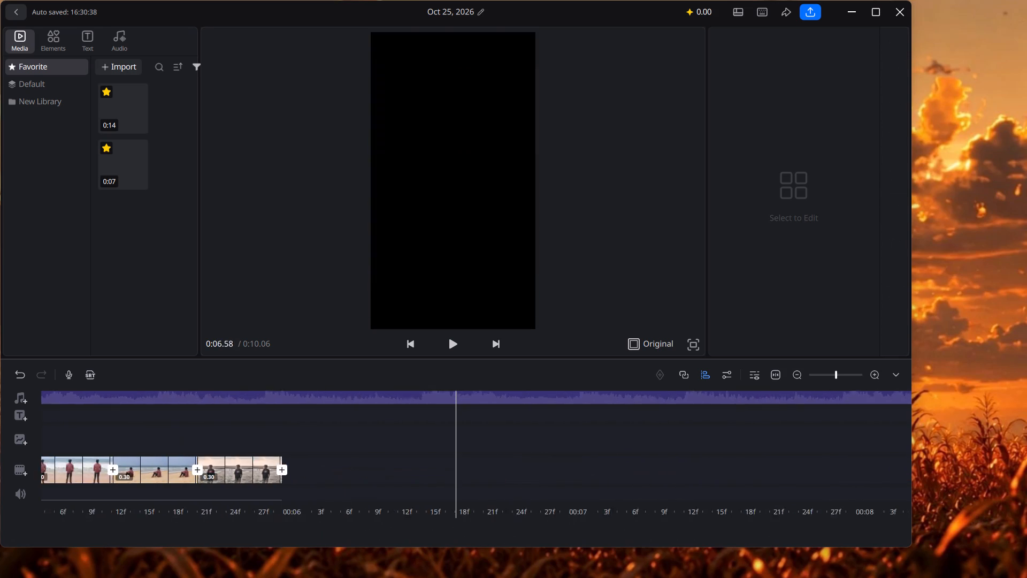
{"action": "left_click_drag", "start_coordinate": [490, 439], "coordinate": [611, 437]}
{"action": "left_click_drag", "start_coordinate": [482, 427], "coordinate": [502, 427]}
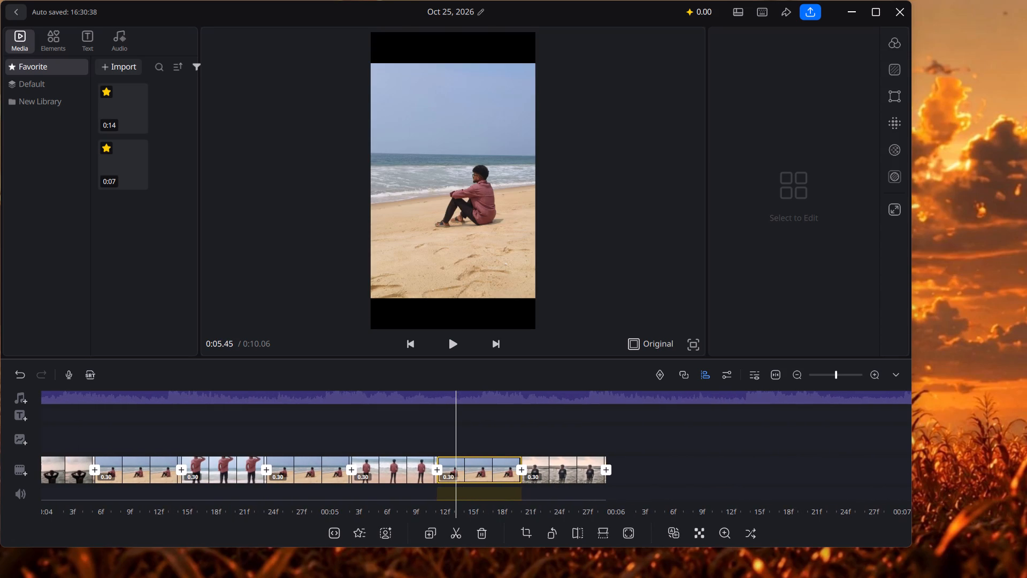
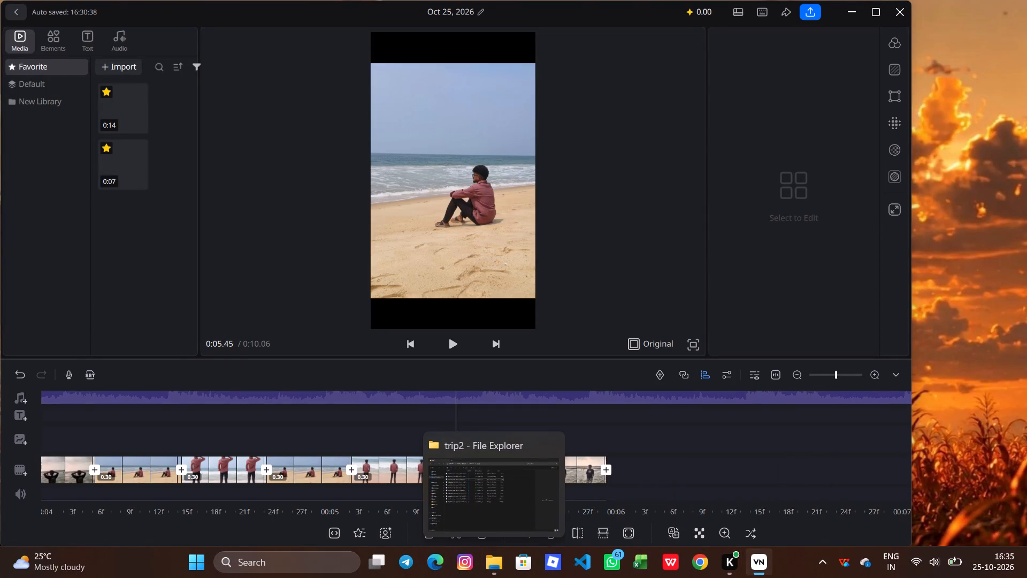
Review the end of the clip sequence and replay the edit from near the start past the final clip, checking its timing against the music.
{"action": "scroll", "coordinate": [632, 432], "scroll_direction": "left", "scroll_amount": 2}
{"action": "scroll", "coordinate": [682, 440], "scroll_direction": "left", "scroll_amount": 2}
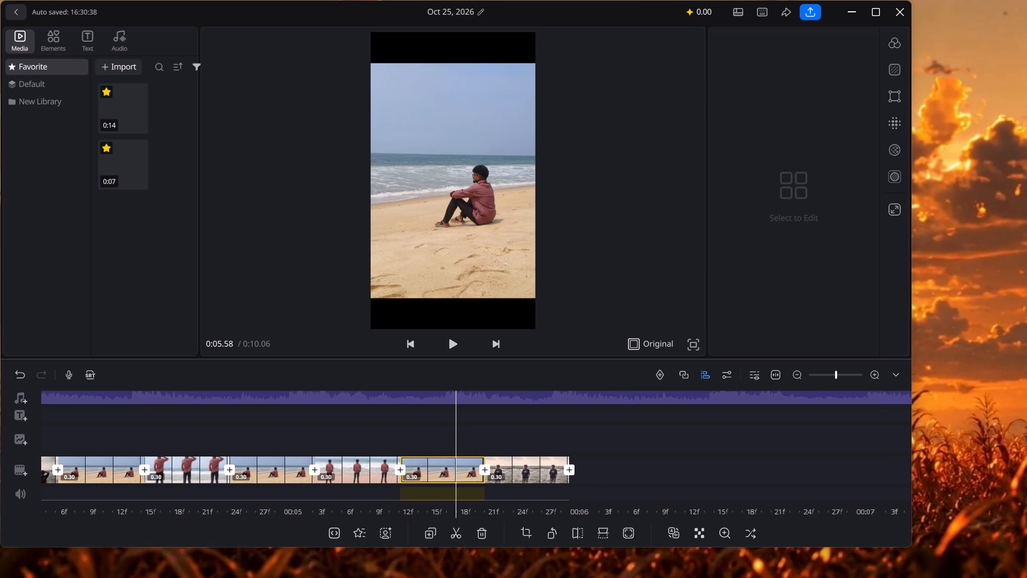
{"action": "scroll", "coordinate": [682, 440], "scroll_direction": "left", "scroll_amount": 8}
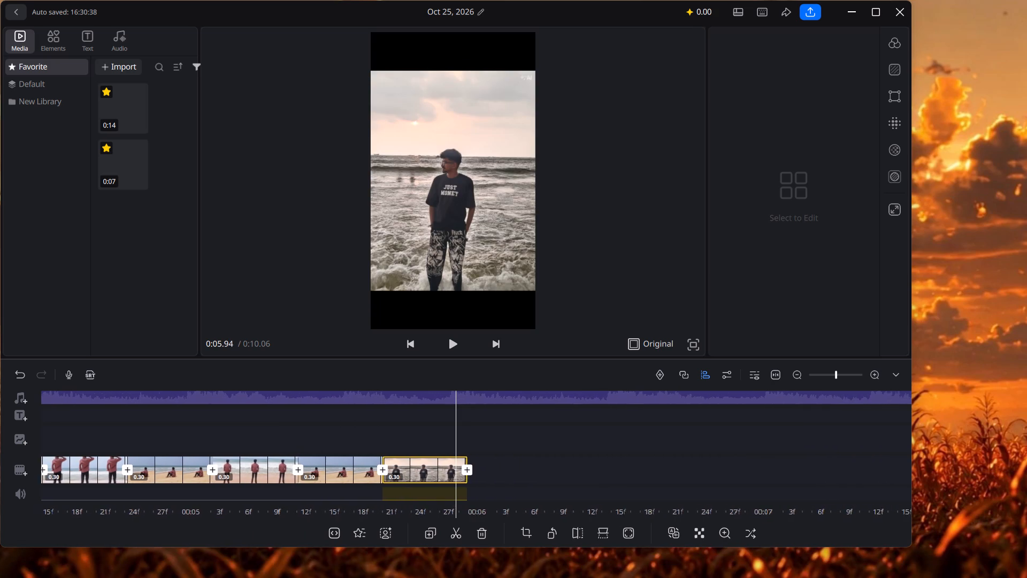
{"action": "scroll", "coordinate": [682, 440], "scroll_direction": "left", "scroll_amount": 1}
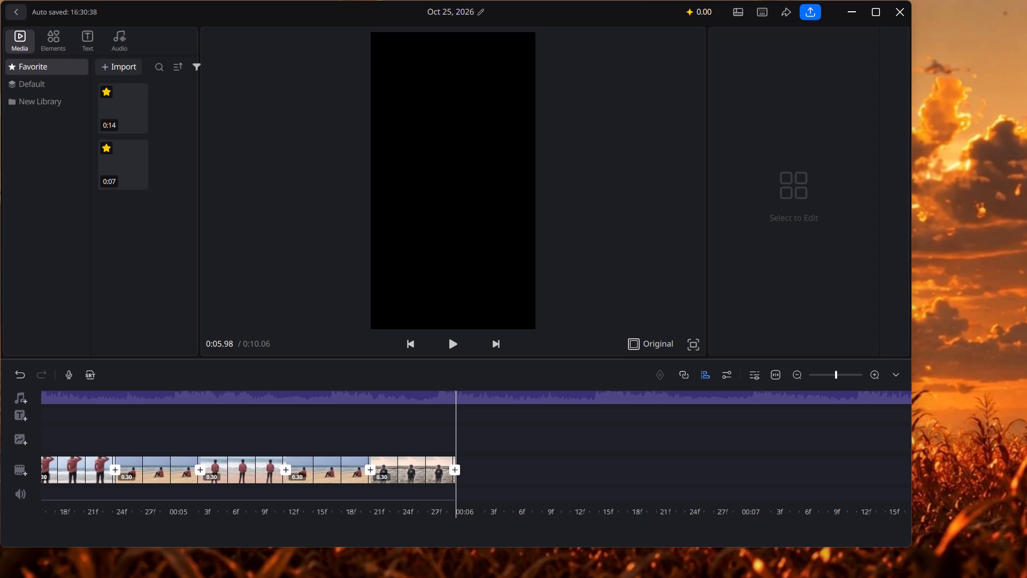
{"action": "left_click_drag", "start_coordinate": [403, 436], "coordinate": [463, 442]}
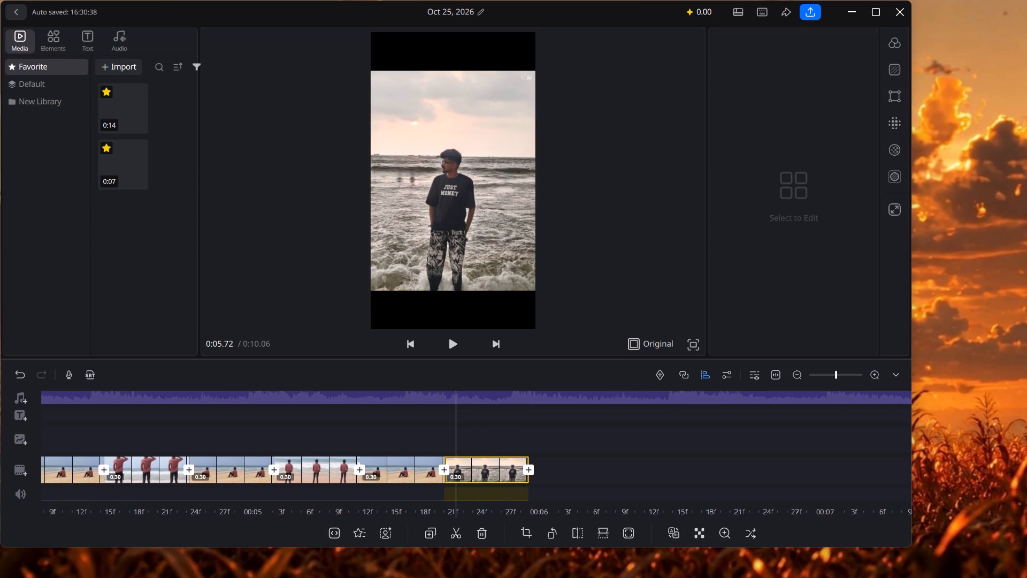
{"action": "left_click_drag", "start_coordinate": [537, 437], "coordinate": [593, 460]}
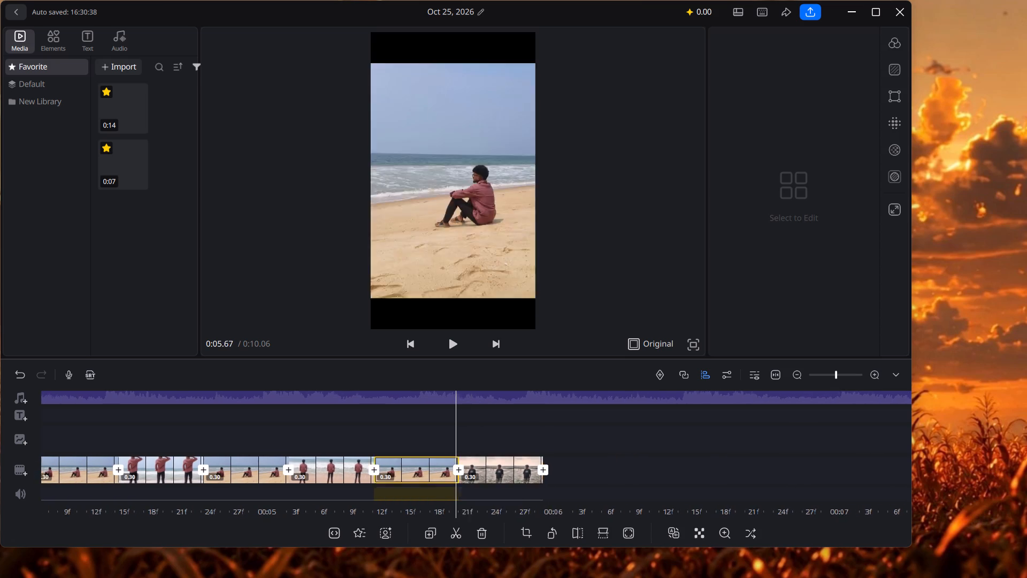
{"action": "left_click_drag", "start_coordinate": [593, 460], "coordinate": [794, 476]}
{"action": "left_click_drag", "start_coordinate": [521, 432], "coordinate": [737, 457]}
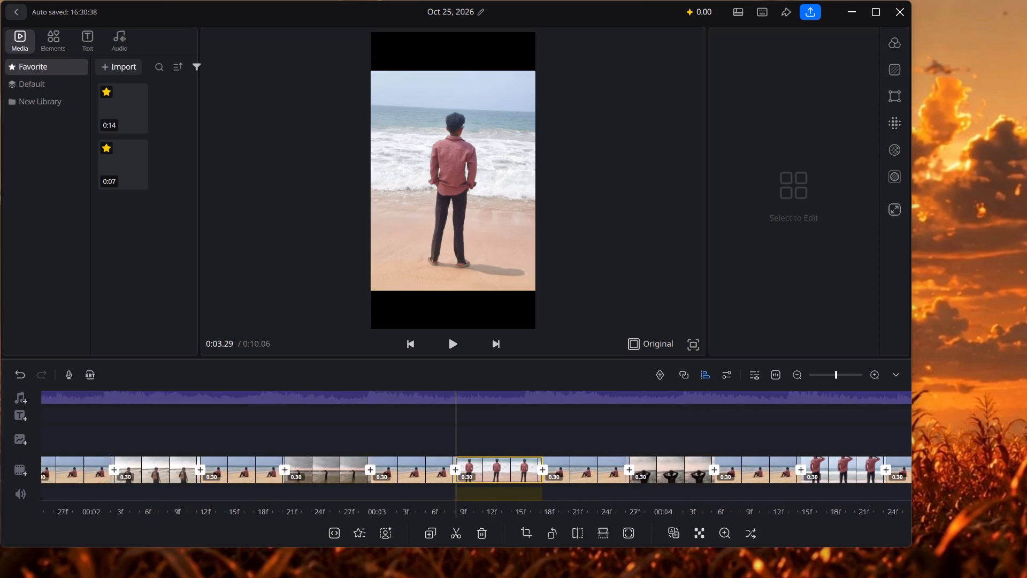
{"action": "left_click_drag", "start_coordinate": [737, 457], "coordinate": [817, 463]}
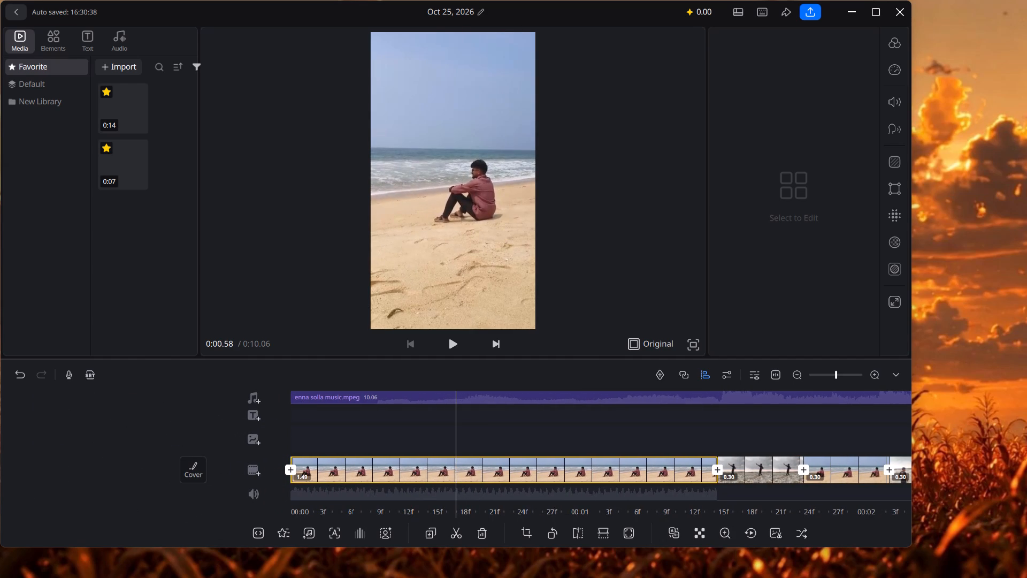
{"action": "left_click_drag", "start_coordinate": [617, 426], "coordinate": [726, 423]}
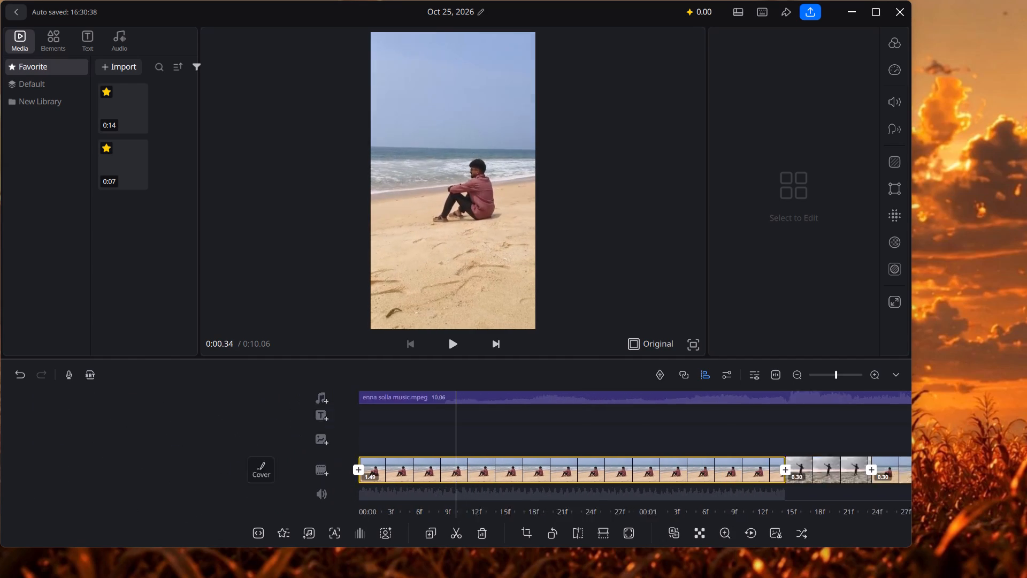
{"action": "left_click_drag", "start_coordinate": [726, 423], "coordinate": [731, 421]}
{"action": "left_click", "coordinate": [447, 344]}
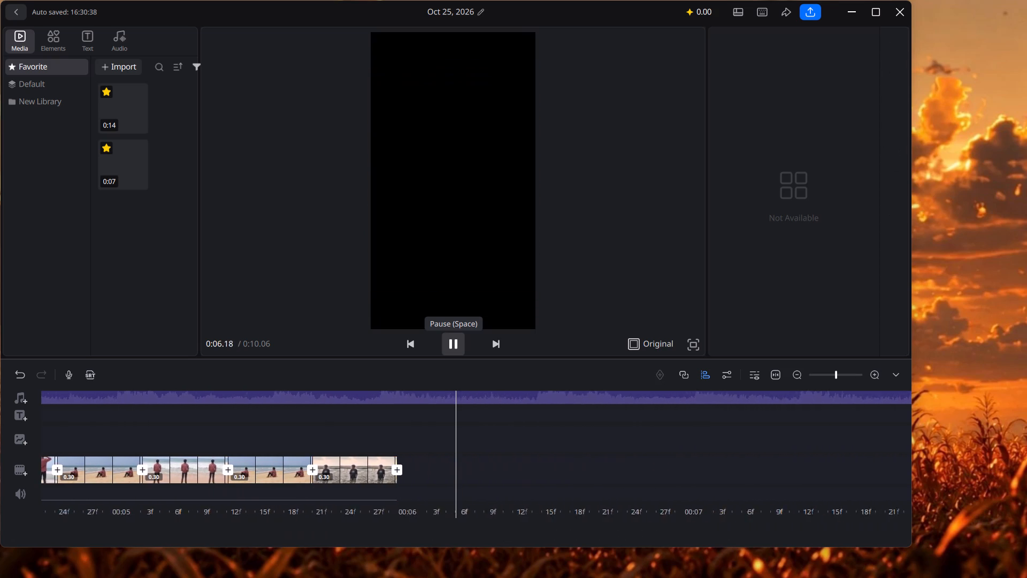
{"action": "left_click", "coordinate": [448, 343]}
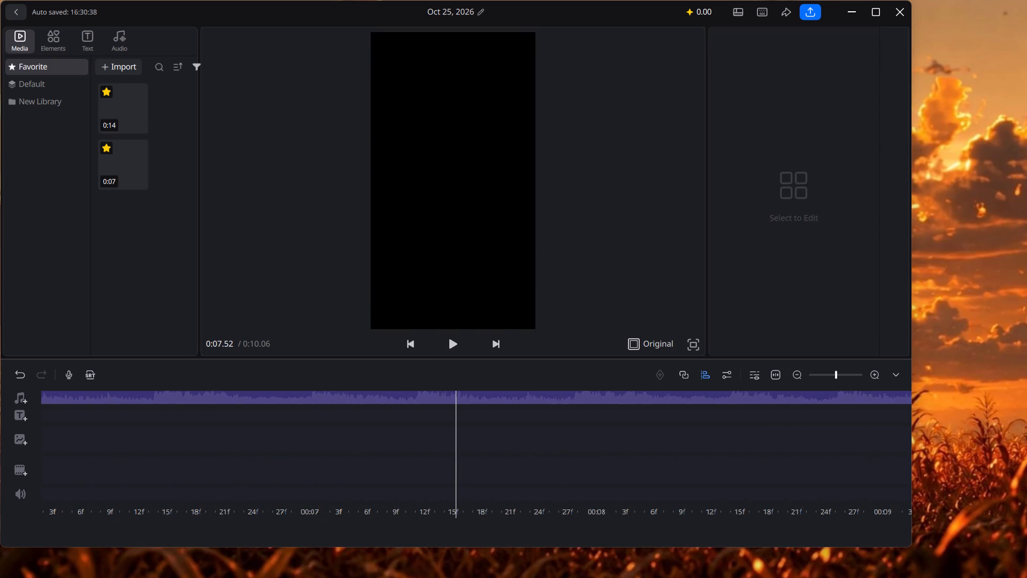
Move the playhead back to about 0:06.18, just past the end of the final clip.
{"action": "left_click_drag", "start_coordinate": [371, 423], "coordinate": [652, 450]}
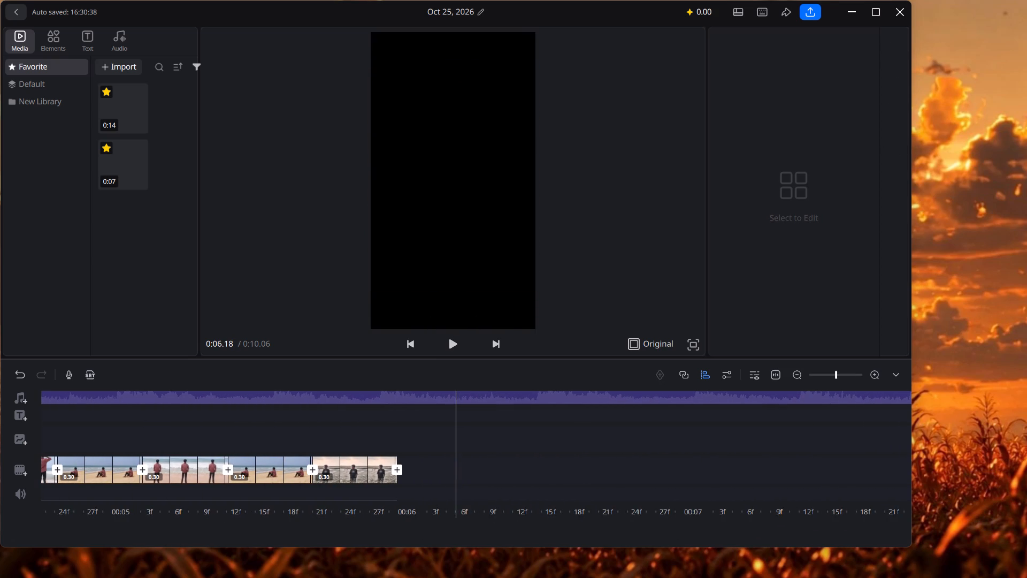
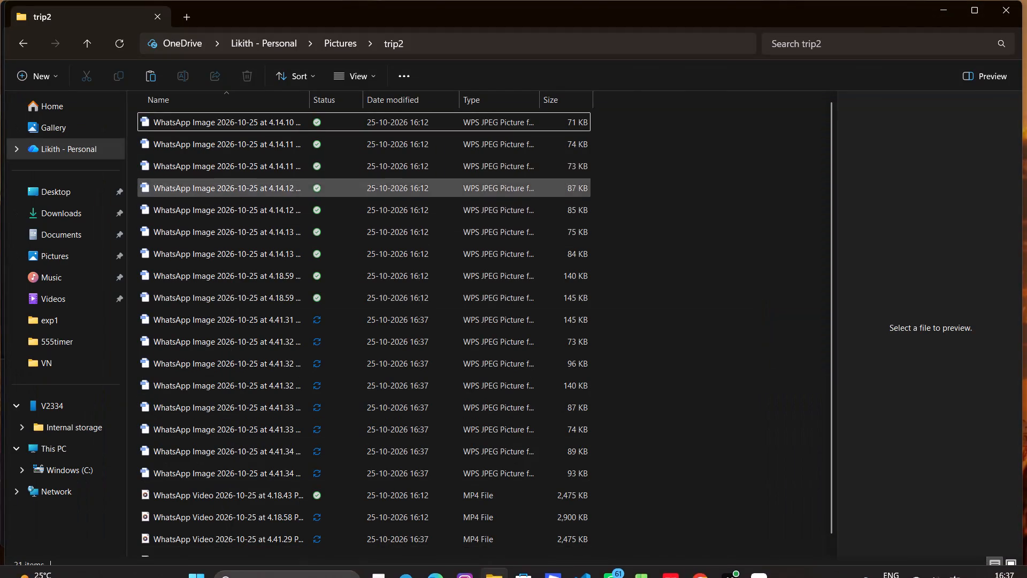
Display the trip2 folder's photos and videos in the Tiles layout so their thumbnails show.
{"action": "scroll", "coordinate": [180, 227], "scroll_direction": "down", "scroll_amount": 6}
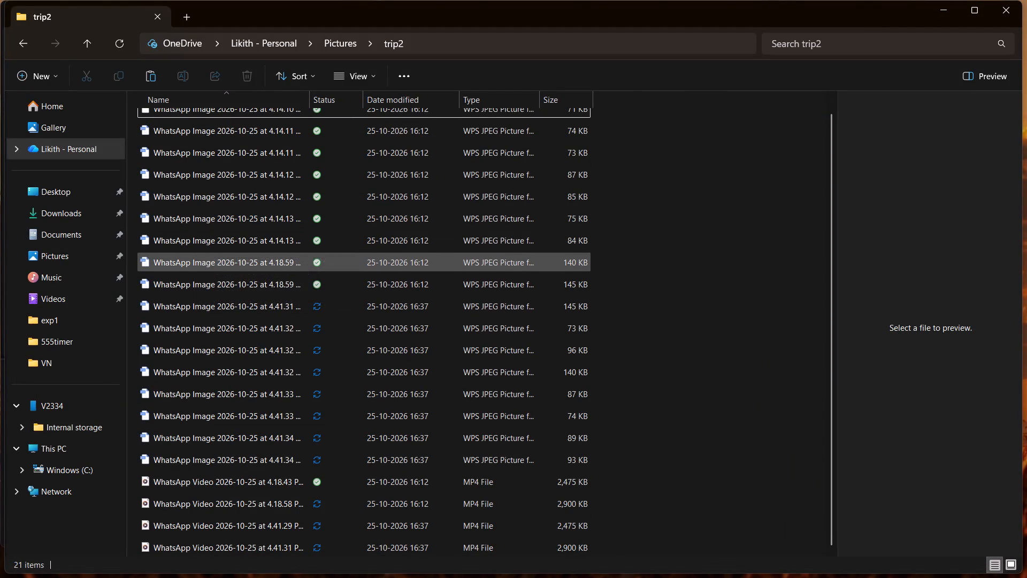
{"action": "scroll", "coordinate": [214, 268], "scroll_direction": "up", "scroll_amount": 6}
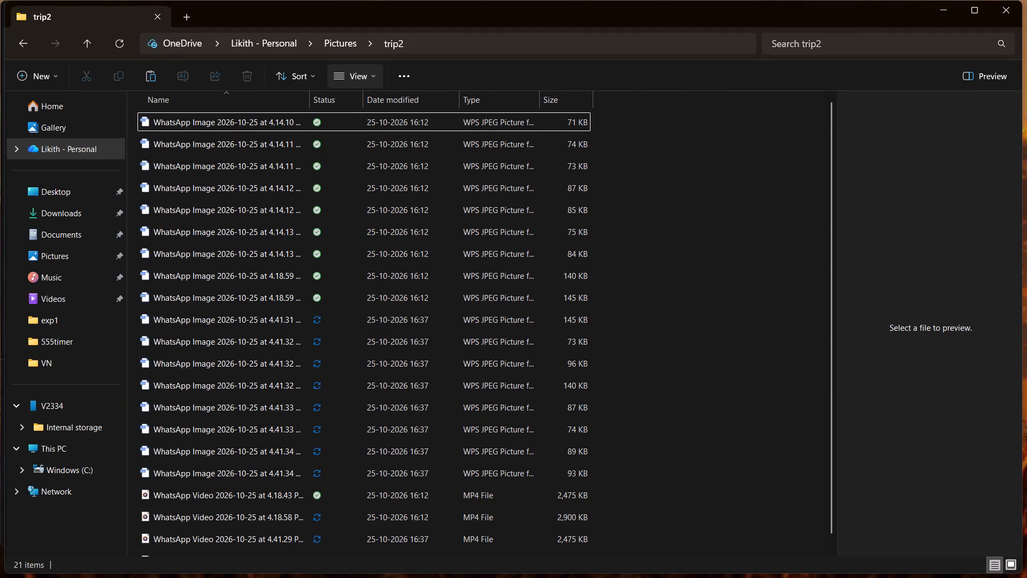
{"action": "left_click", "coordinate": [355, 75]}
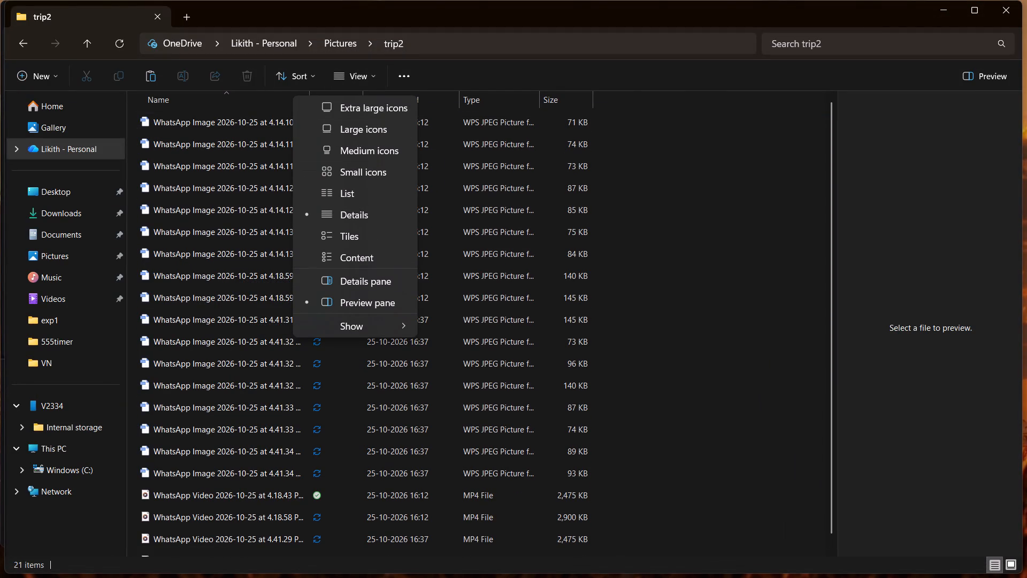
{"action": "left_click", "coordinate": [362, 168]}
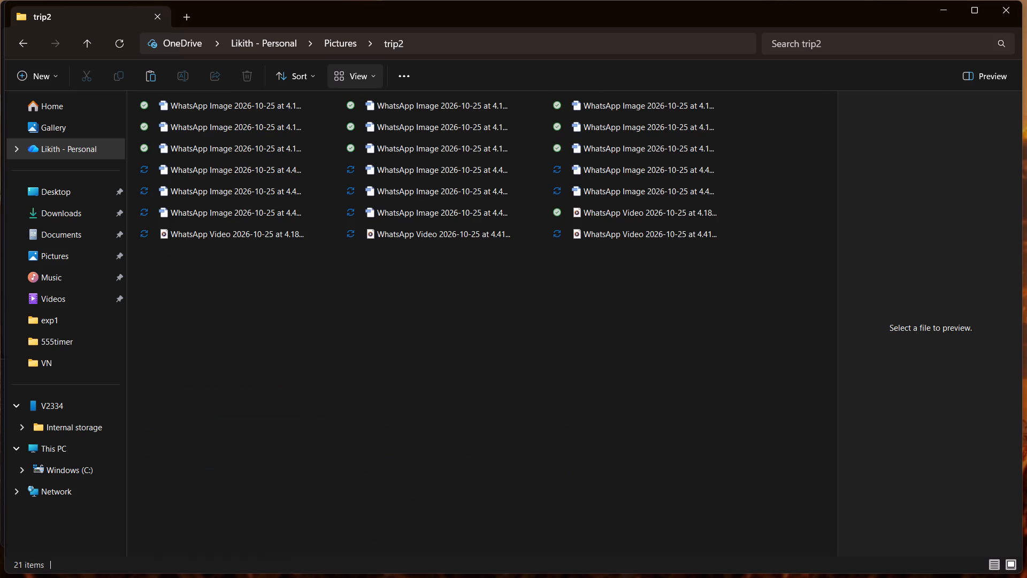
{"action": "left_click", "coordinate": [343, 72]}
{"action": "left_click", "coordinate": [331, 238]}
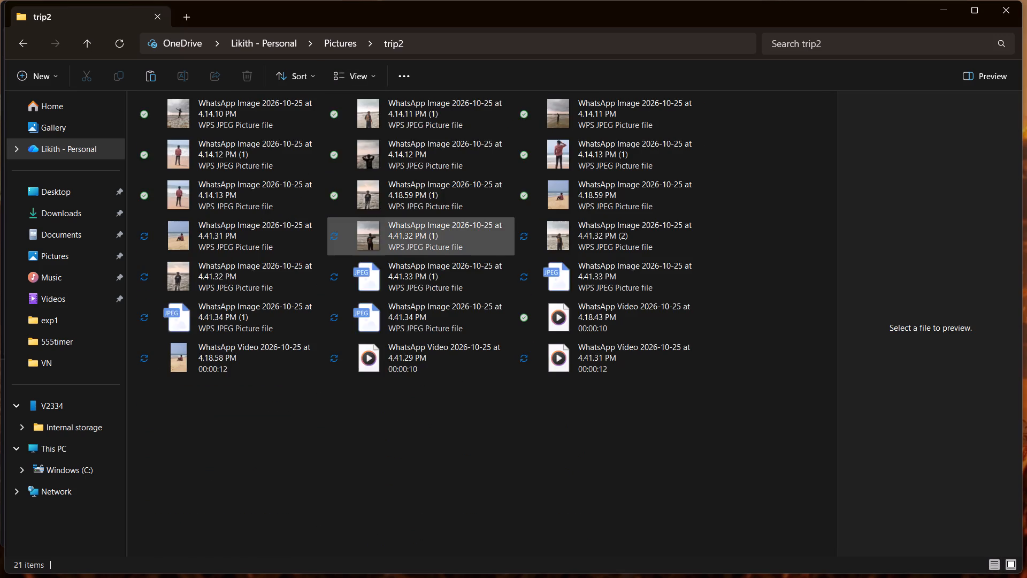
{"action": "left_click", "coordinate": [415, 418]}
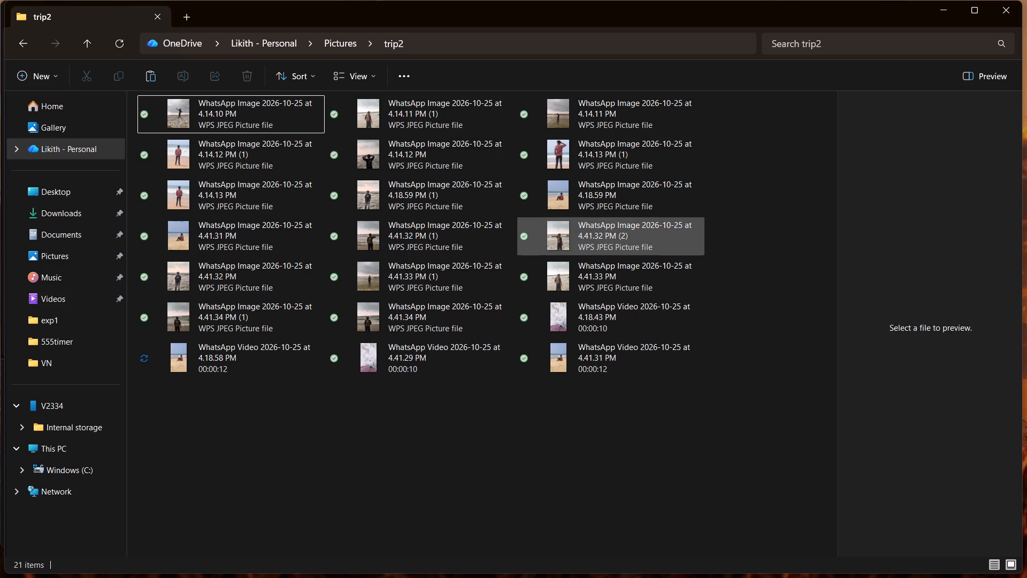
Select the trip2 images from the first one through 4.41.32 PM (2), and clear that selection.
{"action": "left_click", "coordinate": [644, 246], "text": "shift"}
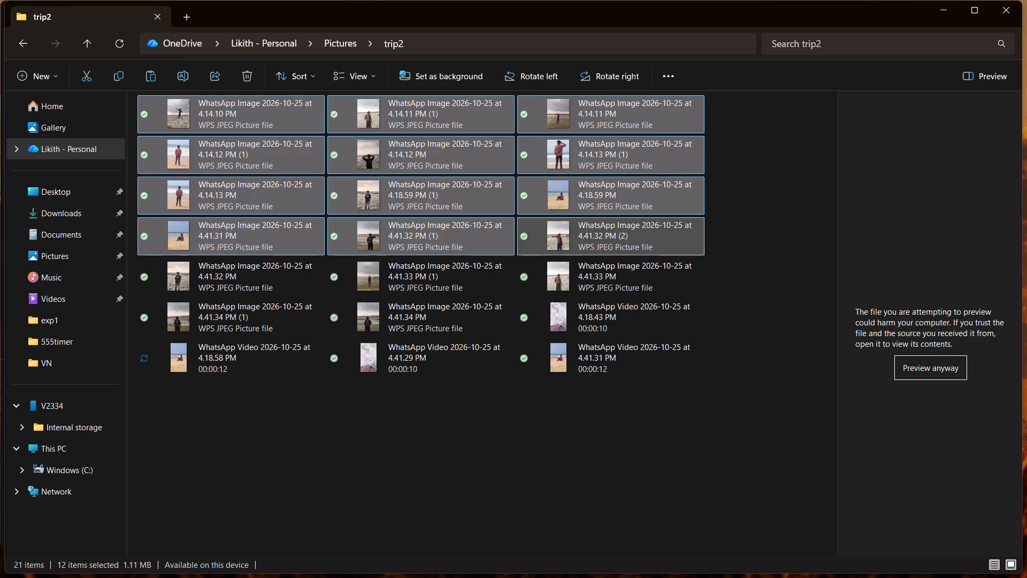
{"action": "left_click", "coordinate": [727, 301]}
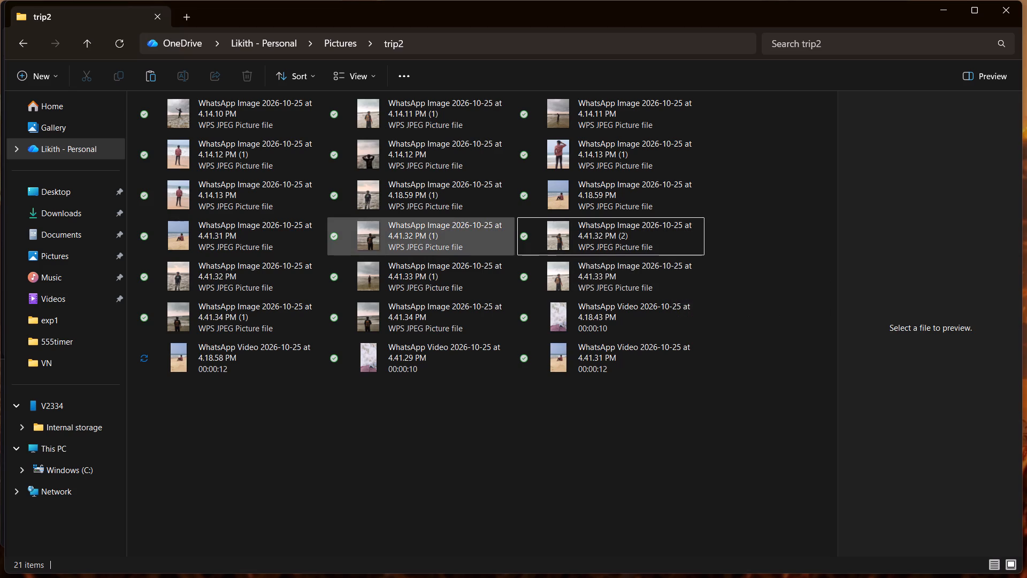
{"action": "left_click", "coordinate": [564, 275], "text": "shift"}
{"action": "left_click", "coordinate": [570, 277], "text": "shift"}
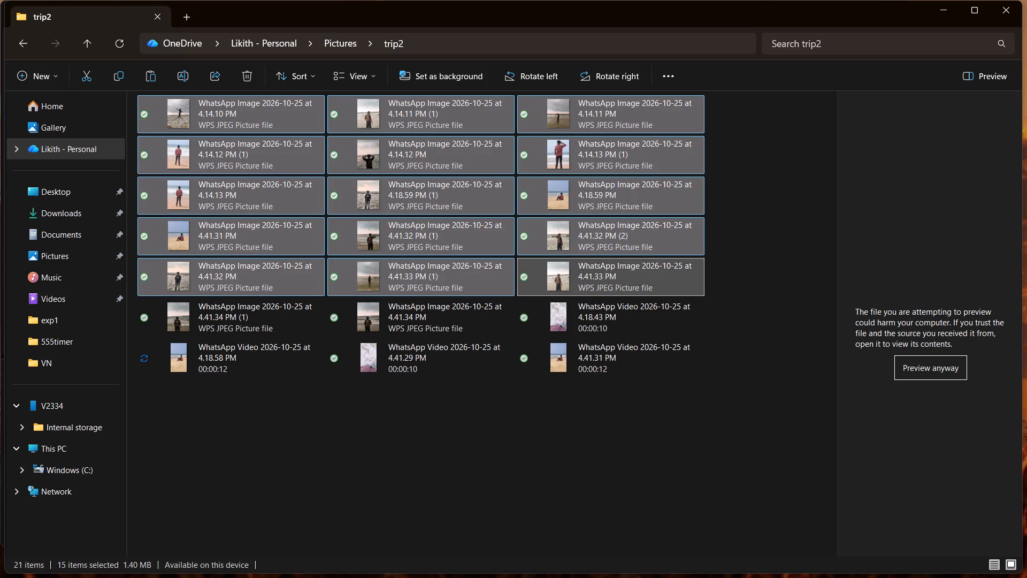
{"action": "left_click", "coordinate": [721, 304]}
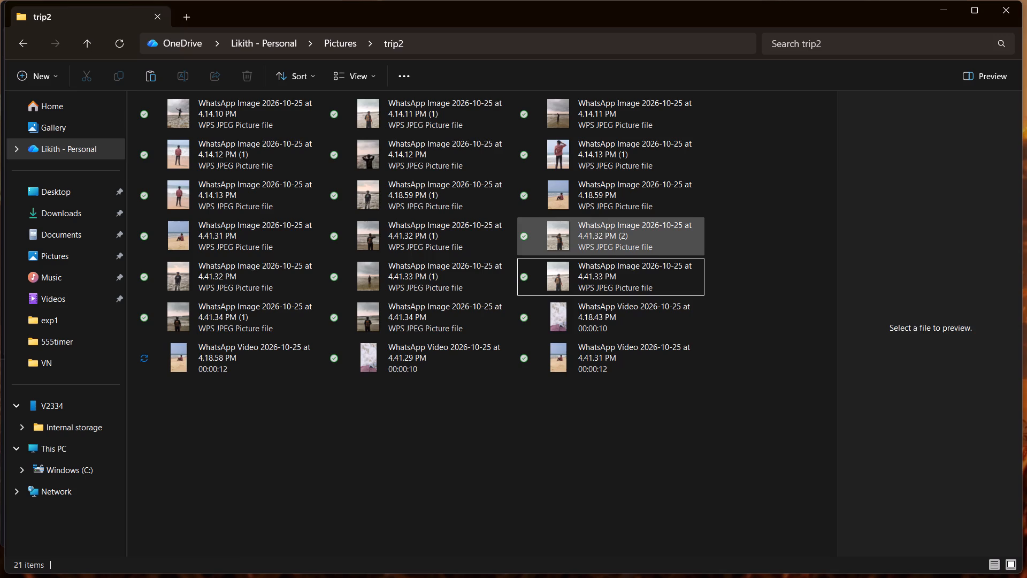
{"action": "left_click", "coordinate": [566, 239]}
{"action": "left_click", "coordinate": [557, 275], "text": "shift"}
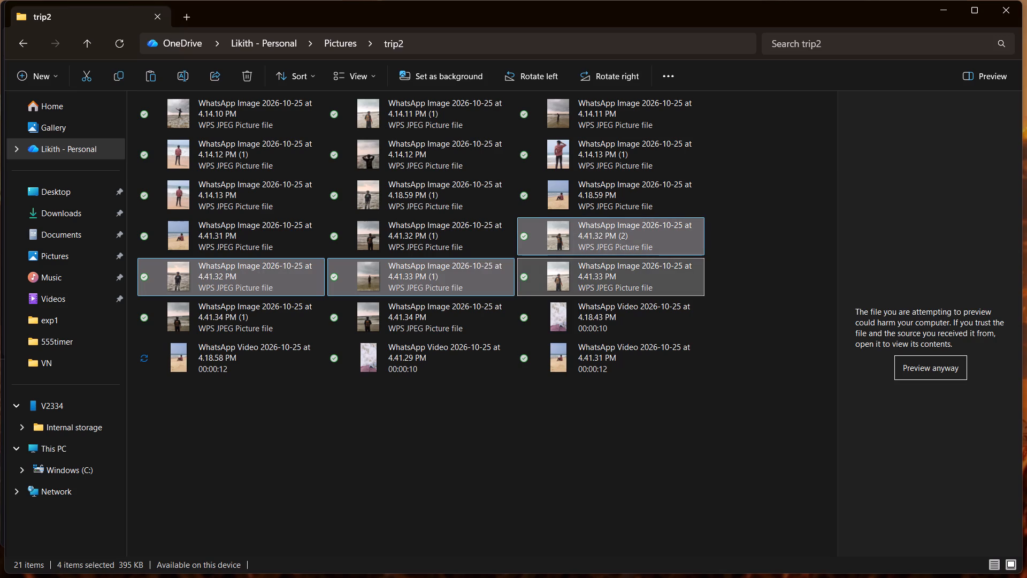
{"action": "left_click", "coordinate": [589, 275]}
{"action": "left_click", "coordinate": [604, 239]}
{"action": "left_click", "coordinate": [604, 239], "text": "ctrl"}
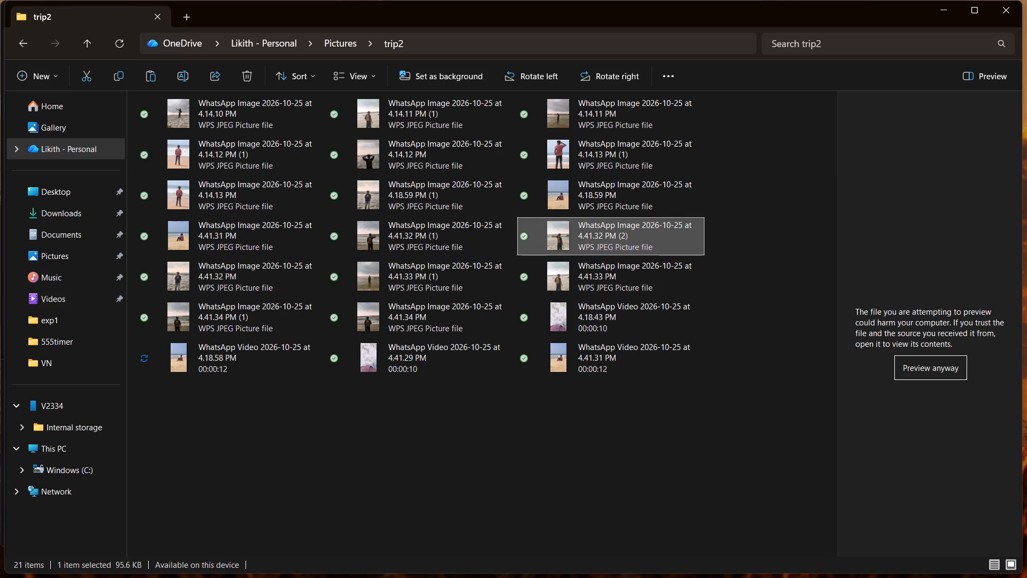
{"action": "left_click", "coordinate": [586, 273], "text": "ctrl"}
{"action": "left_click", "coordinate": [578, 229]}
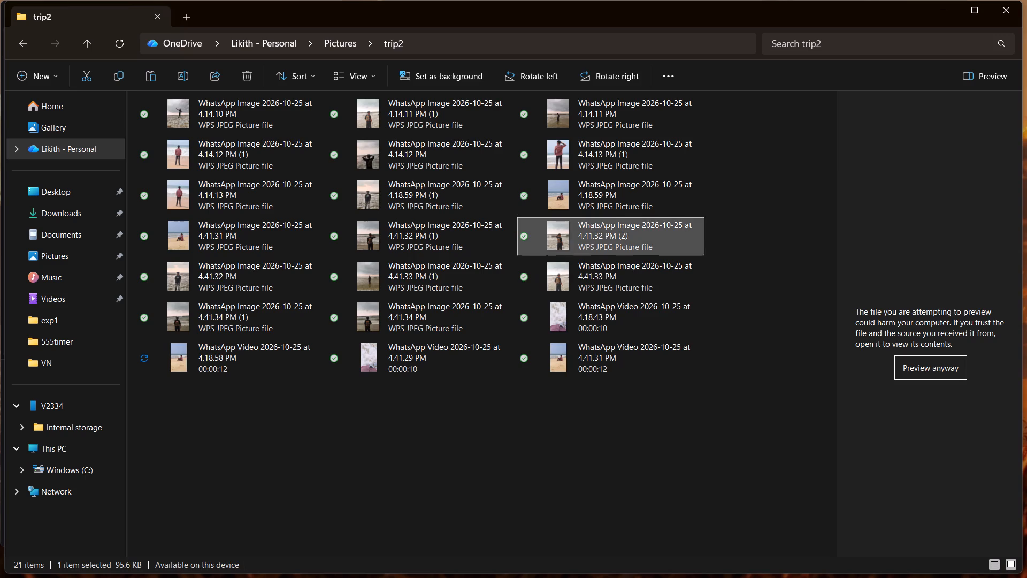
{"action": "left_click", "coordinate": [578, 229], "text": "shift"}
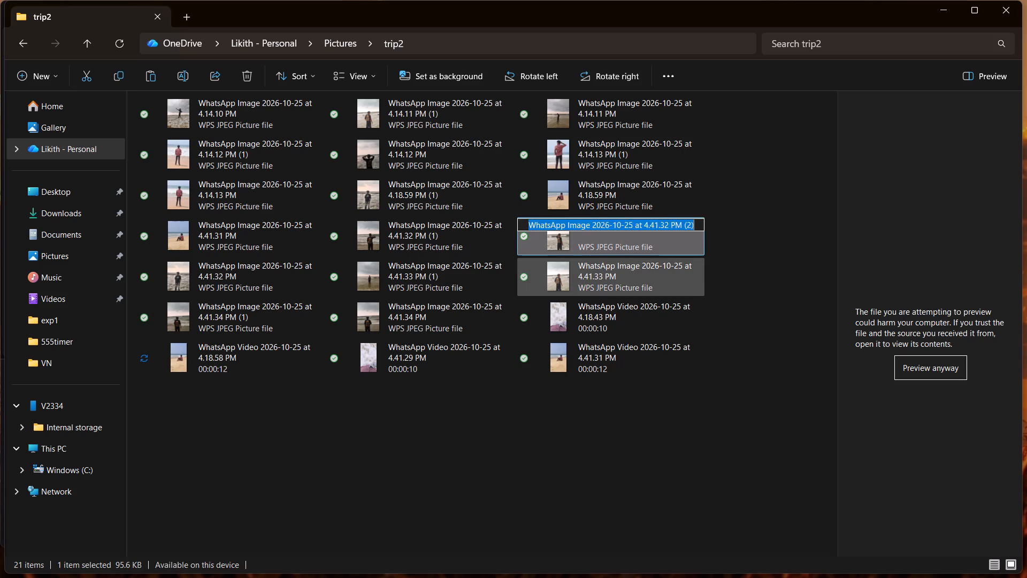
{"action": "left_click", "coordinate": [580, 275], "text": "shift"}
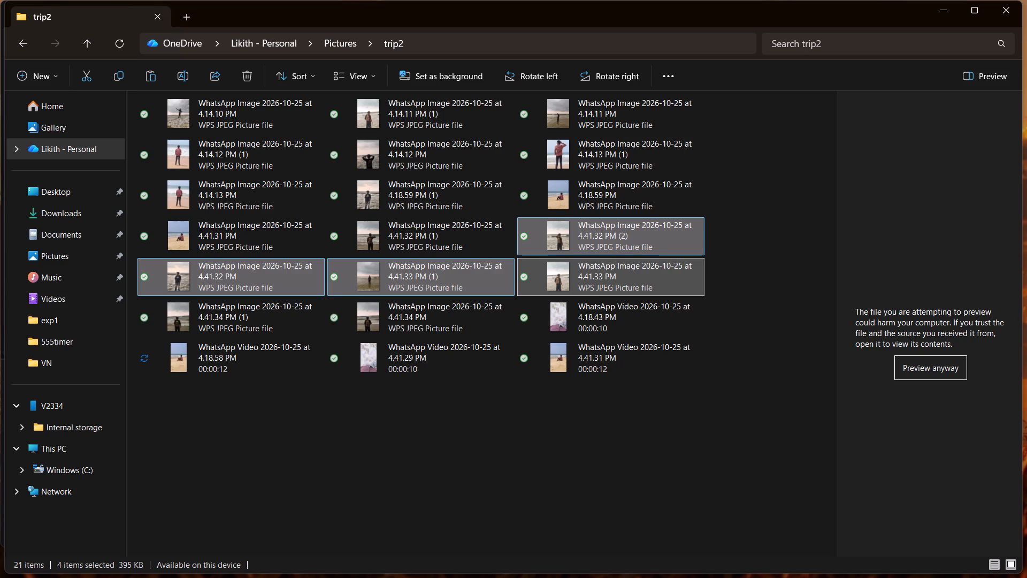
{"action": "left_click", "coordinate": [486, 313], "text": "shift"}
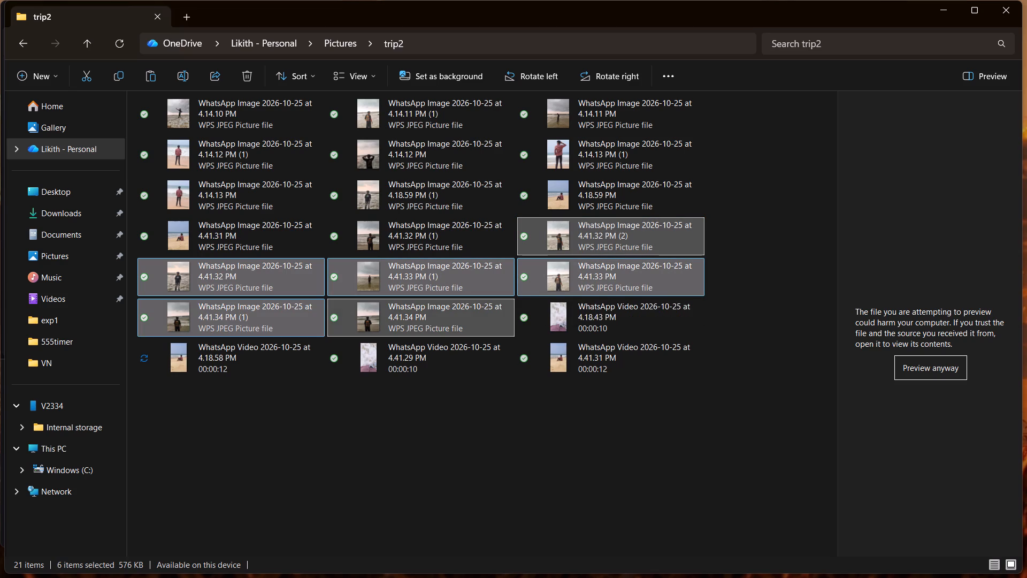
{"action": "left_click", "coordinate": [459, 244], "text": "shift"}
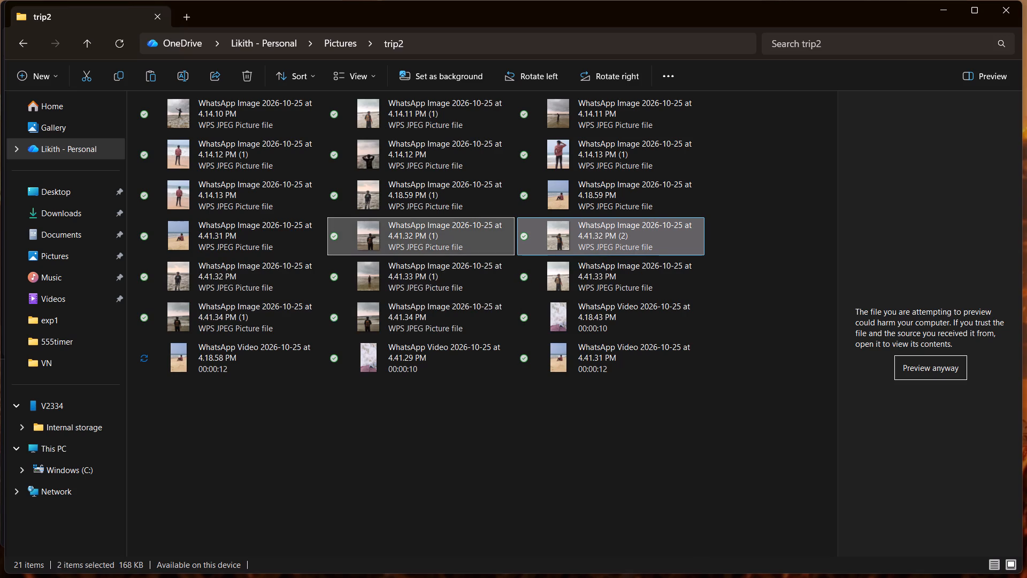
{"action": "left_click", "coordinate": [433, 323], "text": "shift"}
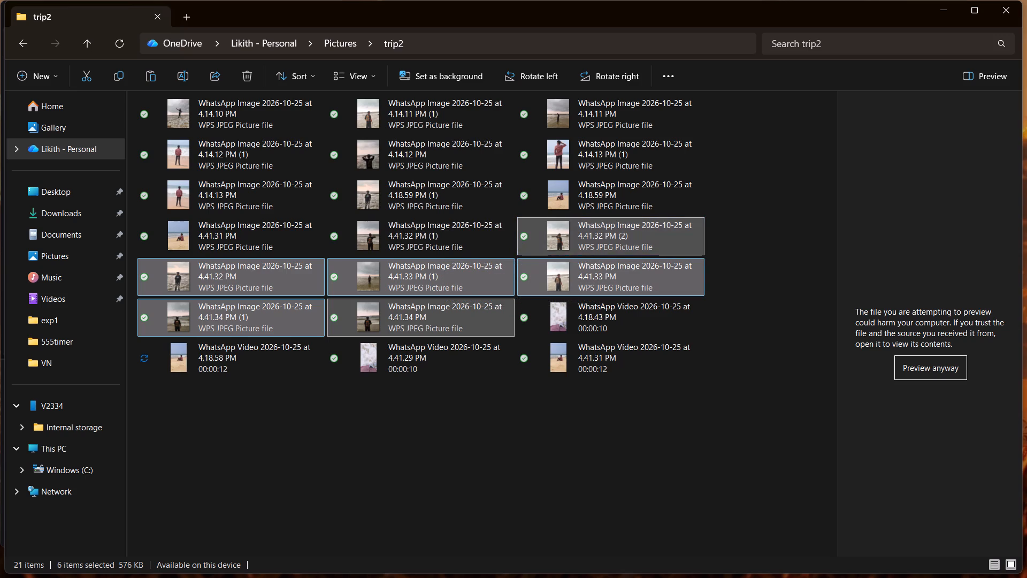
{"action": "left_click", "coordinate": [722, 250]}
Add the seven trip2 images from 4.41.32 PM (1) through 4.41.34 PM to the VN main track, after the last clip.
{"action": "left_click", "coordinate": [424, 232]}
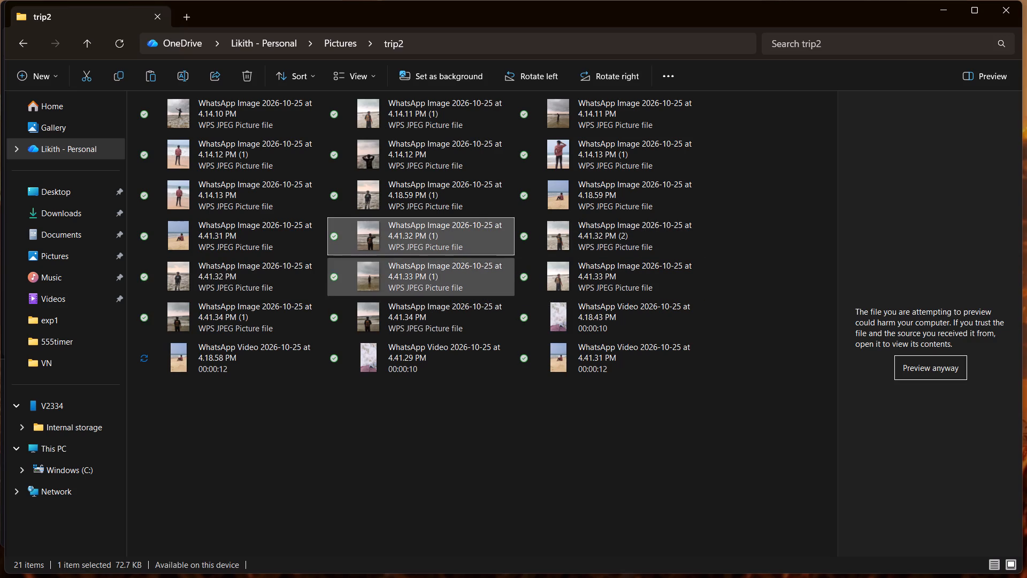
{"action": "left_click", "coordinate": [420, 311], "text": "shift"}
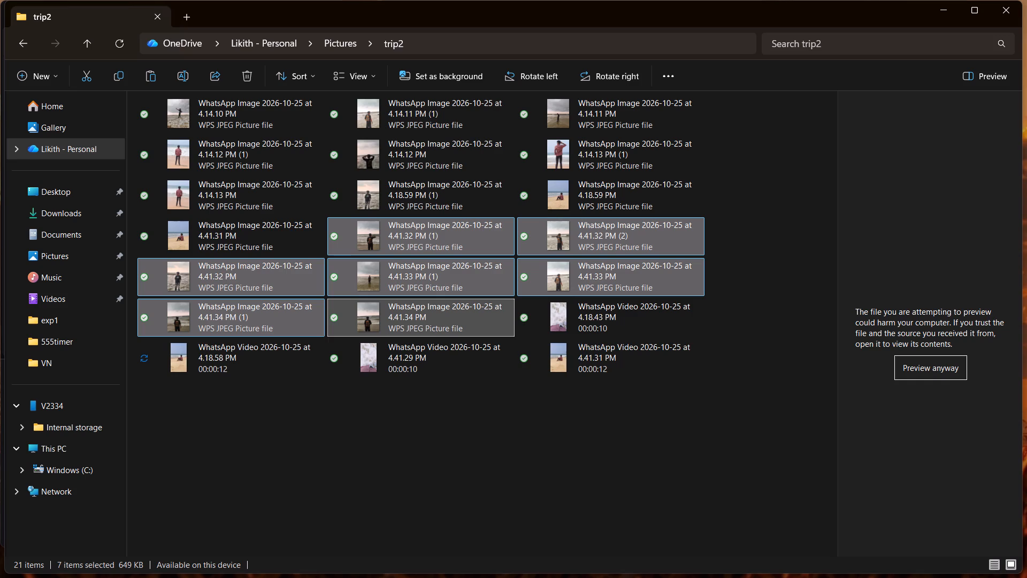
{"action": "left_click", "coordinate": [940, 17]}
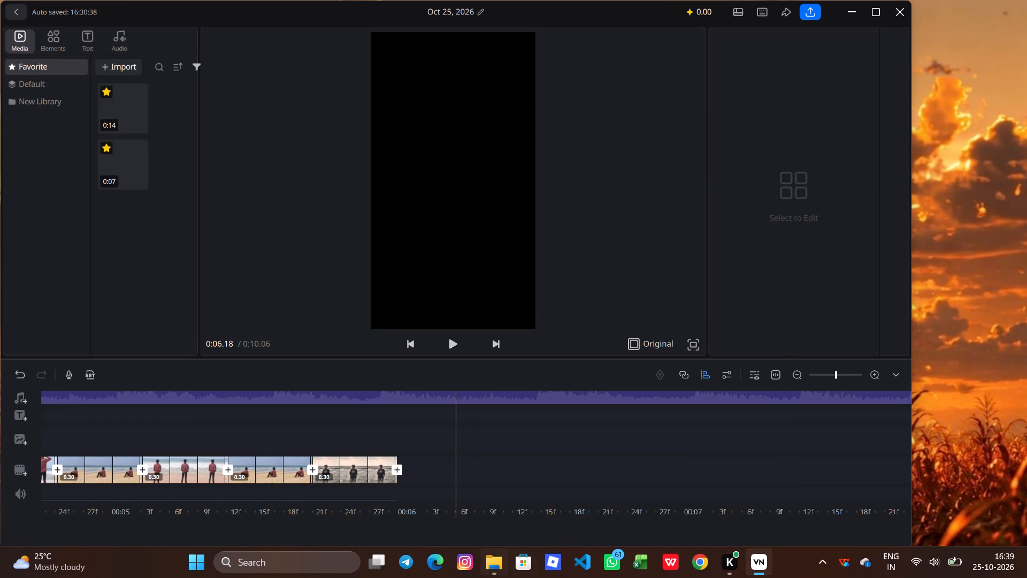
{"action": "left_click", "coordinate": [489, 568]}
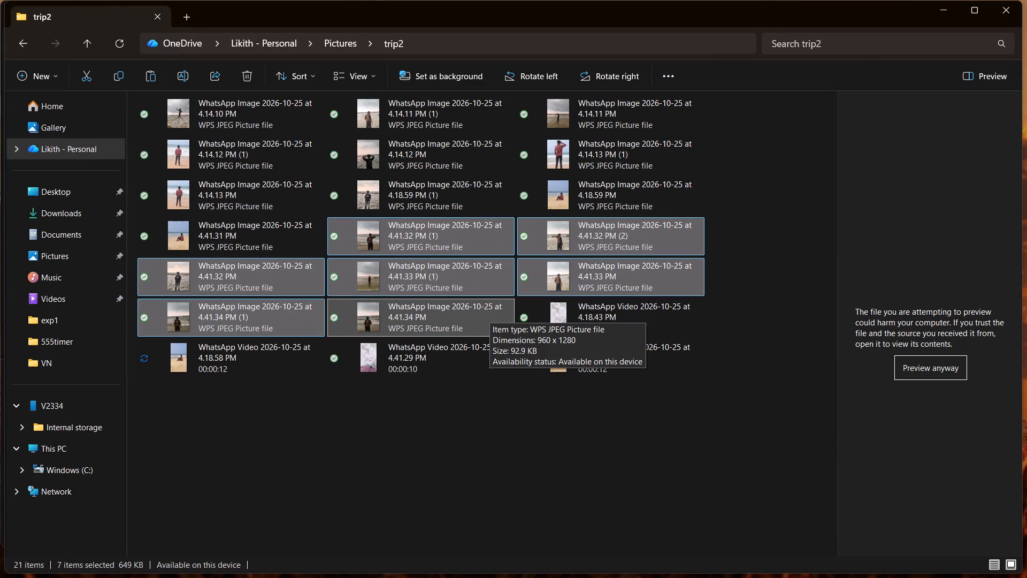
{"action": "left_click_drag", "start_coordinate": [490, 323], "coordinate": [502, 455]}
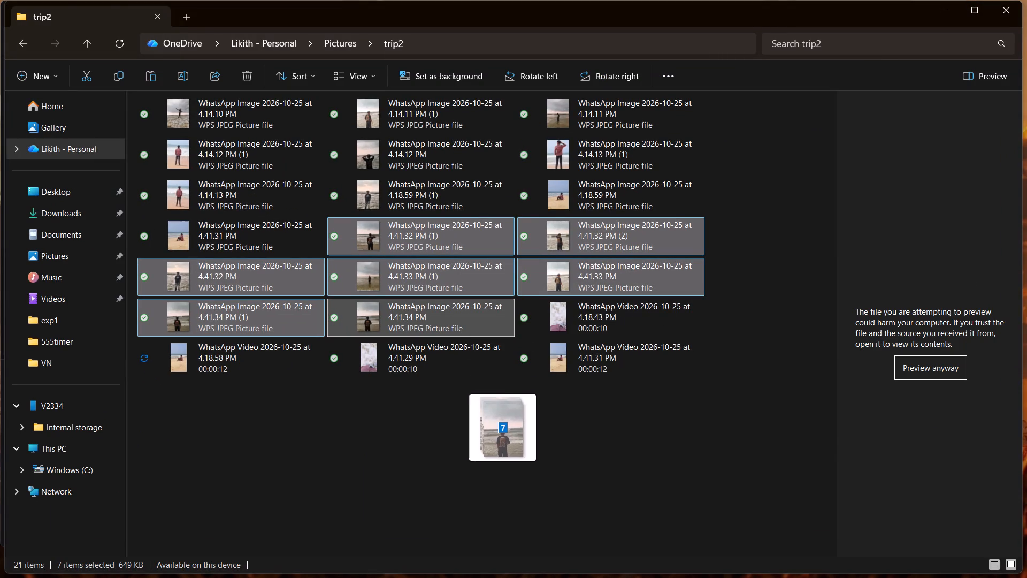
{"action": "left_click_drag", "start_coordinate": [502, 455], "coordinate": [768, 576]}
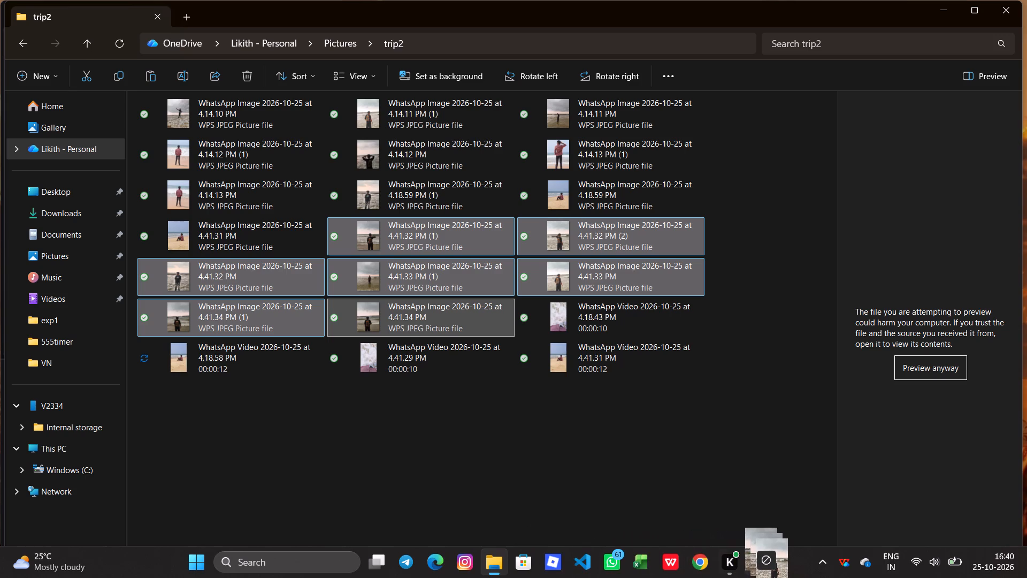
{"action": "left_click_drag", "start_coordinate": [768, 576], "coordinate": [451, 464]}
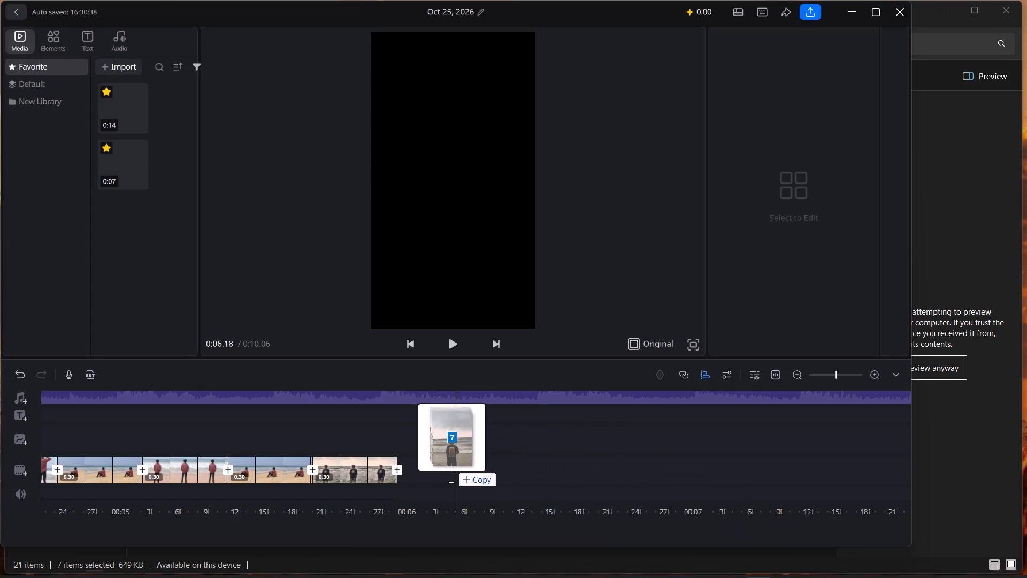
{"action": "left_click_drag", "start_coordinate": [451, 464], "coordinate": [434, 465]}
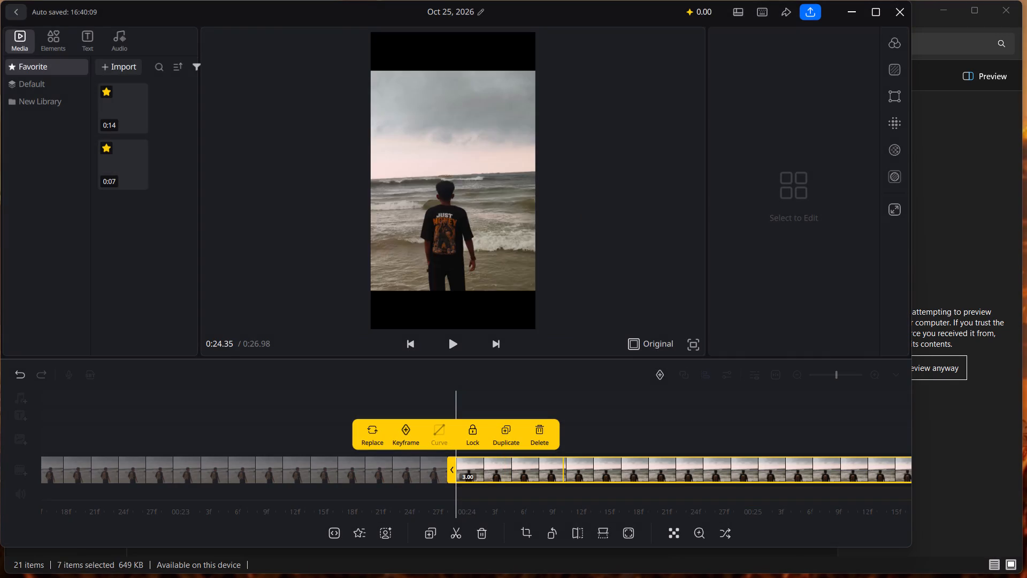
Trim the first newly added photo clip, starting at about 0:06, from both ends to 0.30 s.
{"action": "left_click_drag", "start_coordinate": [616, 423], "coordinate": [868, 465]}
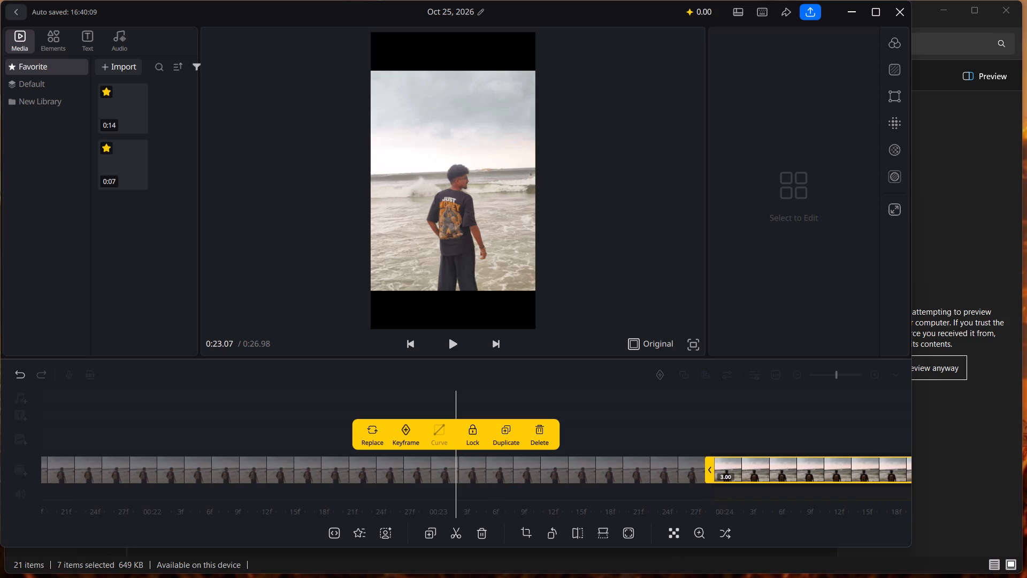
{"action": "left_click_drag", "start_coordinate": [583, 412], "coordinate": [1026, 463]}
{"action": "left_click_drag", "start_coordinate": [491, 407], "coordinate": [743, 439]}
{"action": "left_click_drag", "start_coordinate": [490, 392], "coordinate": [770, 430]}
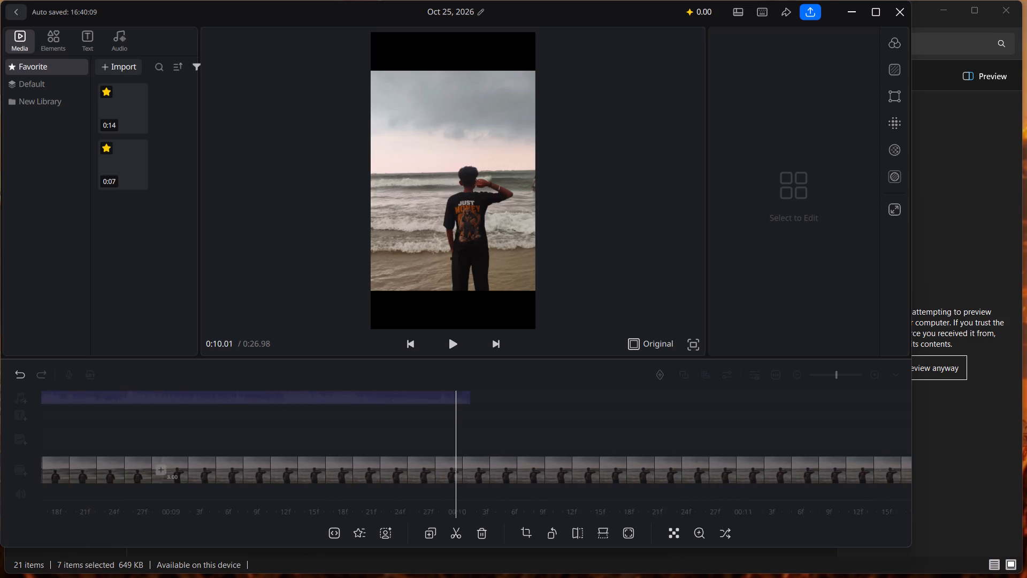
{"action": "left_click_drag", "start_coordinate": [502, 406], "coordinate": [804, 447]}
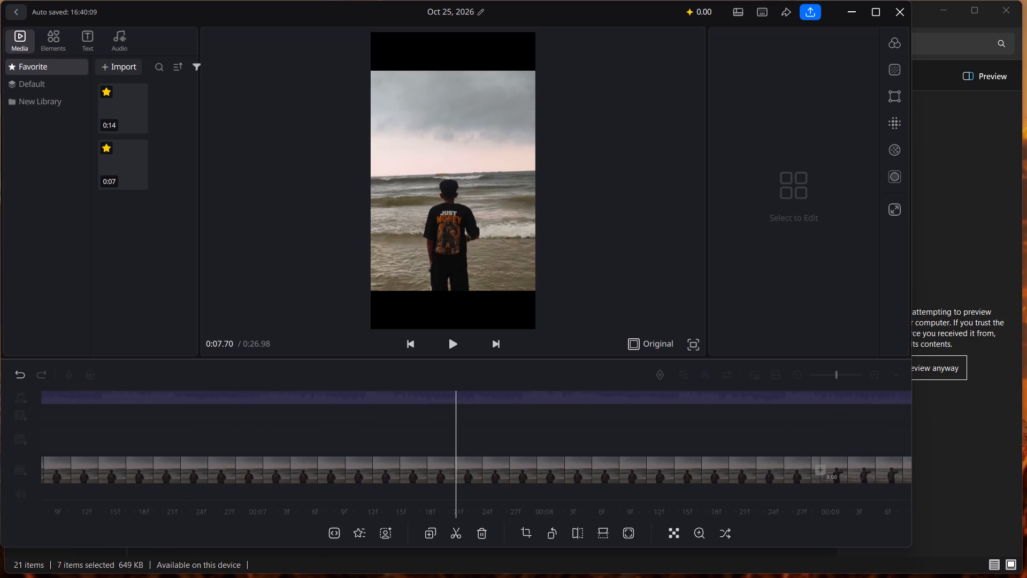
{"action": "left_click_drag", "start_coordinate": [519, 412], "coordinate": [968, 454]}
{"action": "double_click", "coordinate": [708, 429]}
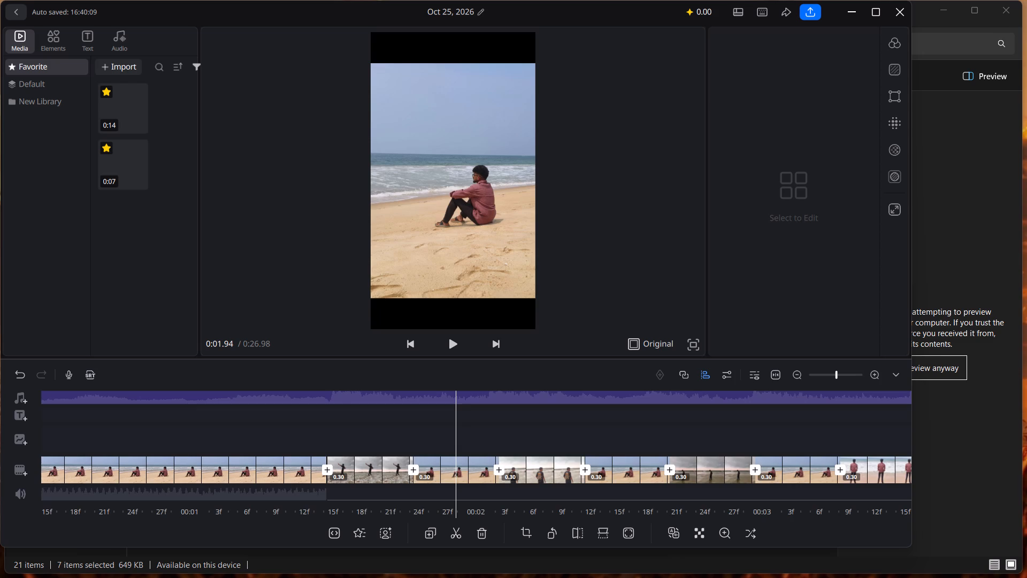
{"action": "left_click_drag", "start_coordinate": [756, 427], "coordinate": [527, 416]}
{"action": "left_click_drag", "start_coordinate": [656, 427], "coordinate": [504, 424]}
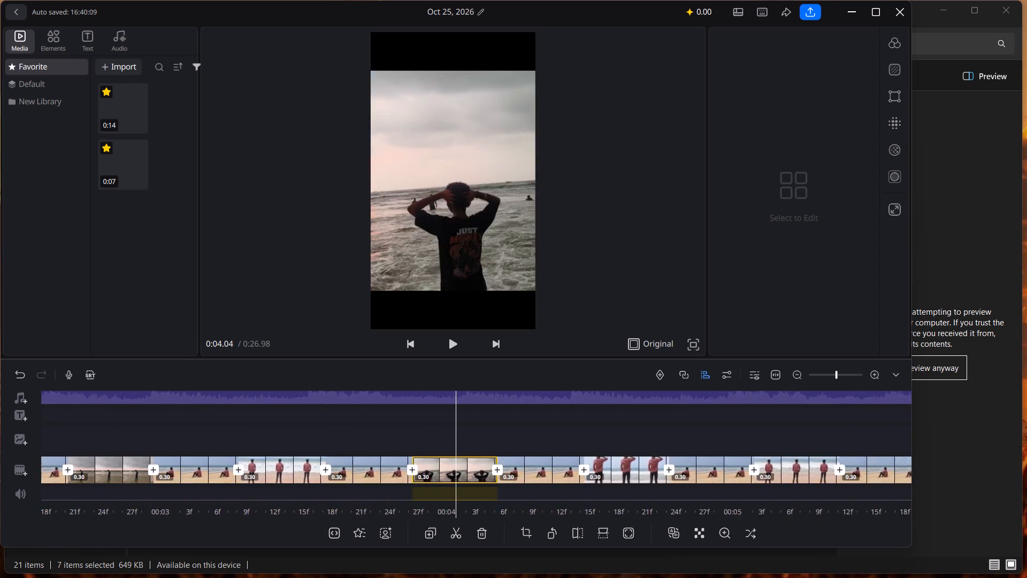
{"action": "left_click_drag", "start_coordinate": [709, 427], "coordinate": [480, 421]}
{"action": "left_click_drag", "start_coordinate": [562, 410], "coordinate": [646, 428]}
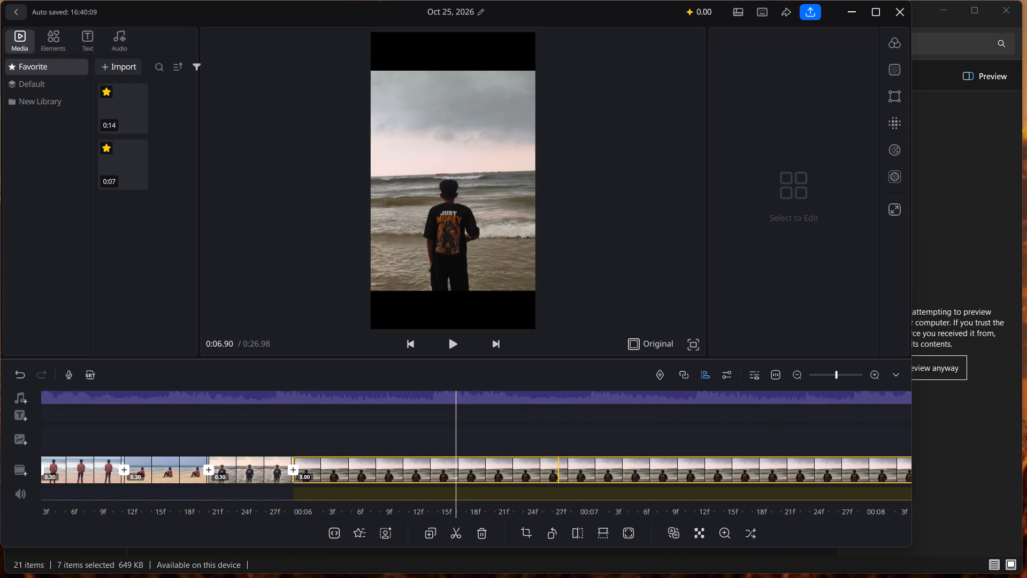
{"action": "left_click", "coordinate": [663, 482]}
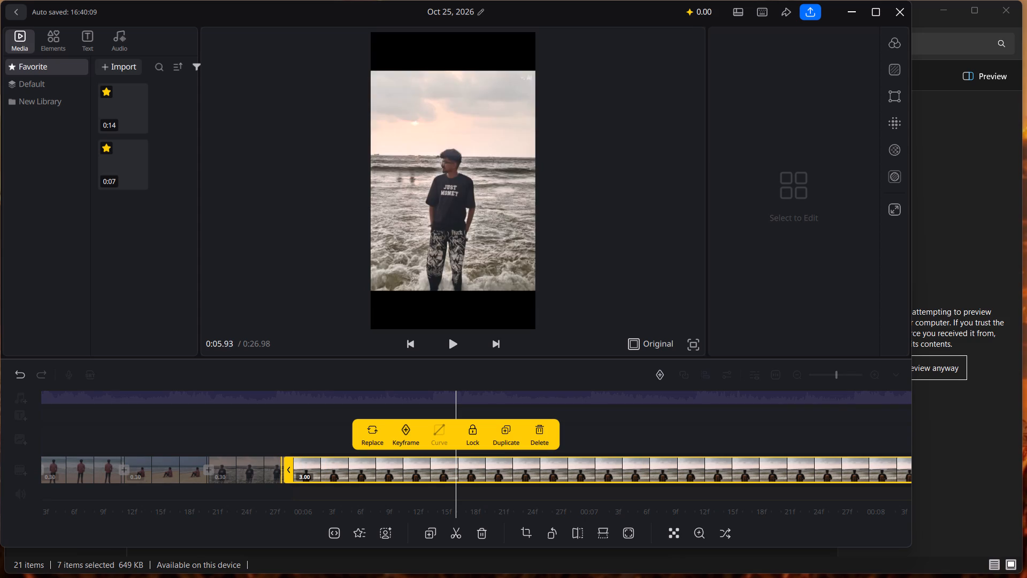
{"action": "left_click_drag", "start_coordinate": [290, 469], "coordinate": [787, 516]}
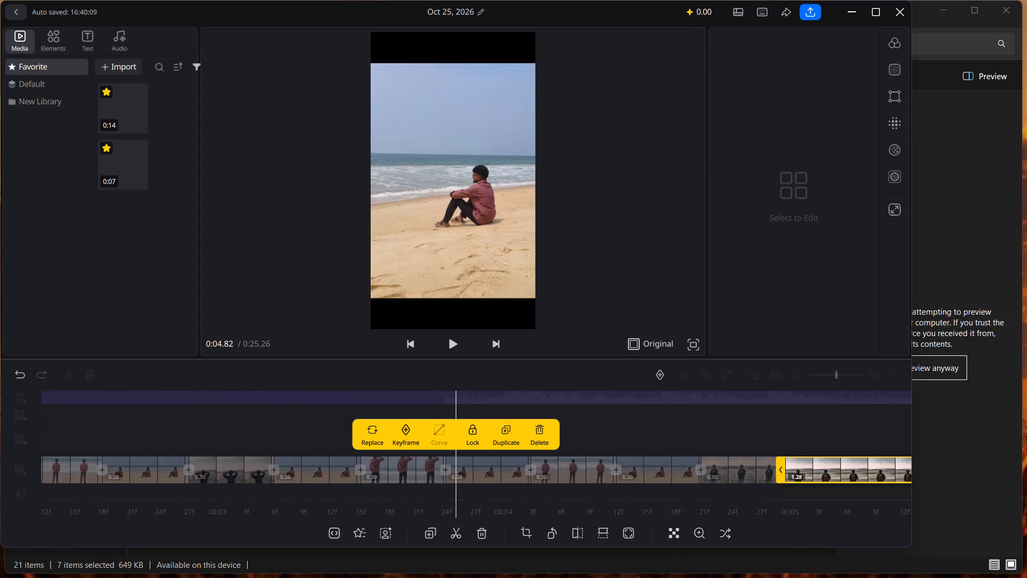
{"action": "left_click_drag", "start_coordinate": [787, 516], "coordinate": [856, 504]}
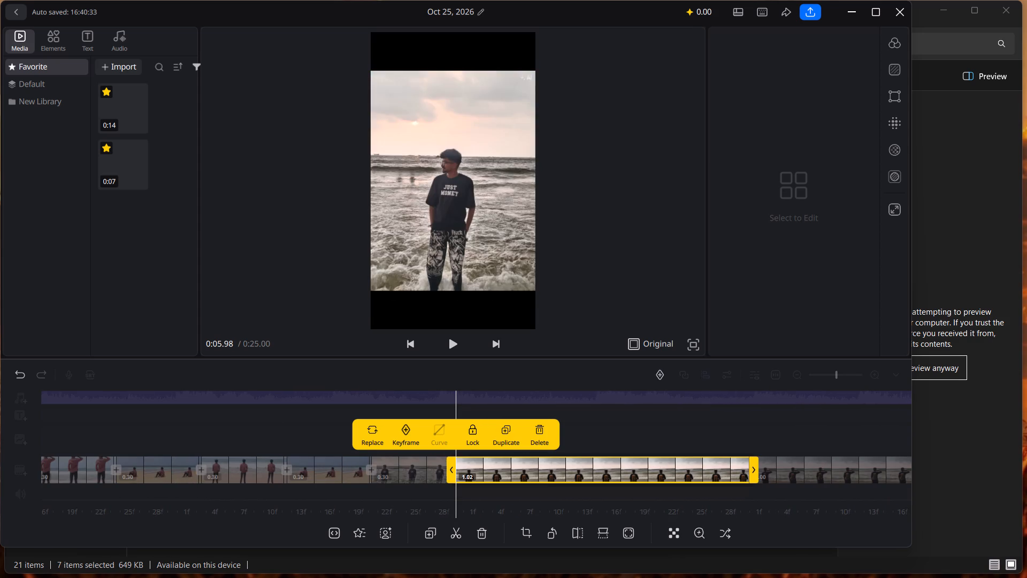
{"action": "left_click_drag", "start_coordinate": [754, 472], "coordinate": [526, 479]}
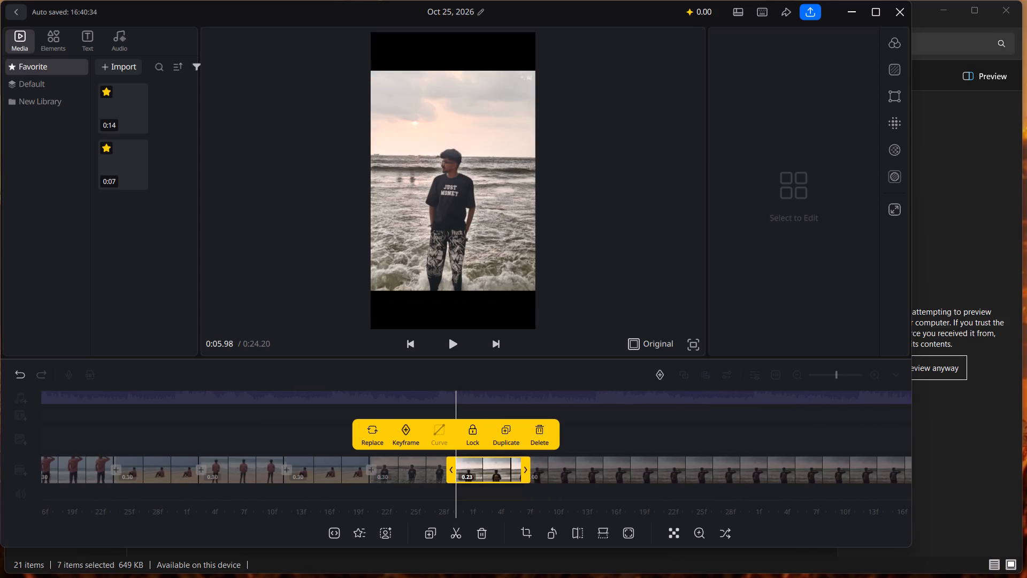
{"action": "left_click_drag", "start_coordinate": [526, 479], "coordinate": [548, 480]}
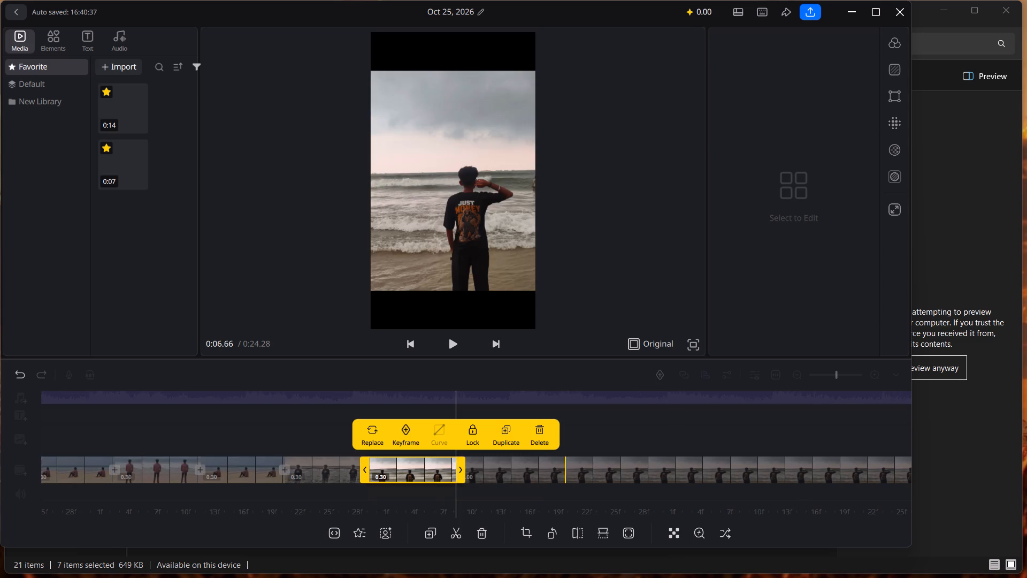
Trim the end of the second newly added photo clip so it lasts 0.30 s.
{"action": "left_click", "coordinate": [597, 469]}
{"action": "left_click", "coordinate": [687, 467]}
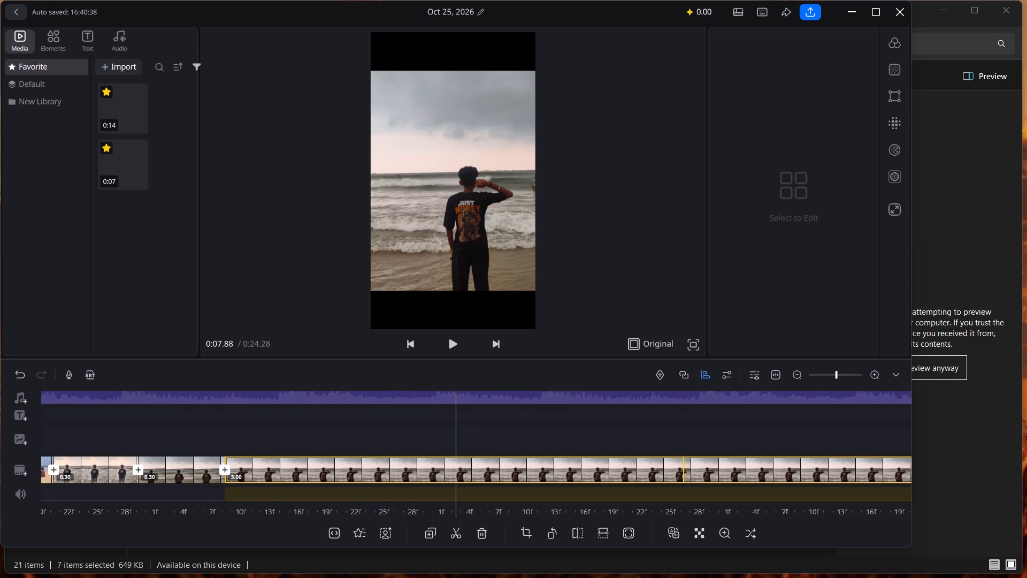
{"action": "left_click_drag", "start_coordinate": [755, 428], "coordinate": [564, 443]}
{"action": "left_click_drag", "start_coordinate": [753, 432], "coordinate": [748, 432]}
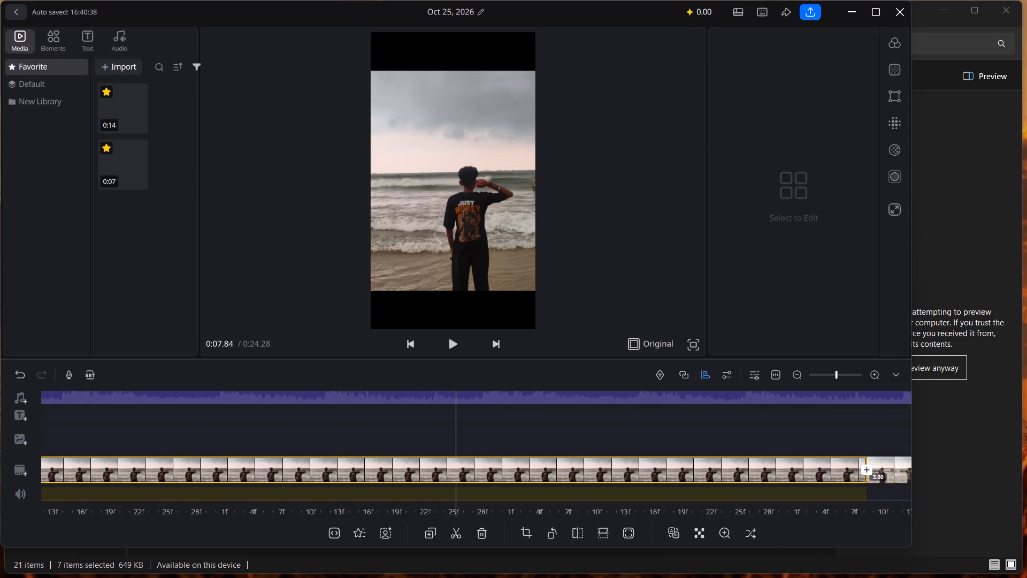
{"action": "left_click_drag", "start_coordinate": [748, 432], "coordinate": [523, 431]}
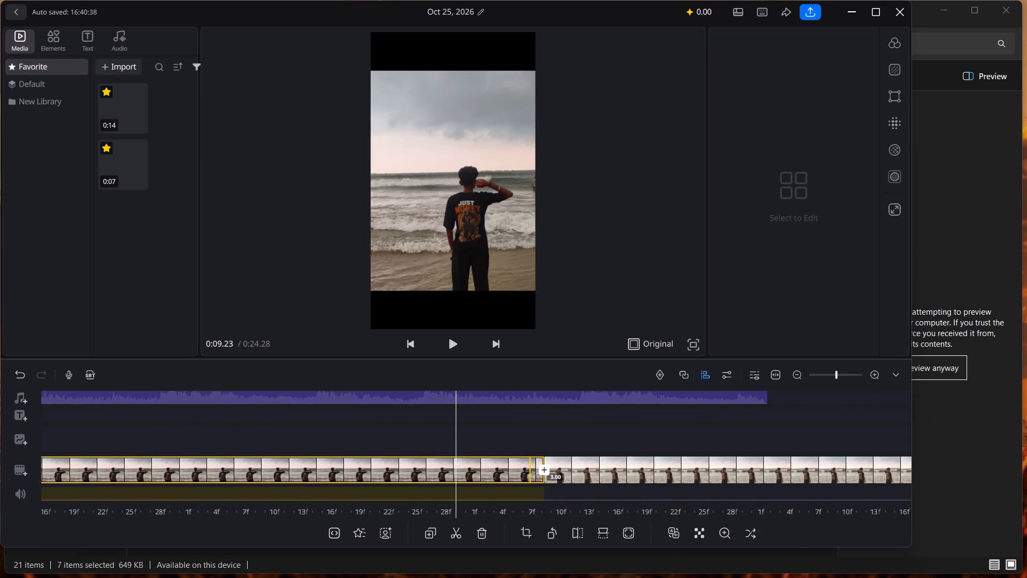
{"action": "left_click", "coordinate": [530, 466]}
{"action": "left_click_drag", "start_coordinate": [545, 468], "coordinate": [537, 470]}
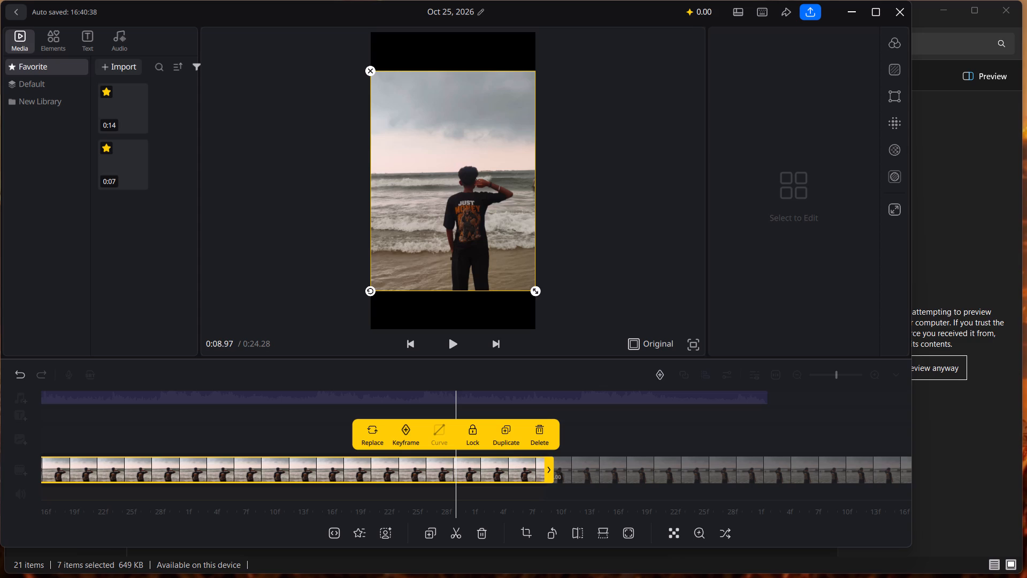
{"action": "left_click_drag", "start_coordinate": [537, 470], "coordinate": [49, 426]}
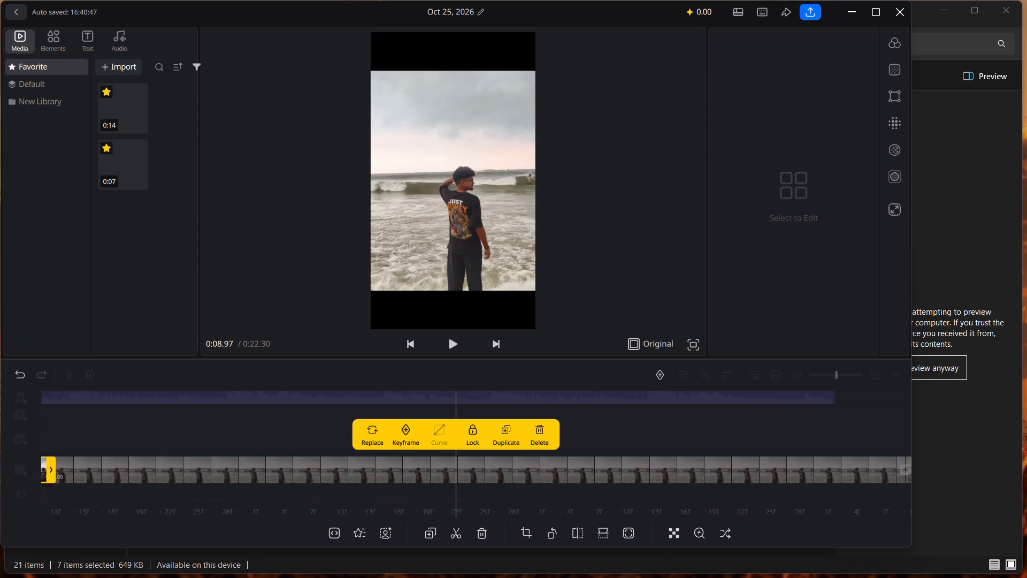
{"action": "left_click_drag", "start_coordinate": [49, 426], "coordinate": [45, 439]}
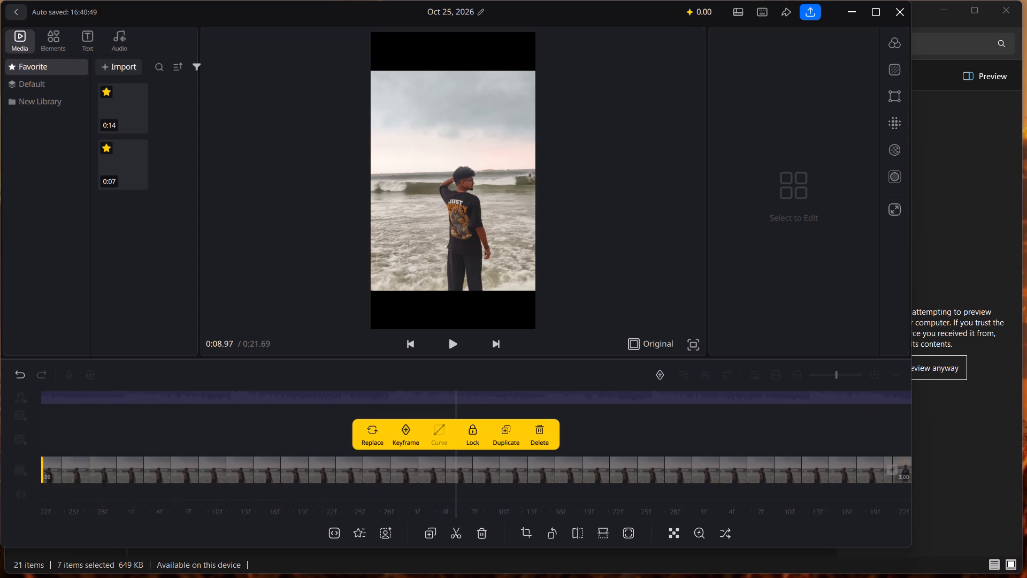
{"action": "left_click_drag", "start_coordinate": [45, 439], "coordinate": [324, 489]}
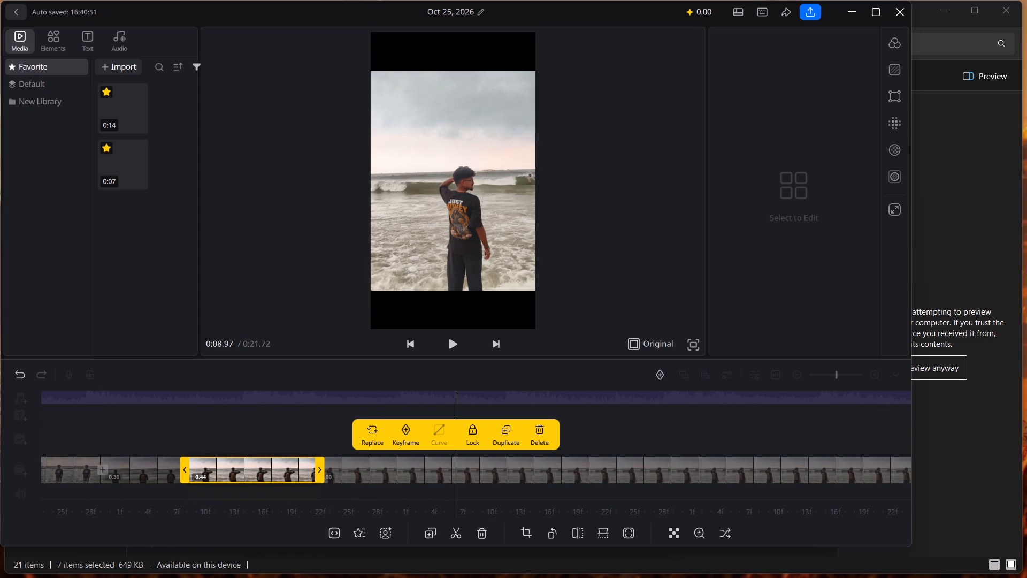
{"action": "left_click_drag", "start_coordinate": [324, 489], "coordinate": [285, 484]}
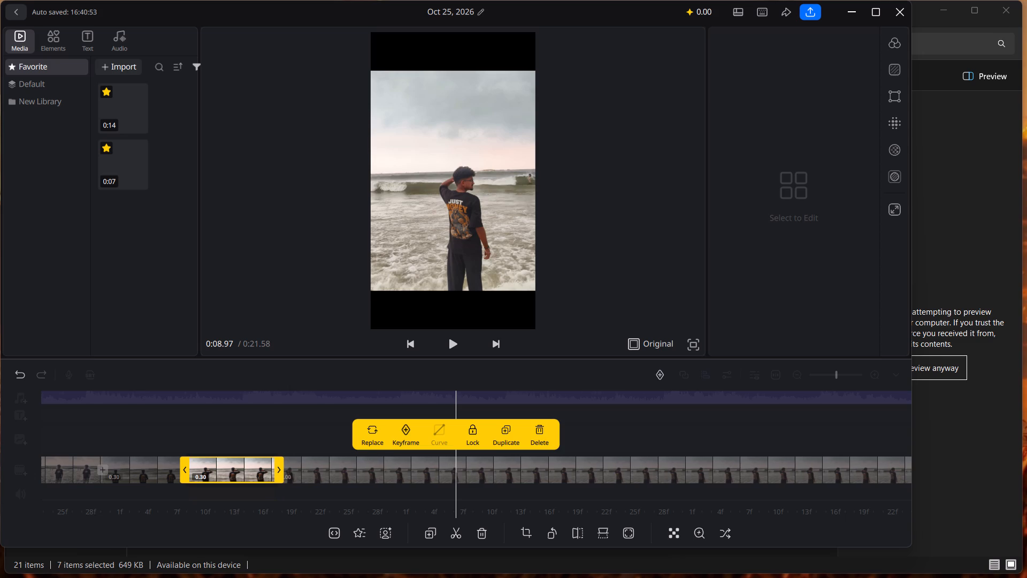
Trim the third newly added photo clip from both ends to 0.30 s.
{"action": "left_click", "coordinate": [512, 480]}
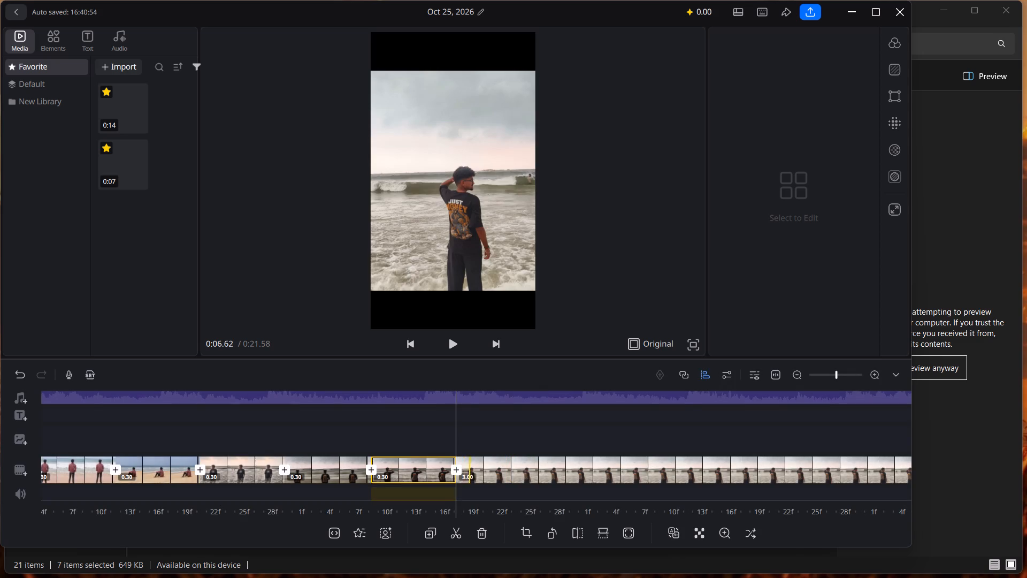
{"action": "left_click", "coordinate": [471, 474]}
{"action": "left_click", "coordinate": [393, 535]}
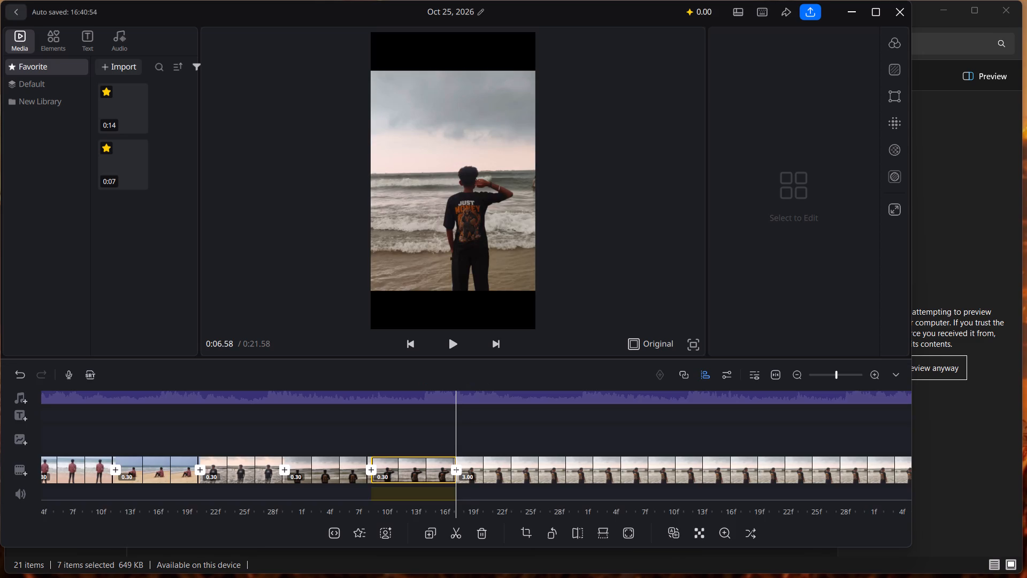
{"action": "left_click", "coordinate": [561, 477]}
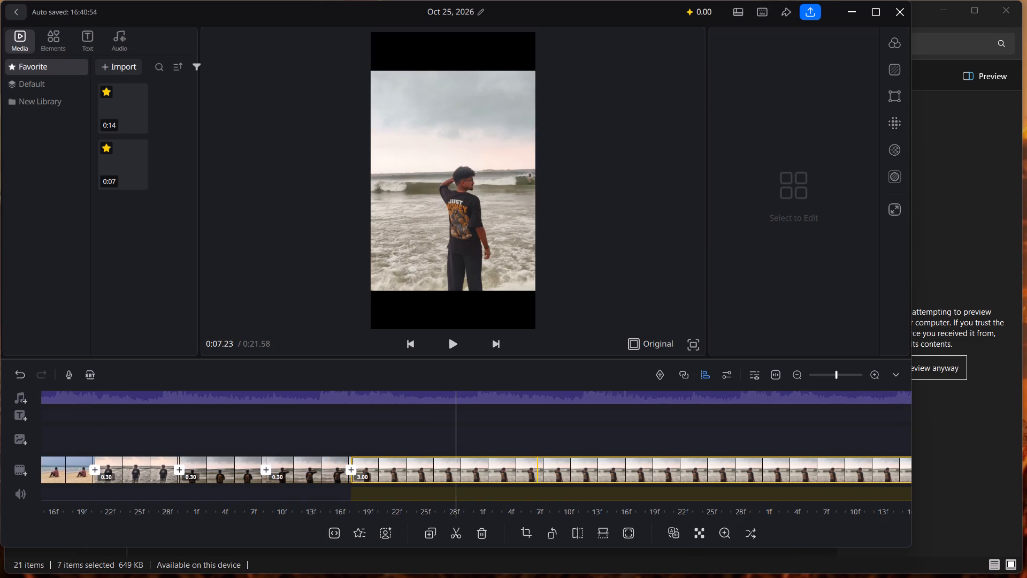
{"action": "left_click", "coordinate": [533, 474]}
{"action": "left_click_drag", "start_coordinate": [349, 466], "coordinate": [764, 492]}
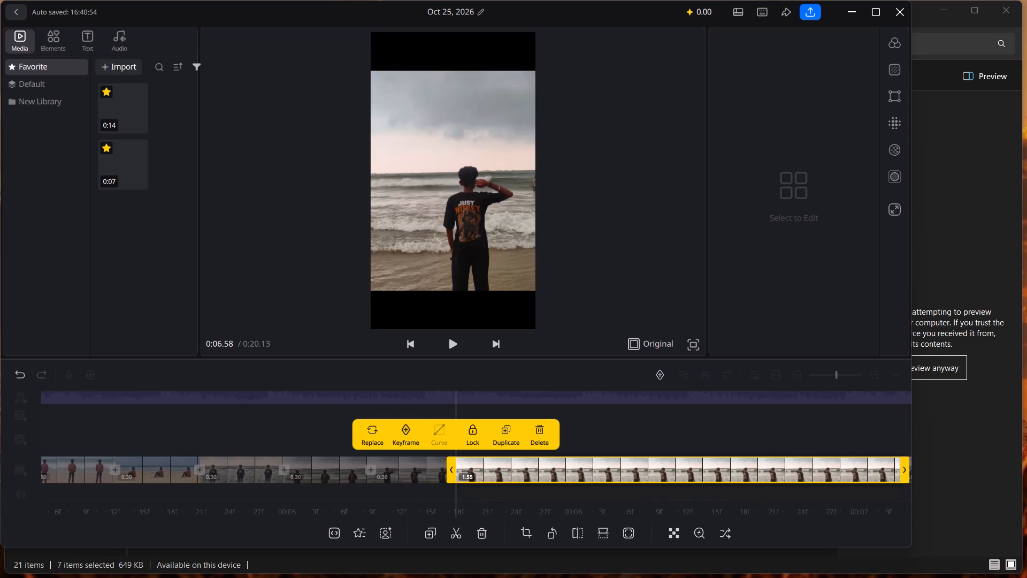
{"action": "left_click_drag", "start_coordinate": [902, 469], "coordinate": [872, 478]}
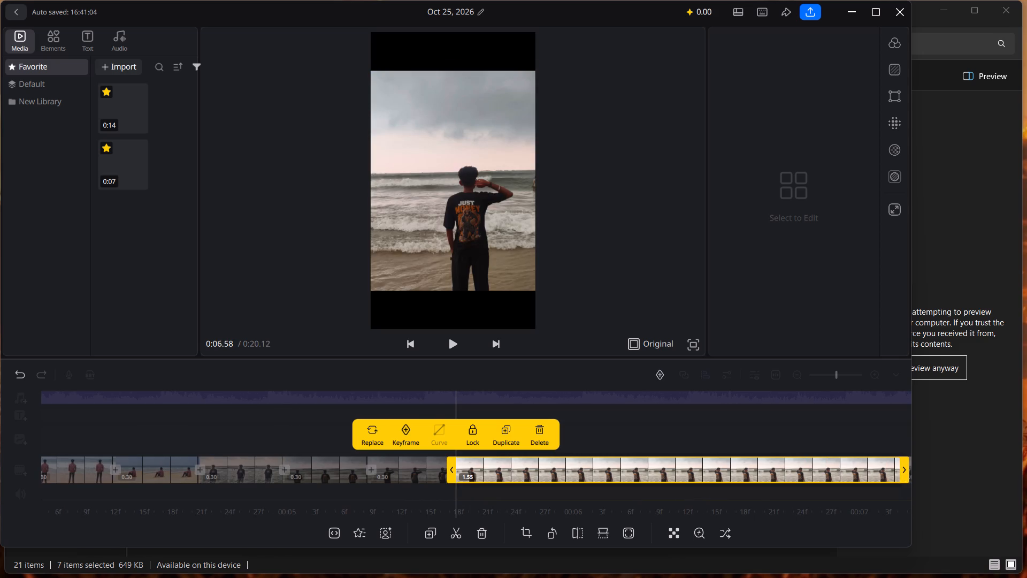
{"action": "left_click_drag", "start_coordinate": [872, 478], "coordinate": [537, 484]}
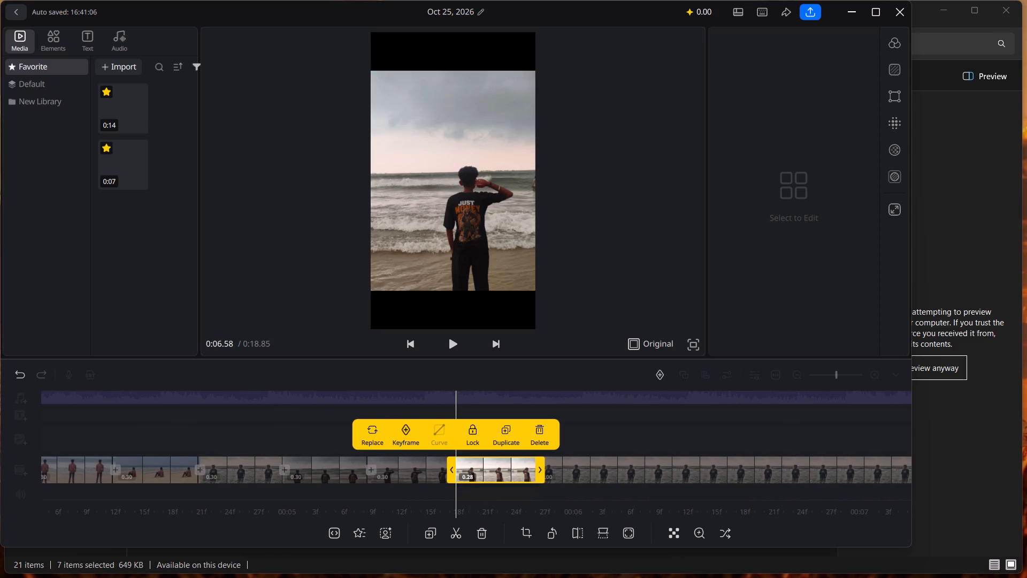
{"action": "left_click_drag", "start_coordinate": [537, 484], "coordinate": [542, 484]}
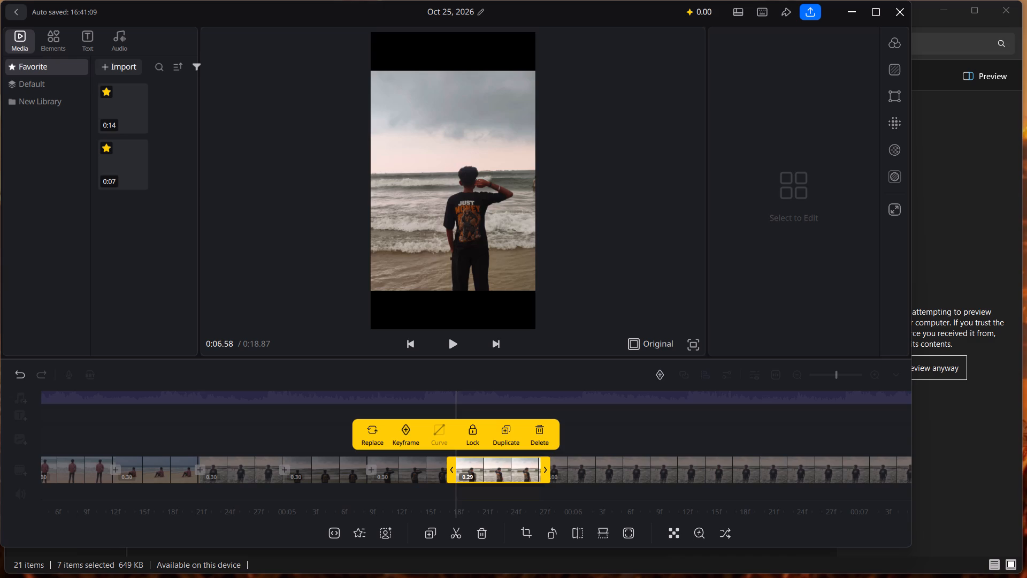
{"action": "left_click_drag", "start_coordinate": [542, 484], "coordinate": [543, 484]}
Trim the fourth newly added photo clip, facing the camera in the waves, from both ends to 0.30 s.
{"action": "left_click", "coordinate": [559, 468]}
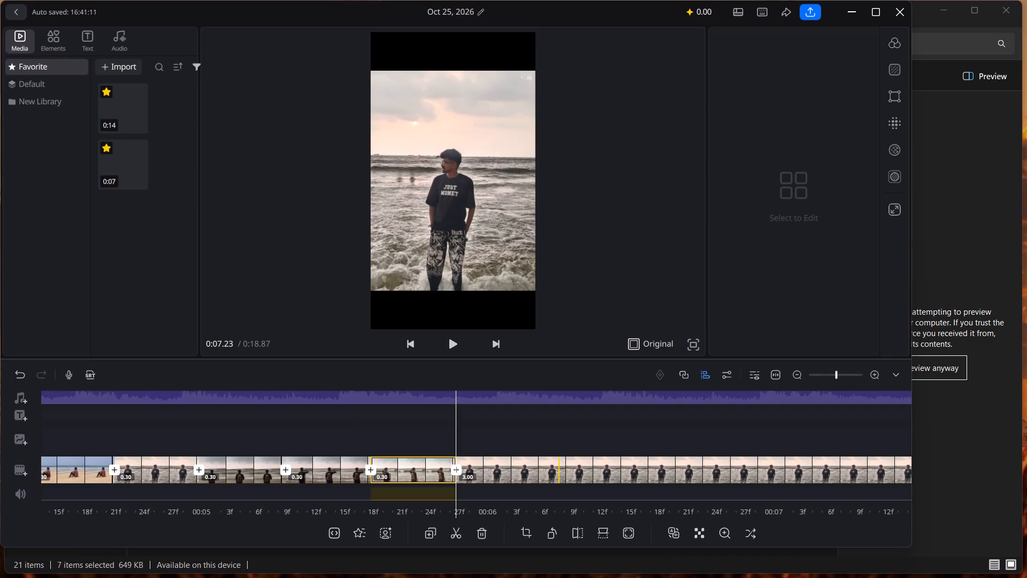
{"action": "left_click", "coordinate": [559, 468]}
{"action": "left_click", "coordinate": [424, 463]}
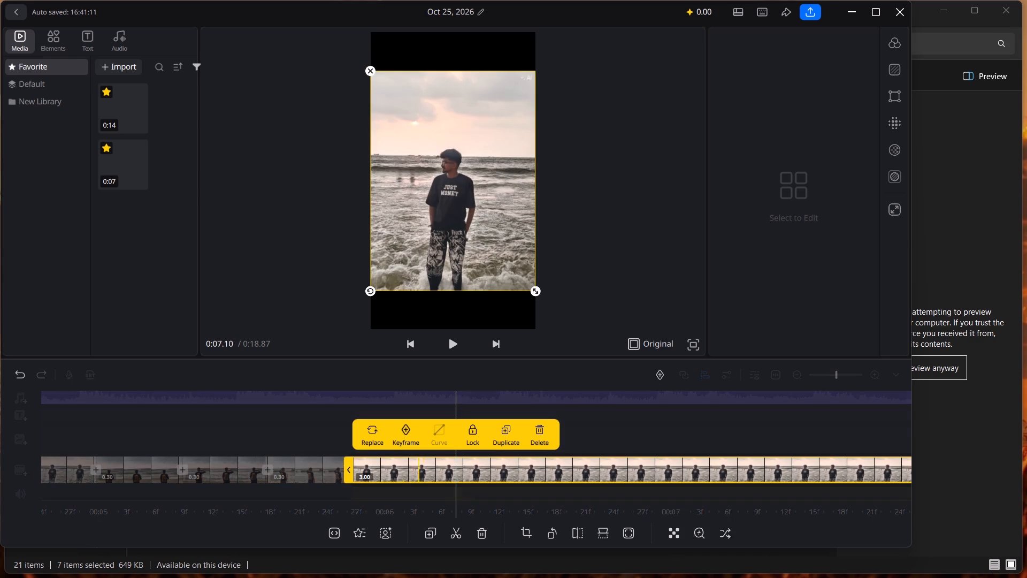
{"action": "left_click_drag", "start_coordinate": [350, 467], "coordinate": [798, 506]}
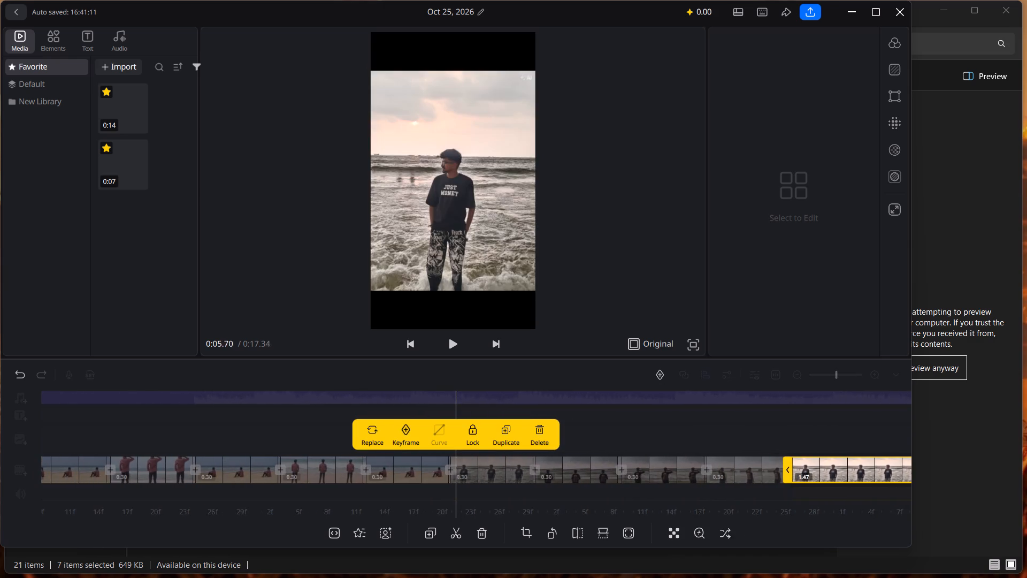
{"action": "left_click_drag", "start_coordinate": [798, 506], "coordinate": [830, 499]}
{"action": "left_click_drag", "start_coordinate": [839, 477], "coordinate": [545, 483]}
Trim the fifth newly added photo clip, the distant figure standing in shallow water, from both ends to 0.30 s.
{"action": "left_click", "coordinate": [577, 469]}
{"action": "left_click", "coordinate": [577, 469]}
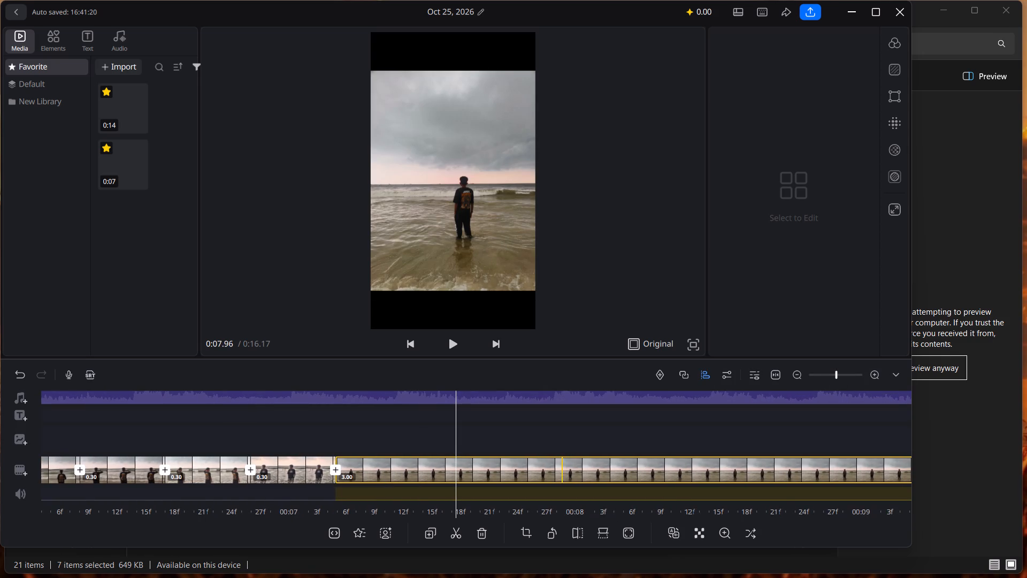
{"action": "left_click", "coordinate": [414, 462]}
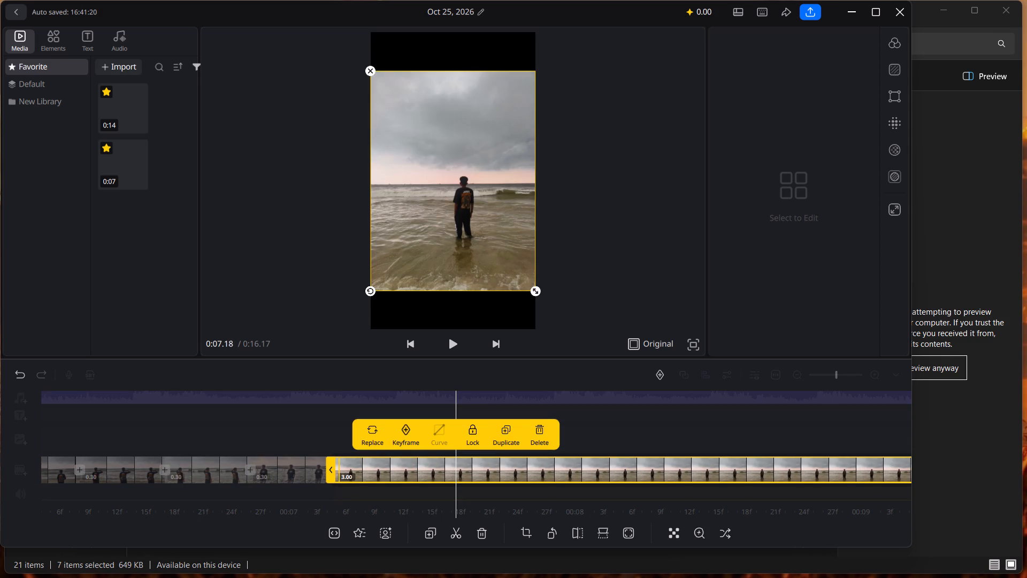
{"action": "left_click_drag", "start_coordinate": [332, 466], "coordinate": [847, 492]}
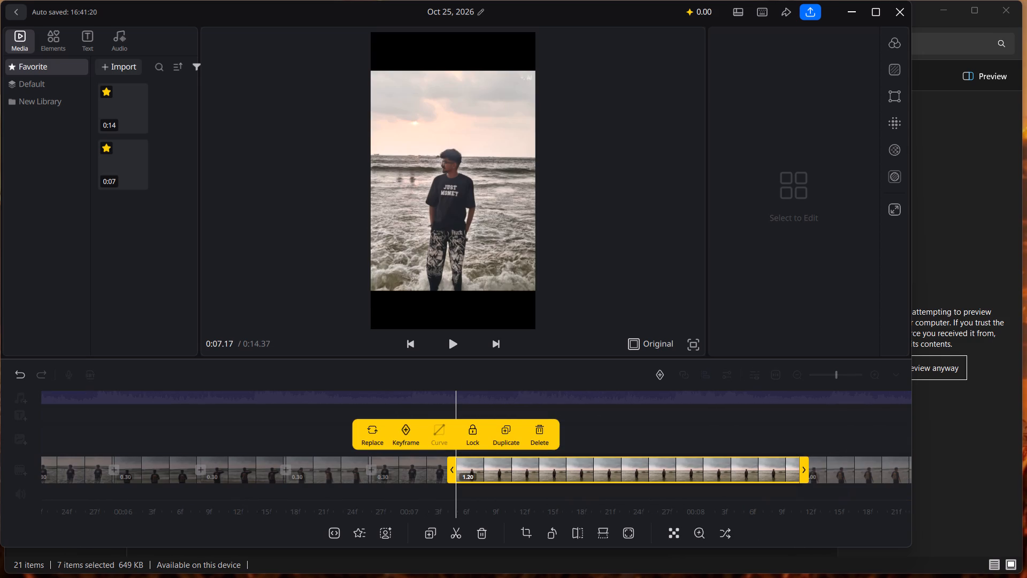
{"action": "left_click_drag", "start_coordinate": [804, 475], "coordinate": [547, 479]}
Trim the sixth newly added photo clip from both ends to 0.30 s.
{"action": "left_click", "coordinate": [601, 464]}
{"action": "left_click", "coordinate": [601, 464]}
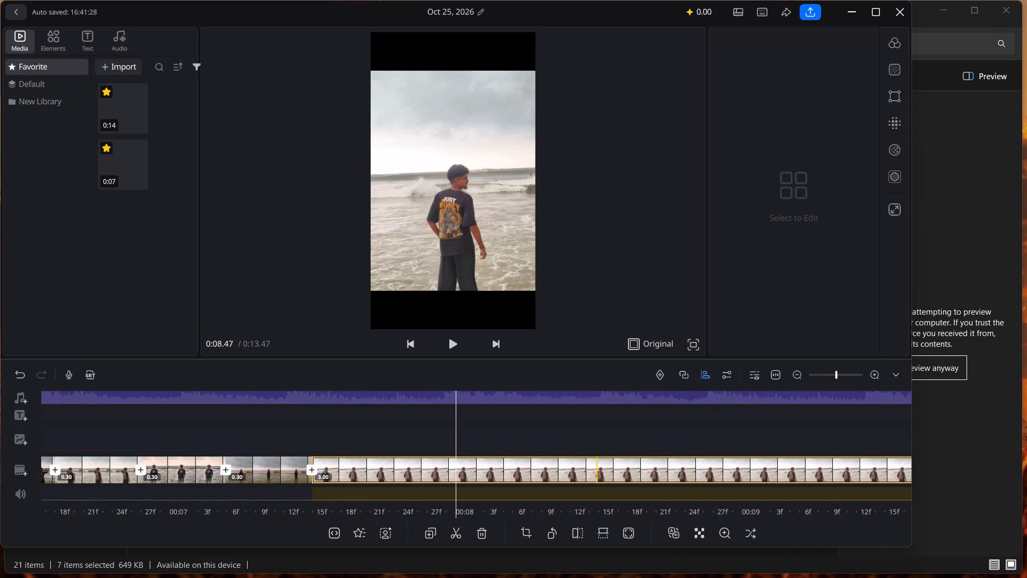
{"action": "left_click", "coordinate": [537, 469]}
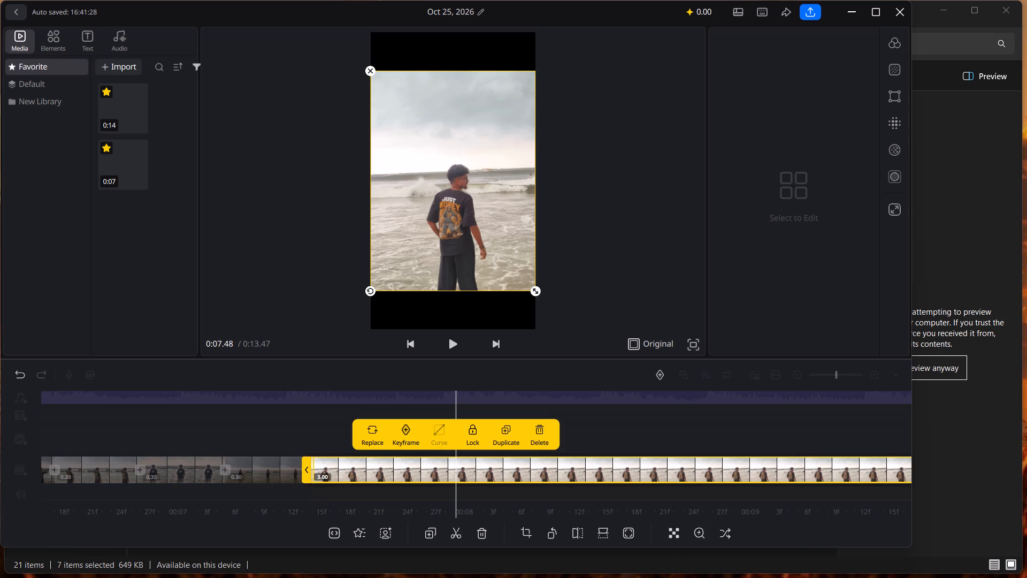
{"action": "left_click_drag", "start_coordinate": [308, 465], "coordinate": [855, 470]}
{"action": "left_click_drag", "start_coordinate": [773, 468], "coordinate": [653, 468]}
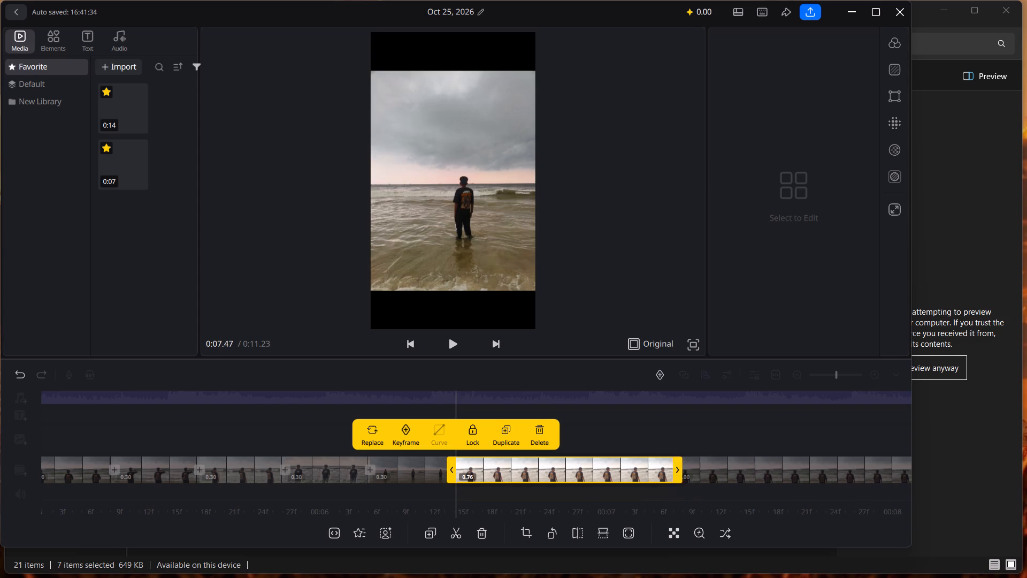
{"action": "left_click_drag", "start_coordinate": [653, 468], "coordinate": [546, 462]}
Trim the seventh and last newly added photo clip from both ends to 0.30 s.
{"action": "left_click", "coordinate": [591, 470]}
{"action": "left_click", "coordinate": [595, 466]}
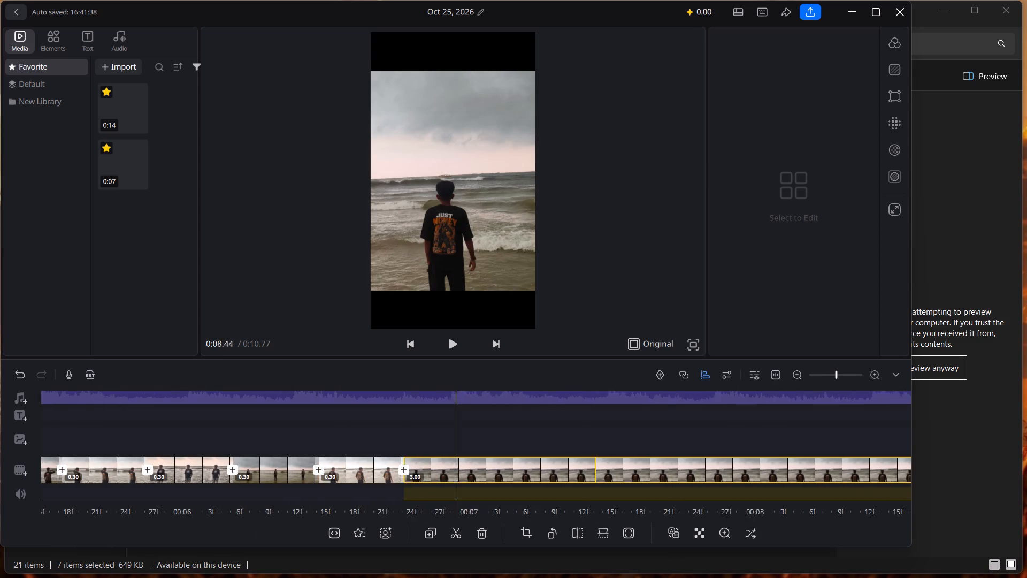
{"action": "left_click", "coordinate": [576, 467]}
{"action": "left_click_drag", "start_coordinate": [313, 467], "coordinate": [692, 467]}
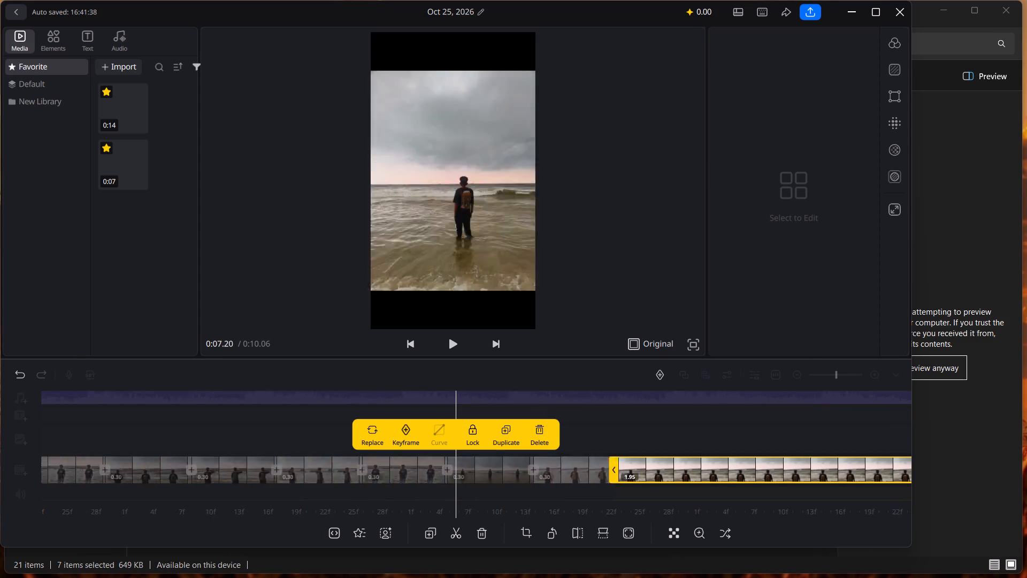
{"action": "left_click_drag", "start_coordinate": [692, 467], "coordinate": [855, 478]}
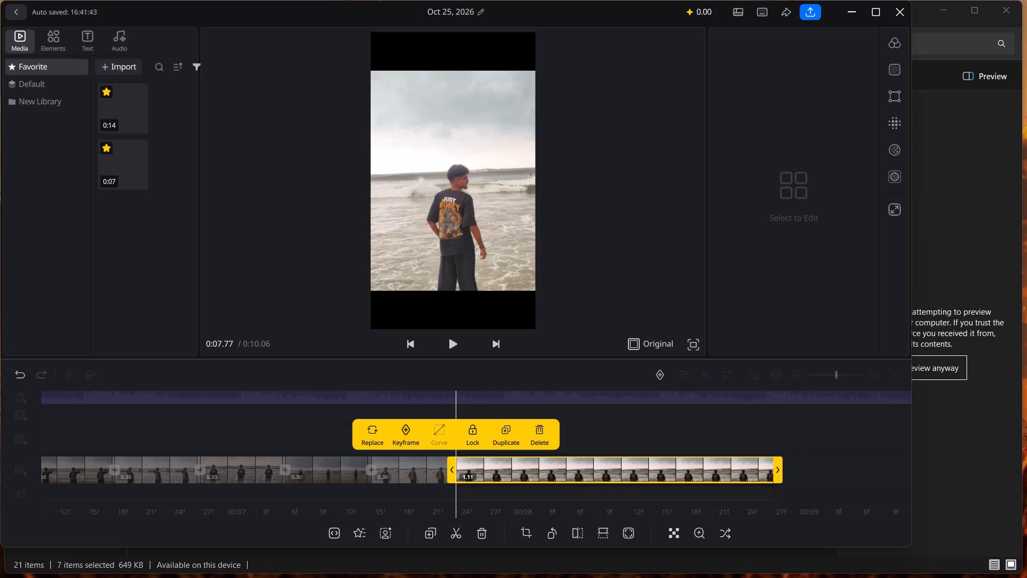
{"action": "left_click_drag", "start_coordinate": [780, 474], "coordinate": [542, 480]}
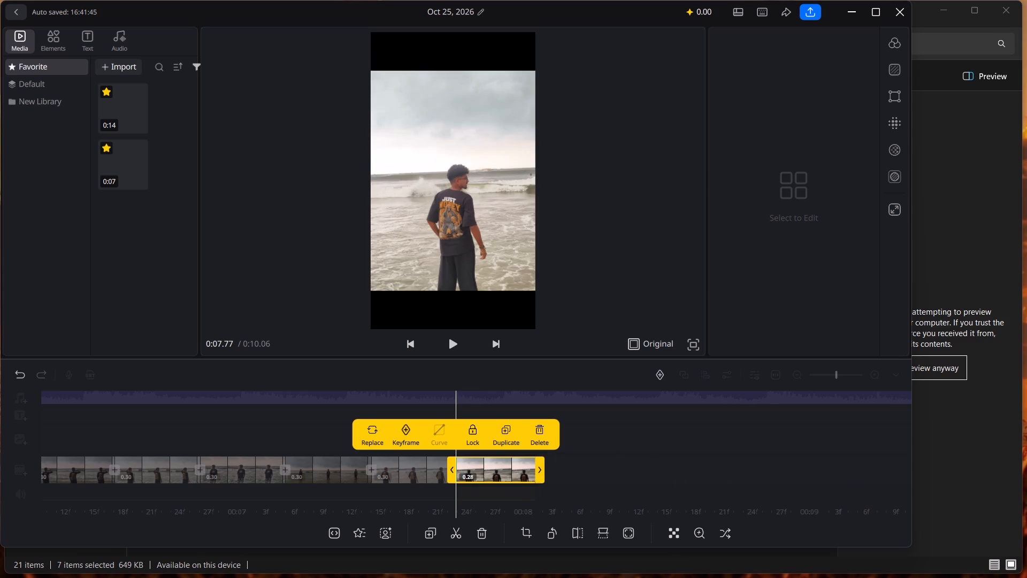
{"action": "left_click_drag", "start_coordinate": [542, 480], "coordinate": [549, 480]}
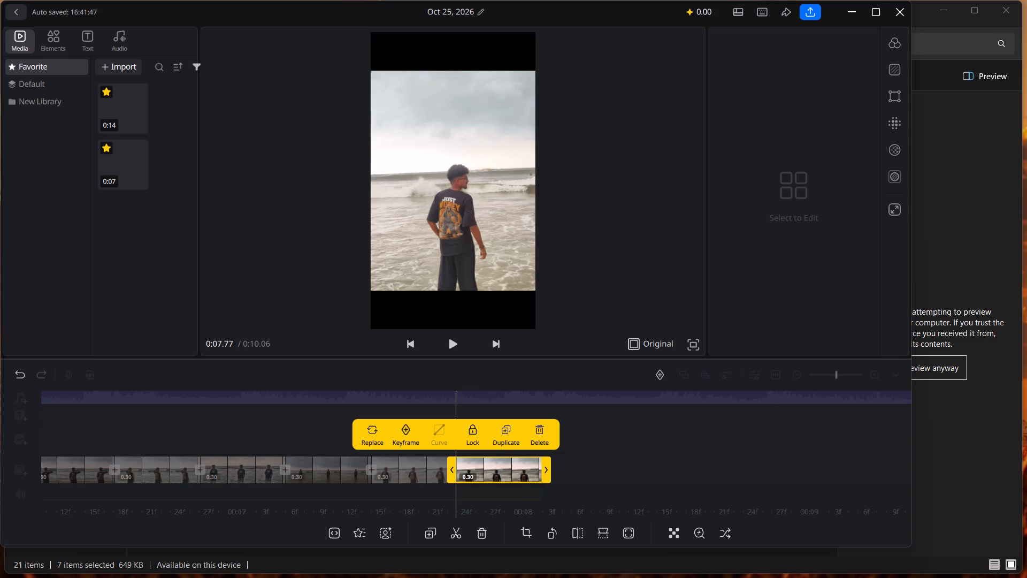
{"action": "left_click_drag", "start_coordinate": [549, 480], "coordinate": [550, 480]}
Look back through the trimmed clip sequence from the final clip to the seated beach photos around 0:04 to 0:05.
{"action": "left_click_drag", "start_coordinate": [769, 467], "coordinate": [762, 467]}
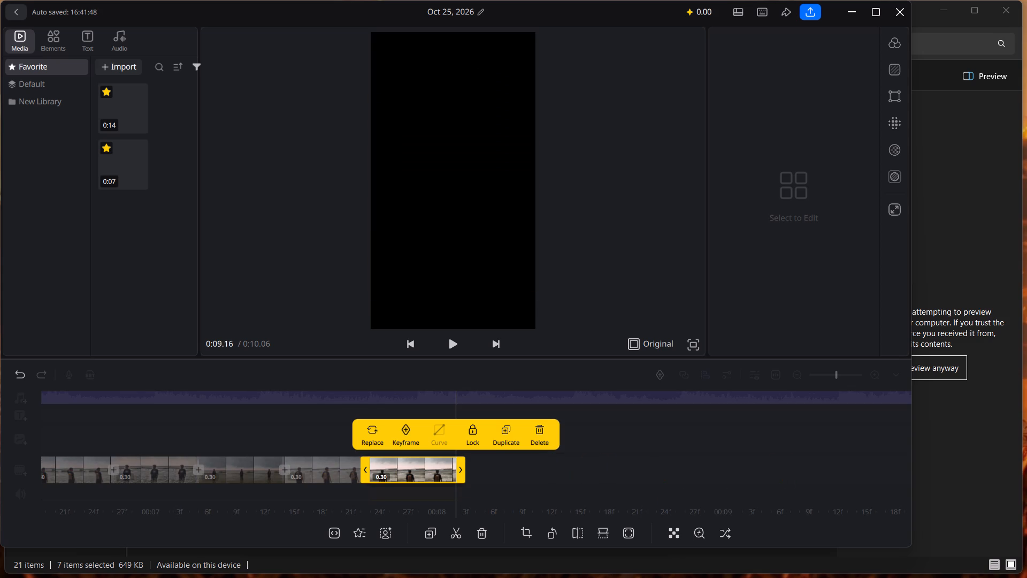
{"action": "left_click_drag", "start_coordinate": [762, 467], "coordinate": [733, 467]}
{"action": "left_click_drag", "start_coordinate": [776, 457], "coordinate": [678, 460]}
{"action": "left_click_drag", "start_coordinate": [718, 447], "coordinate": [868, 448]}
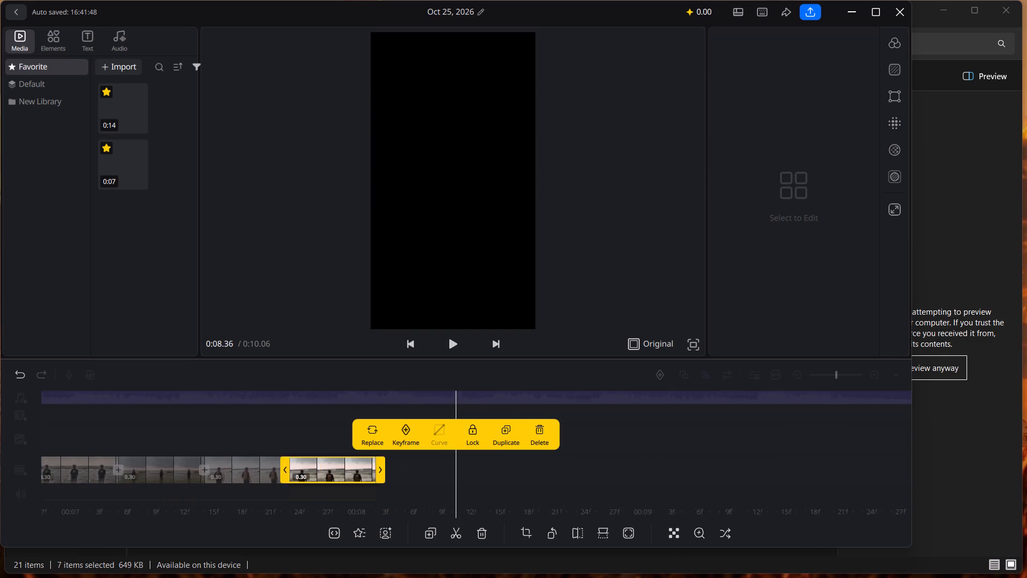
{"action": "left_click_drag", "start_coordinate": [868, 448], "coordinate": [884, 448]}
{"action": "left_click_drag", "start_coordinate": [648, 448], "coordinate": [794, 448]}
{"action": "left_click", "coordinate": [655, 437]}
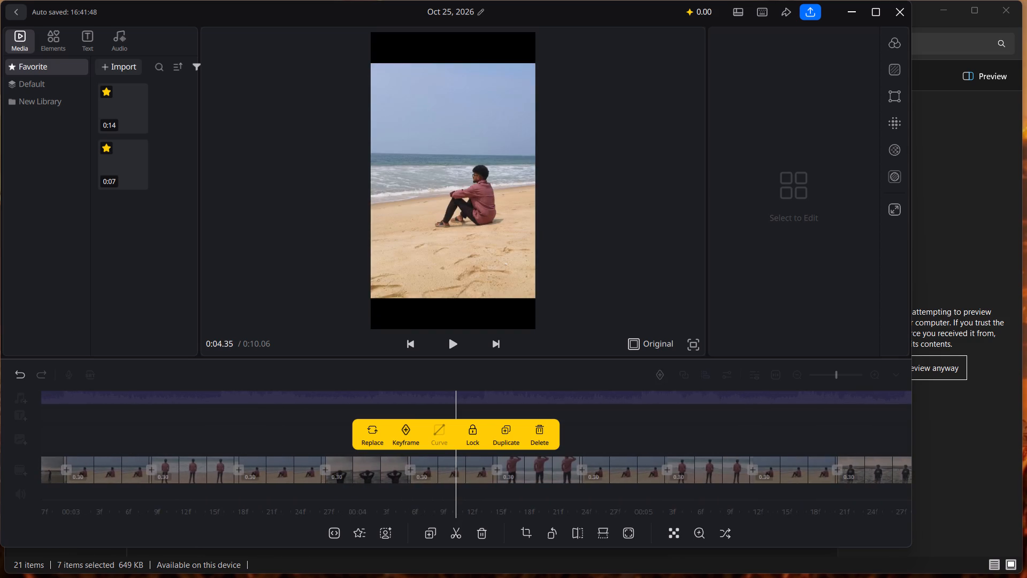
{"action": "left_click", "coordinate": [661, 434]}
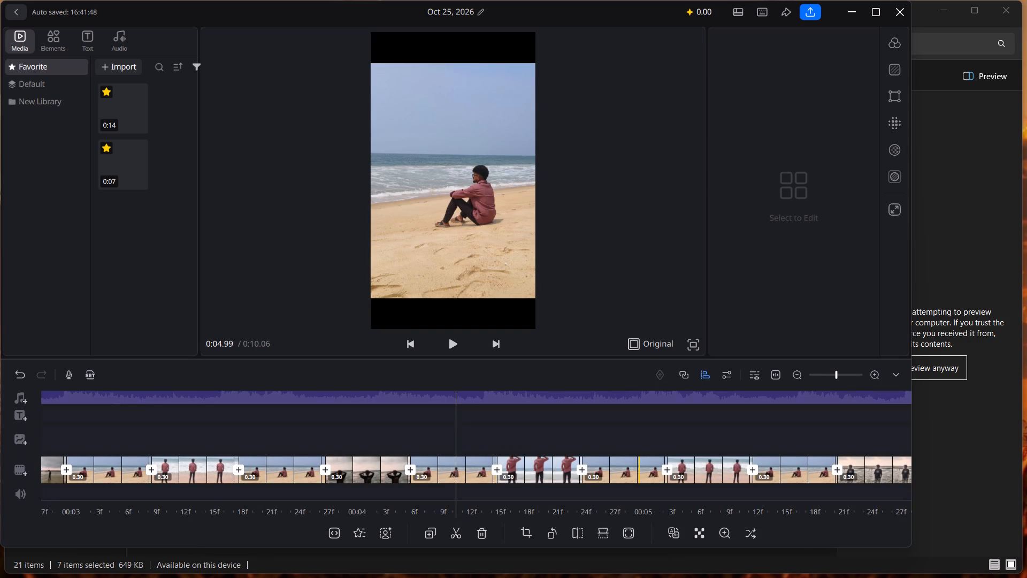
{"action": "left_click_drag", "start_coordinate": [807, 444], "coordinate": [637, 435]}
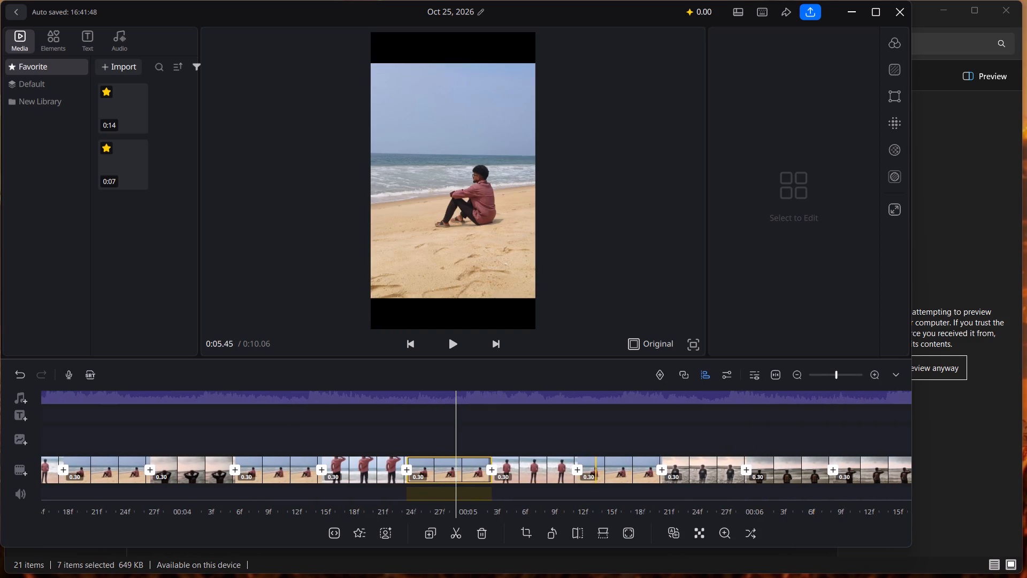
{"action": "left_click", "coordinate": [597, 466]}
{"action": "left_click", "coordinate": [496, 460]}
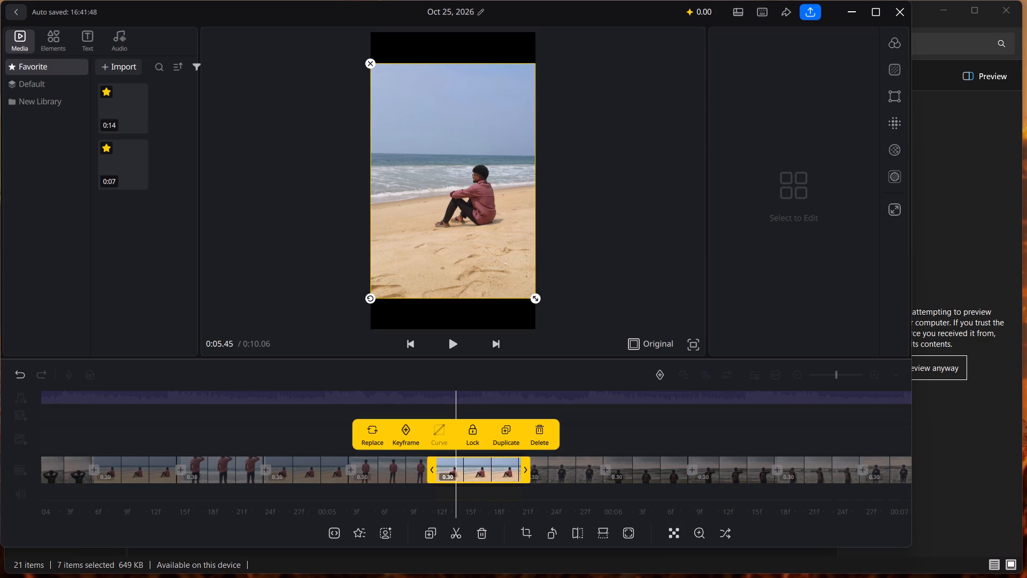
Duplicate the 0.30 s seated beach clip at around 0:05.45 four times.
{"action": "left_click", "coordinate": [507, 433]}
{"action": "left_click", "coordinate": [507, 433]}
{"action": "left_click", "coordinate": [507, 433]}
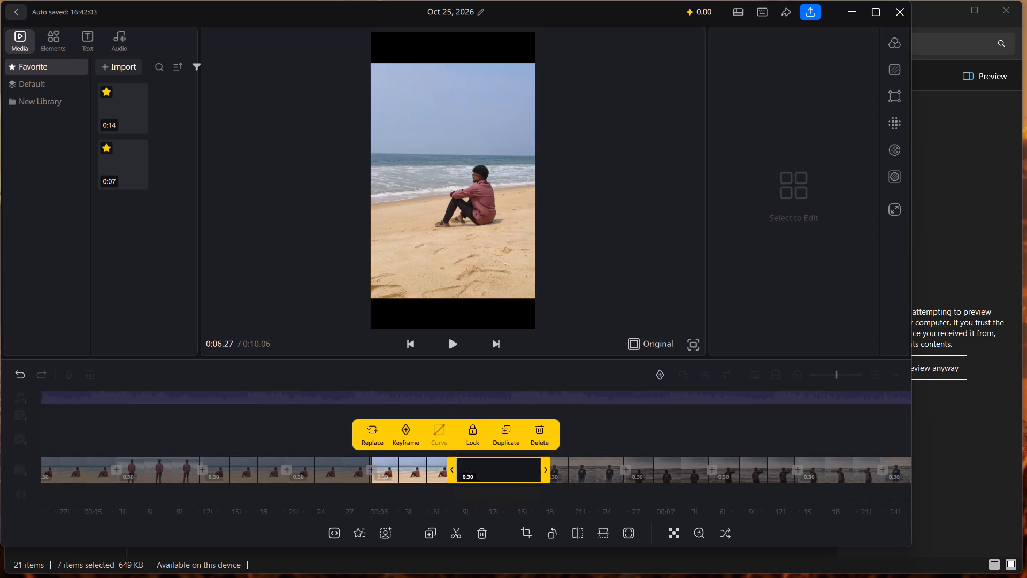
{"action": "left_click", "coordinate": [507, 433]}
{"action": "left_click", "coordinate": [627, 430]}
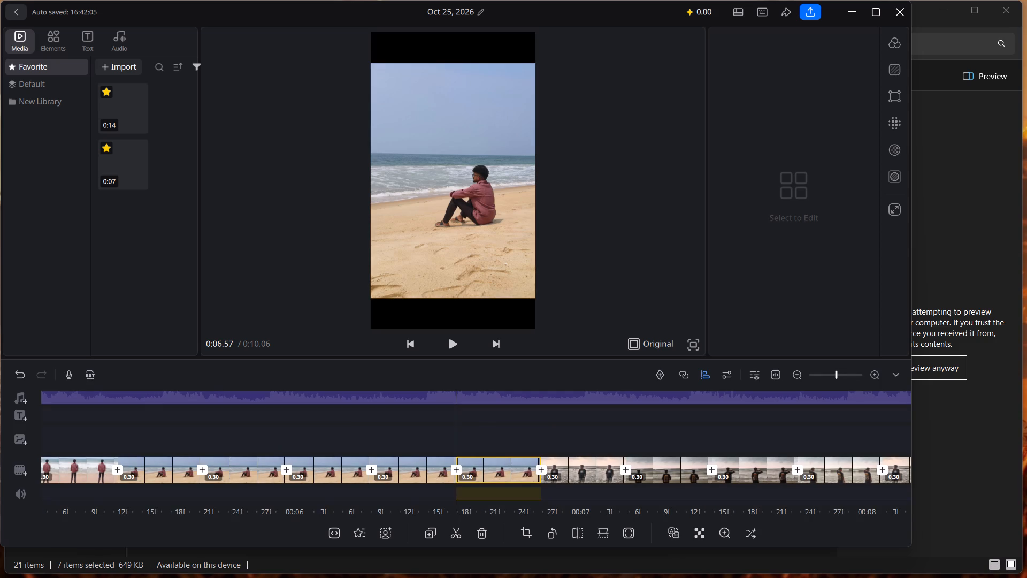
Move the four extra seated beach clips so that one follows each of the next four grey-sea photos, giving an alternating sequence.
{"action": "left_click_drag", "start_coordinate": [254, 464], "coordinate": [282, 465]}
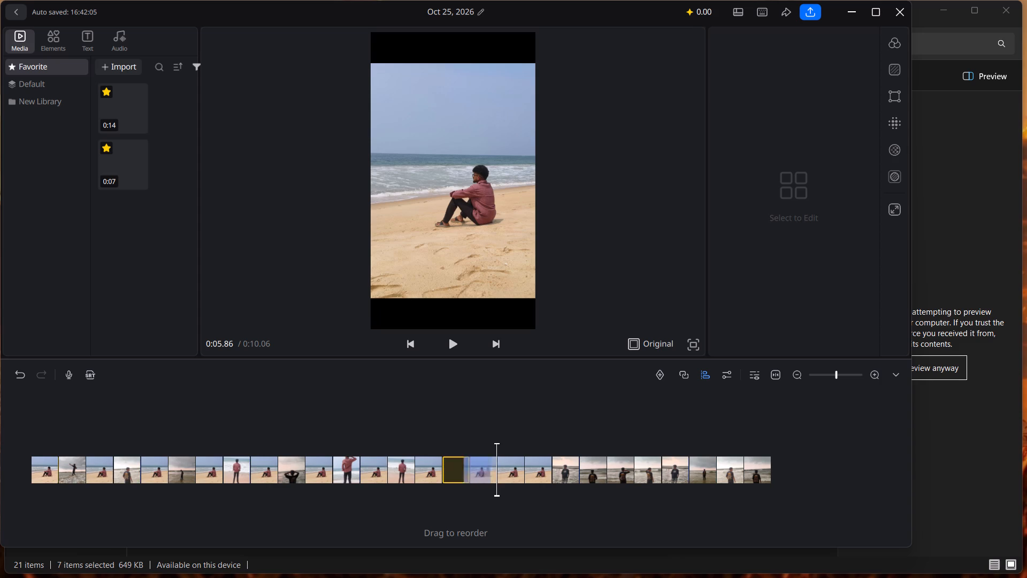
{"action": "left_click_drag", "start_coordinate": [282, 465], "coordinate": [333, 469]}
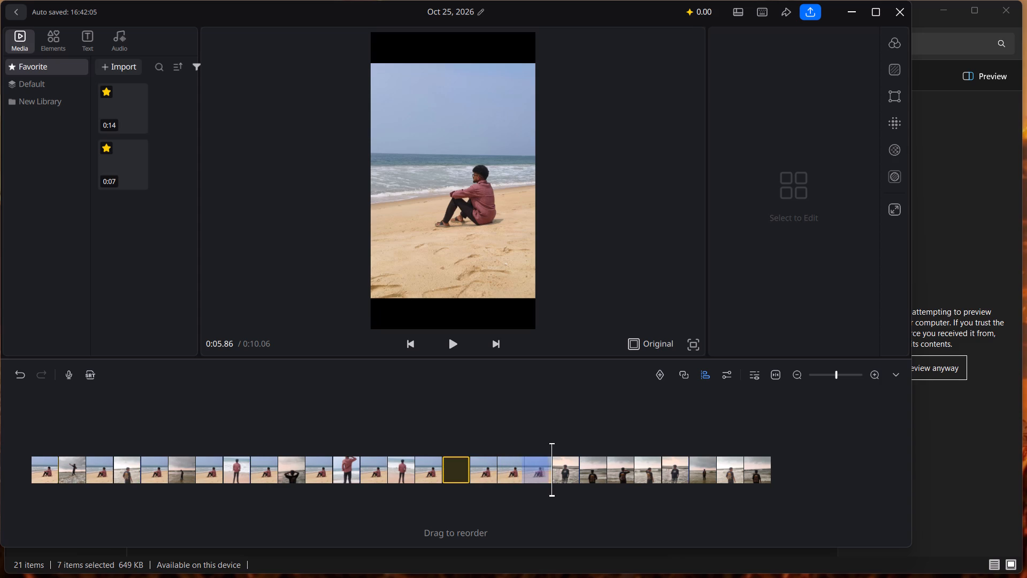
{"action": "left_click_drag", "start_coordinate": [333, 469], "coordinate": [369, 466]}
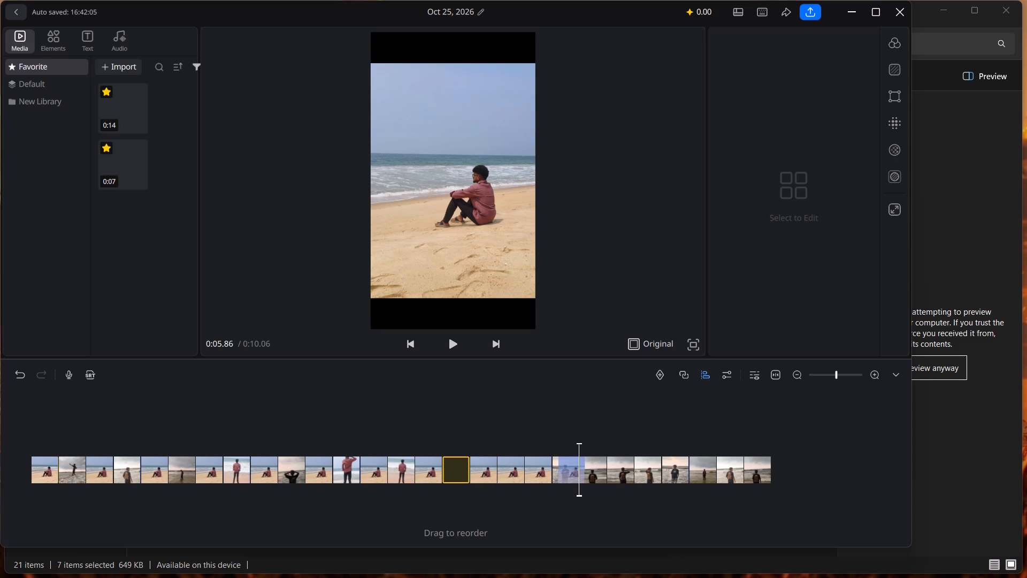
{"action": "left_click_drag", "start_coordinate": [369, 466], "coordinate": [372, 466]}
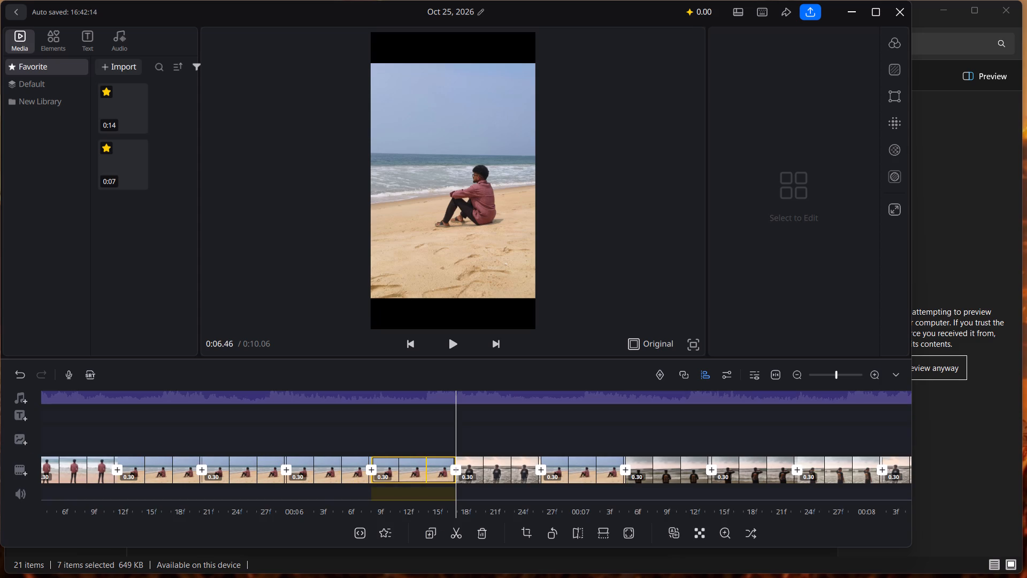
{"action": "left_click_drag", "start_coordinate": [411, 467], "coordinate": [465, 467]}
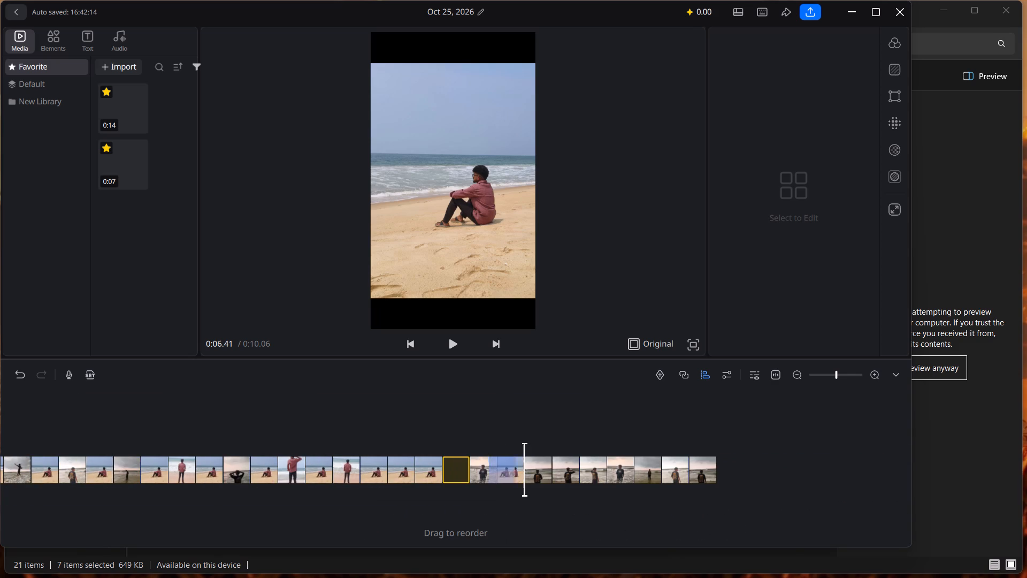
{"action": "left_click_drag", "start_coordinate": [465, 467], "coordinate": [504, 475]}
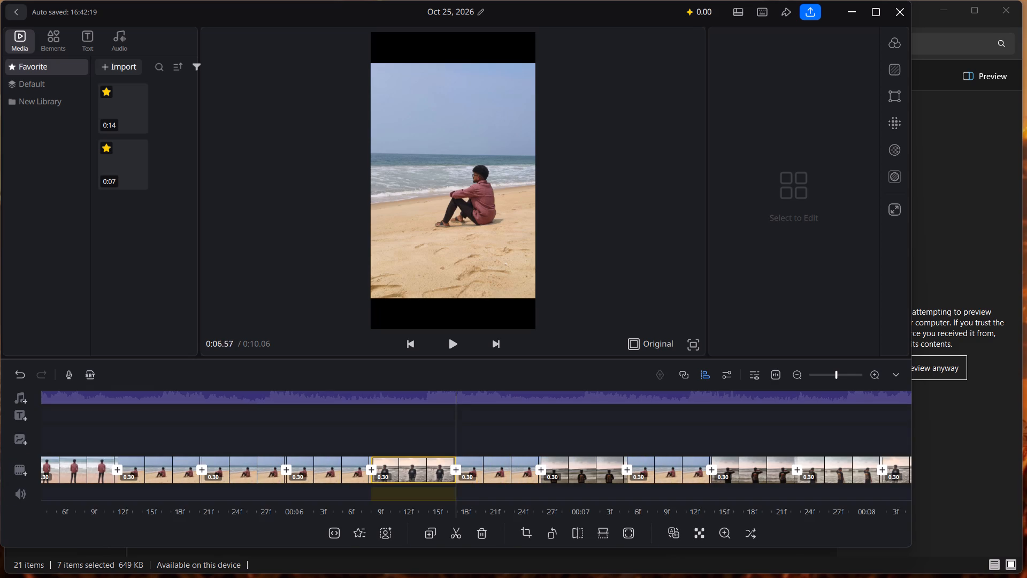
{"action": "left_click_drag", "start_coordinate": [309, 462], "coordinate": [426, 465]}
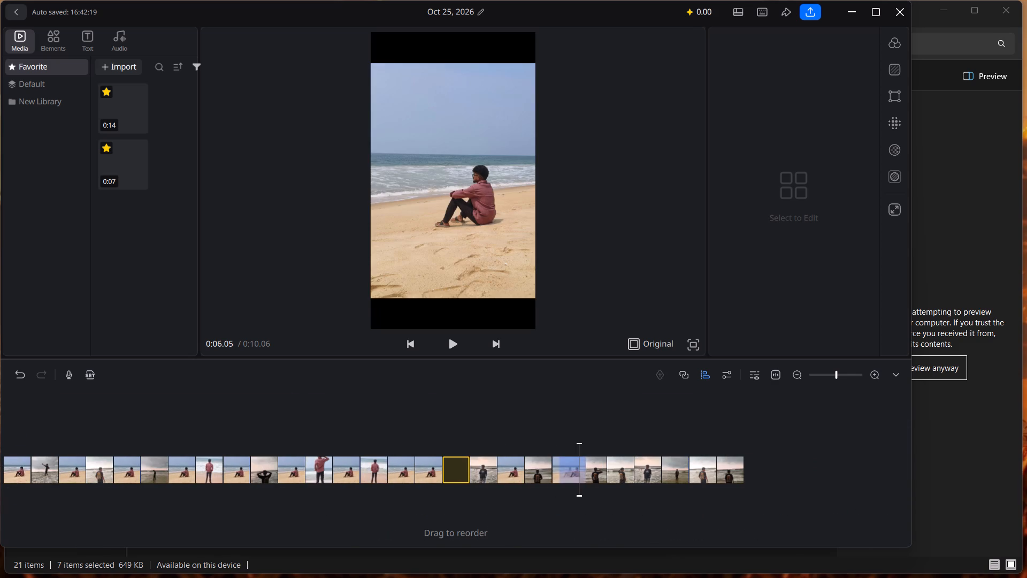
{"action": "left_click_drag", "start_coordinate": [426, 465], "coordinate": [455, 471]}
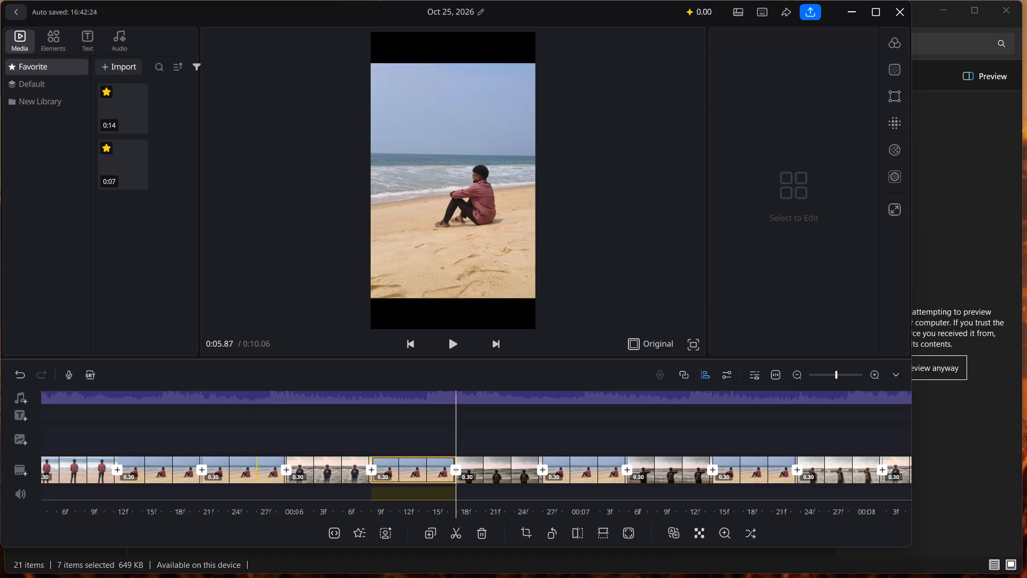
{"action": "left_click_drag", "start_coordinate": [241, 461], "coordinate": [449, 478]}
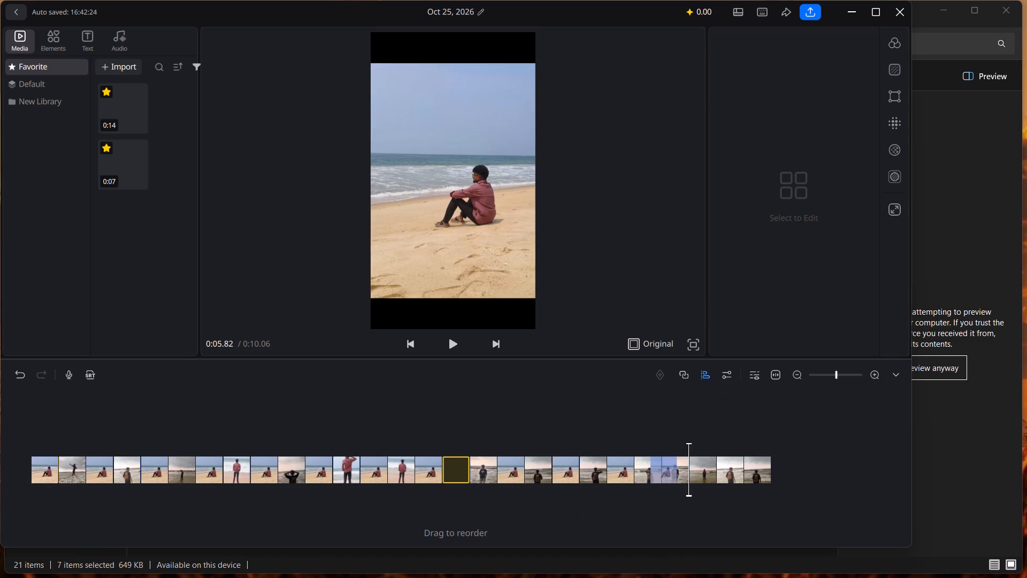
{"action": "left_click_drag", "start_coordinate": [449, 478], "coordinate": [443, 479]}
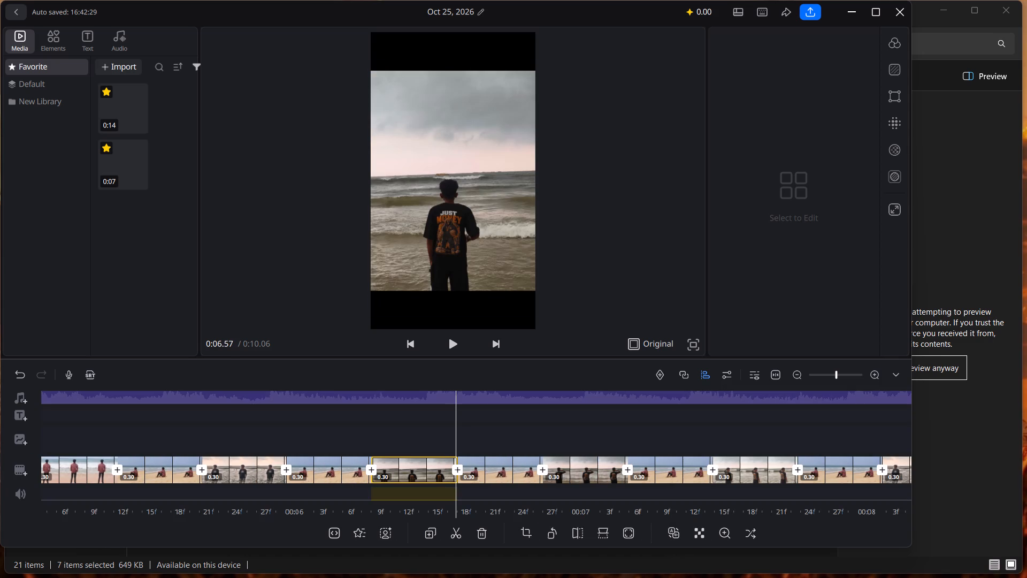
Duplicate the seated beach clip at around 0:07.94, just before the front-facing "Just Money" shirt photo, three times.
{"action": "left_click_drag", "start_coordinate": [337, 437], "coordinate": [543, 447]}
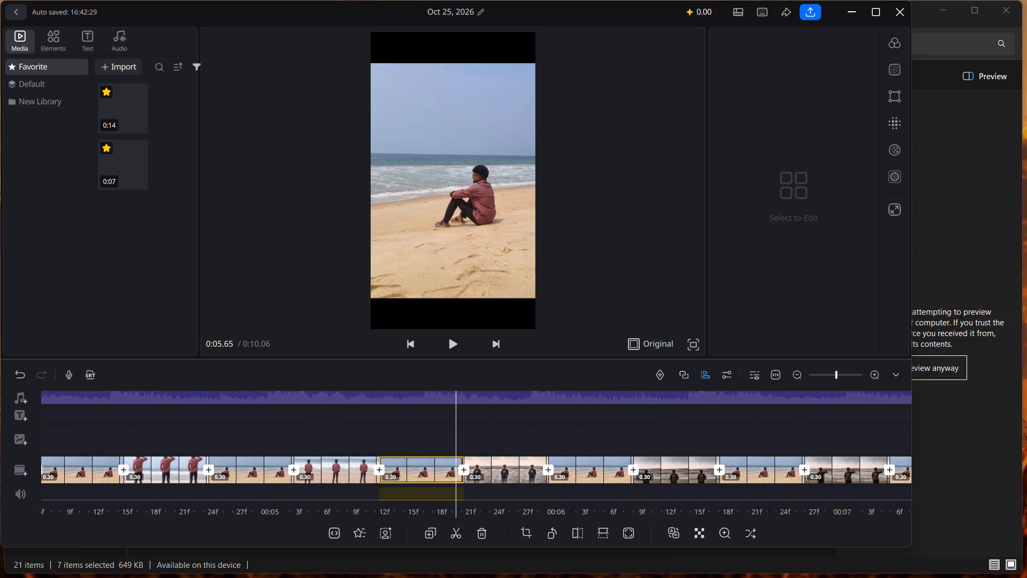
{"action": "left_click_drag", "start_coordinate": [585, 440], "coordinate": [412, 437]}
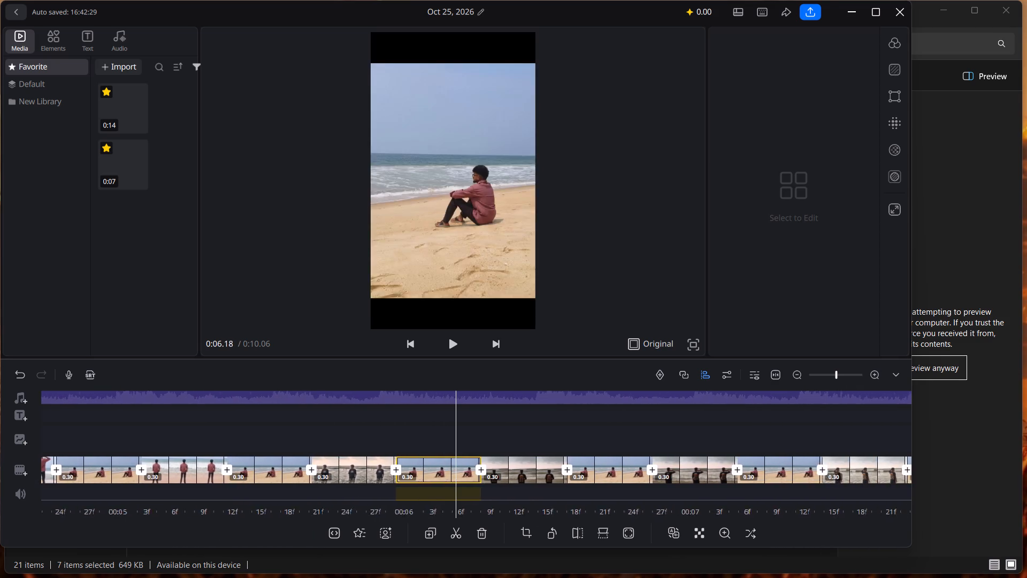
{"action": "left_click_drag", "start_coordinate": [412, 437], "coordinate": [377, 437]}
{"action": "left_click_drag", "start_coordinate": [593, 437], "coordinate": [419, 439]}
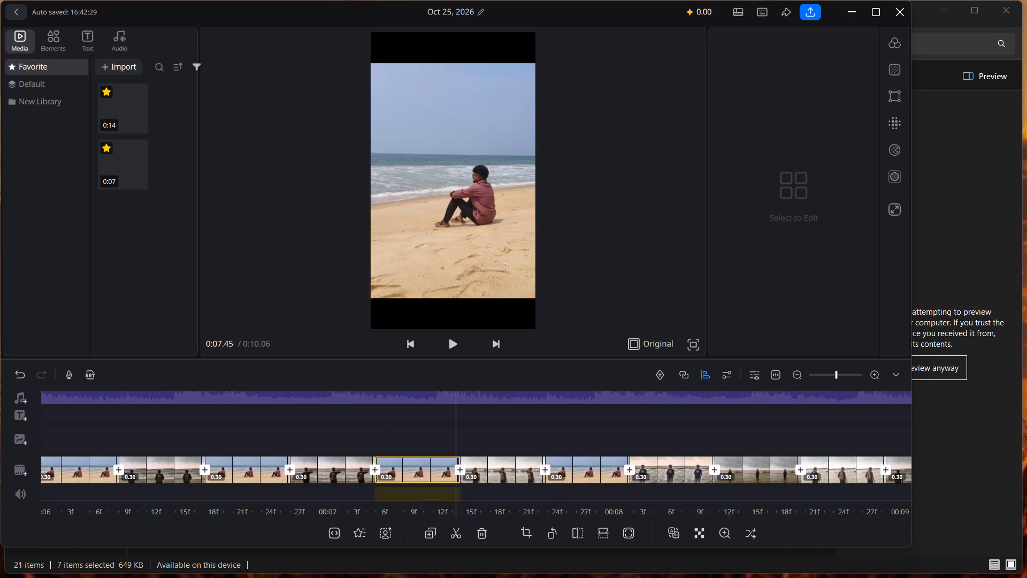
{"action": "left_click_drag", "start_coordinate": [564, 435], "coordinate": [418, 435]}
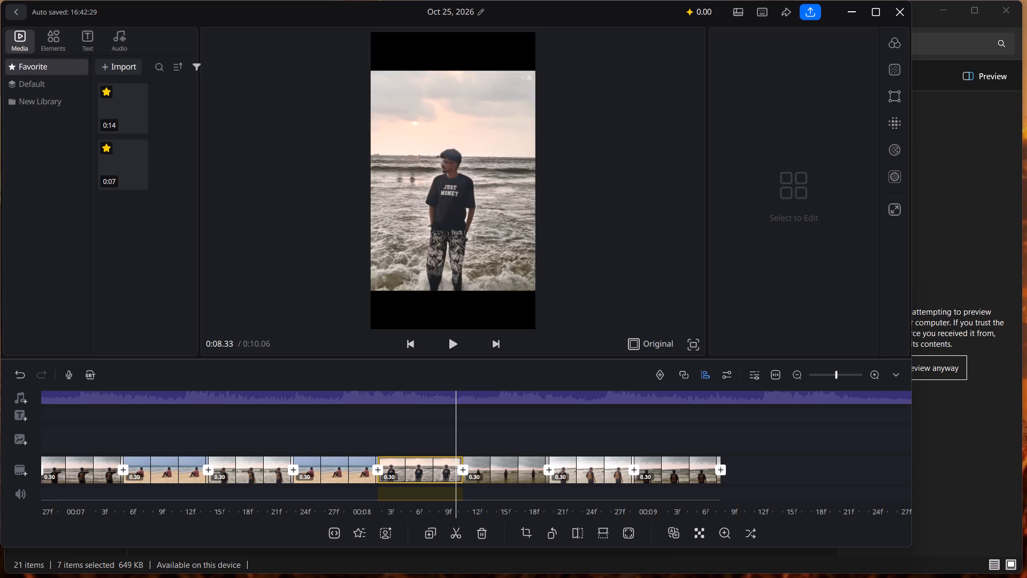
{"action": "left_click", "coordinate": [344, 458]}
{"action": "left_click", "coordinate": [458, 465]}
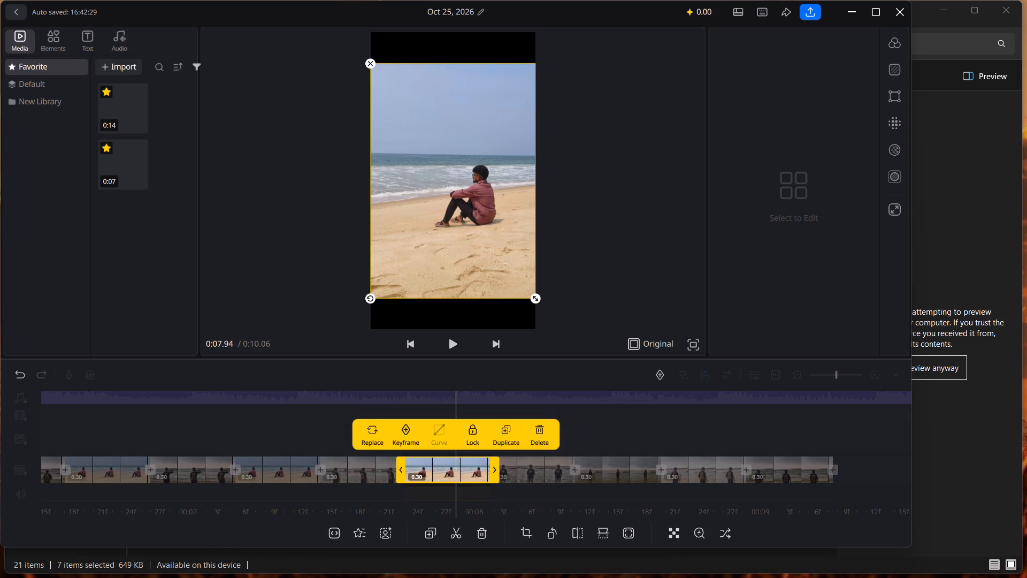
{"action": "left_click", "coordinate": [508, 432]}
{"action": "left_click", "coordinate": [508, 432]}
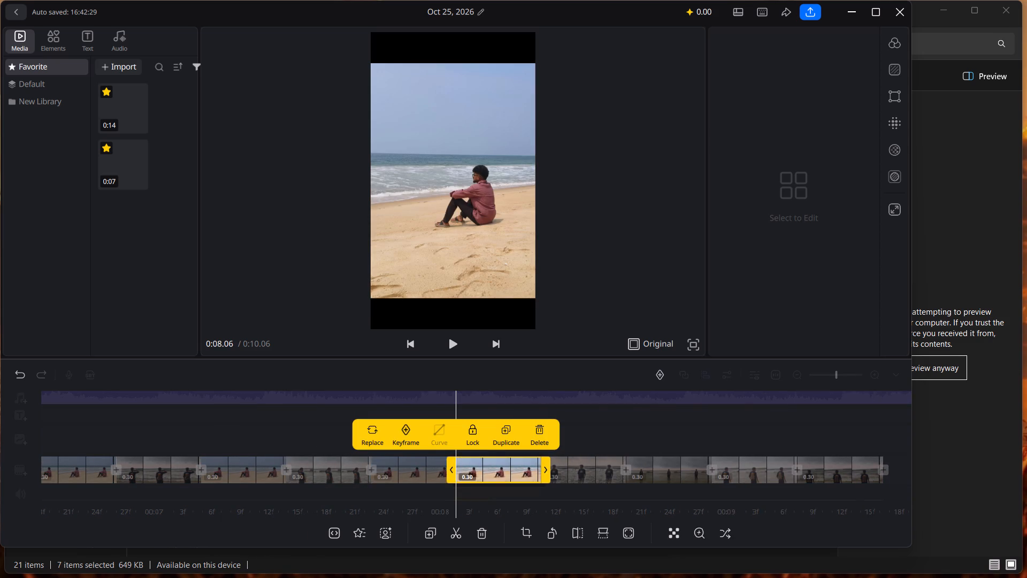
{"action": "left_click", "coordinate": [508, 432]}
{"action": "left_click", "coordinate": [584, 437]}
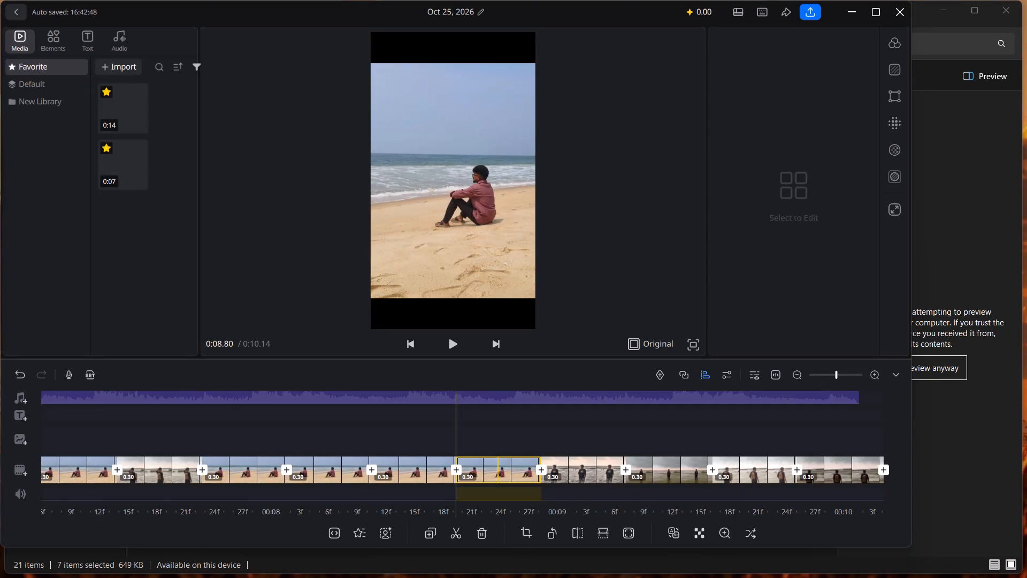
Move the three new seated clips so one follows the front-facing "Just Money" photo, one the distant-figure photo, and one the photo after that.
{"action": "left_click_drag", "start_coordinate": [498, 464], "coordinate": [527, 465]}
{"action": "left_click_drag", "start_coordinate": [428, 465], "coordinate": [514, 476]}
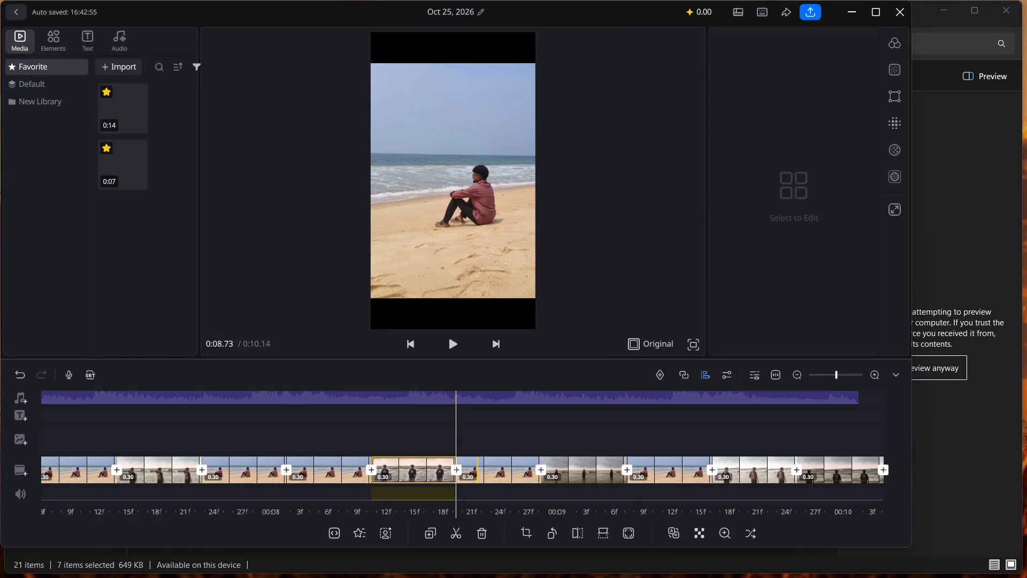
{"action": "left_click_drag", "start_coordinate": [327, 458], "coordinate": [359, 463]}
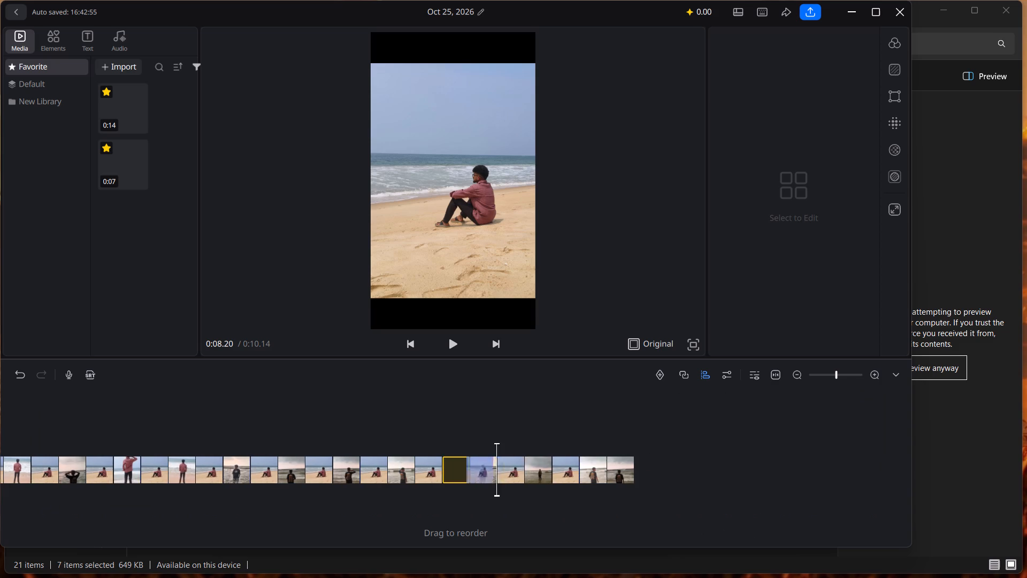
{"action": "left_click_drag", "start_coordinate": [359, 463], "coordinate": [467, 474]}
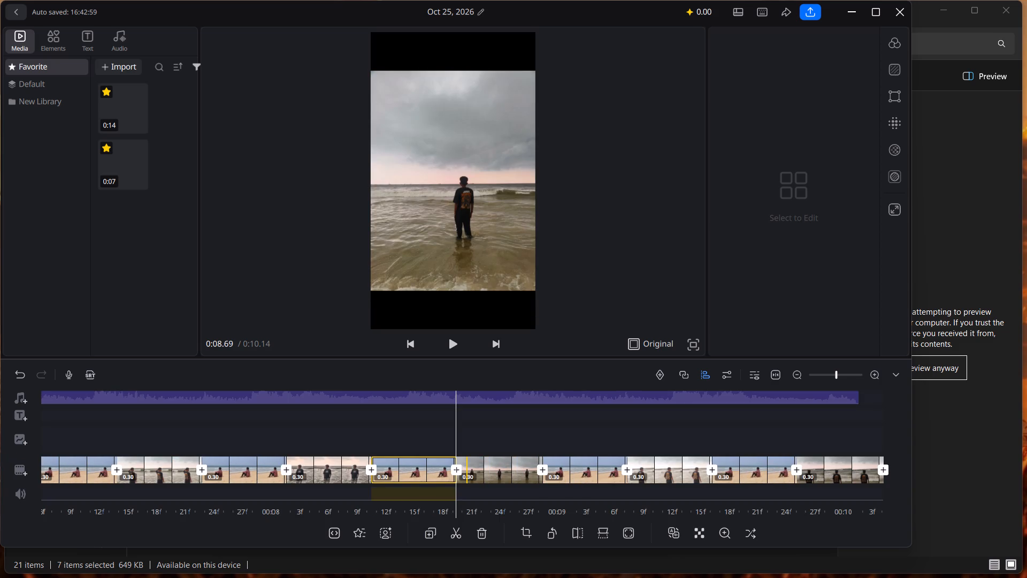
Trim the end of the final back-view sea photo to the music's end at 0:10.06, shortening the clip to 0.21 s.
{"action": "left_click_drag", "start_coordinate": [347, 428], "coordinate": [608, 451]}
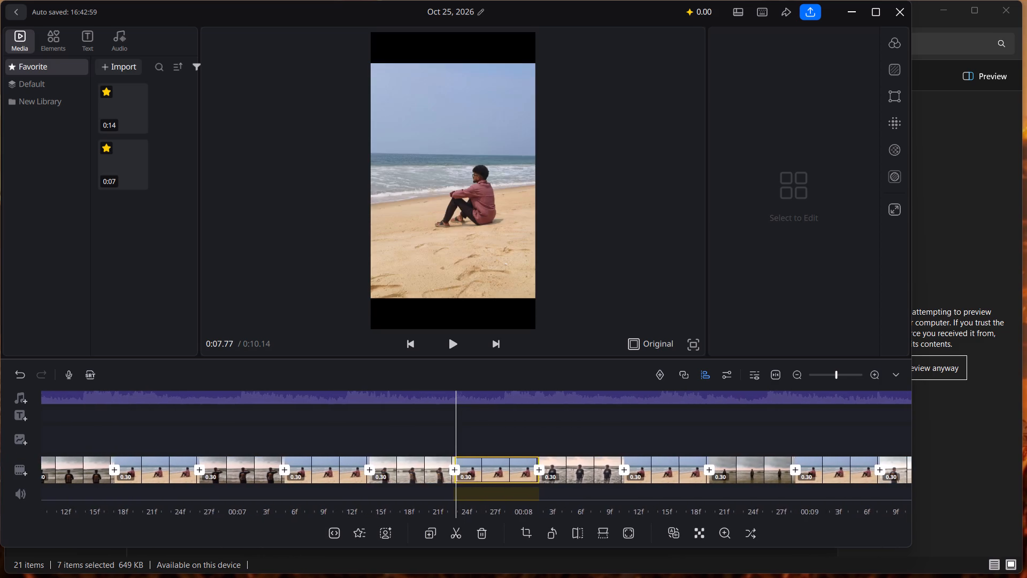
{"action": "left_click_drag", "start_coordinate": [637, 446], "coordinate": [470, 439]}
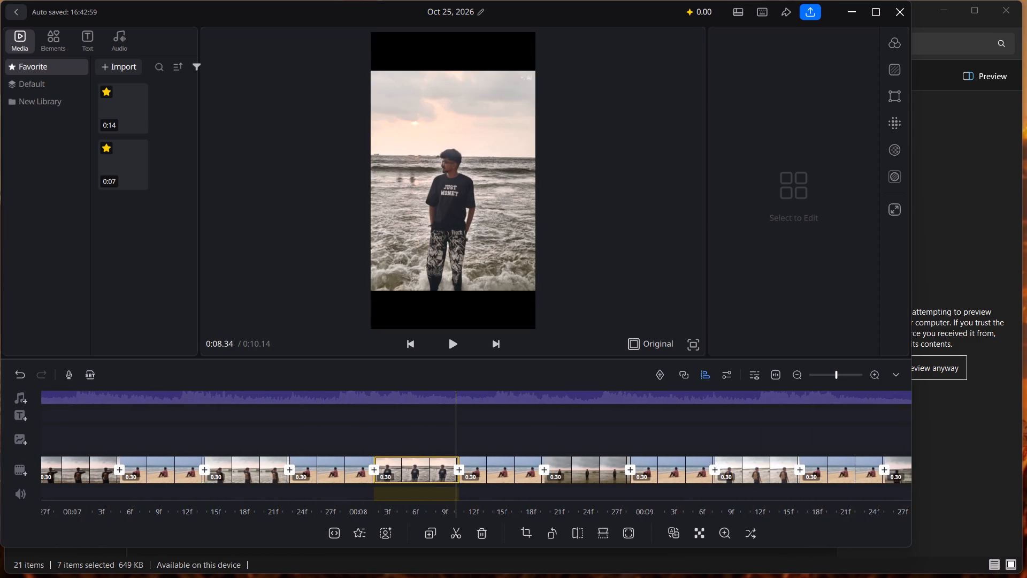
{"action": "left_click_drag", "start_coordinate": [620, 430], "coordinate": [455, 430]}
{"action": "left_click_drag", "start_coordinate": [729, 430], "coordinate": [727, 430]}
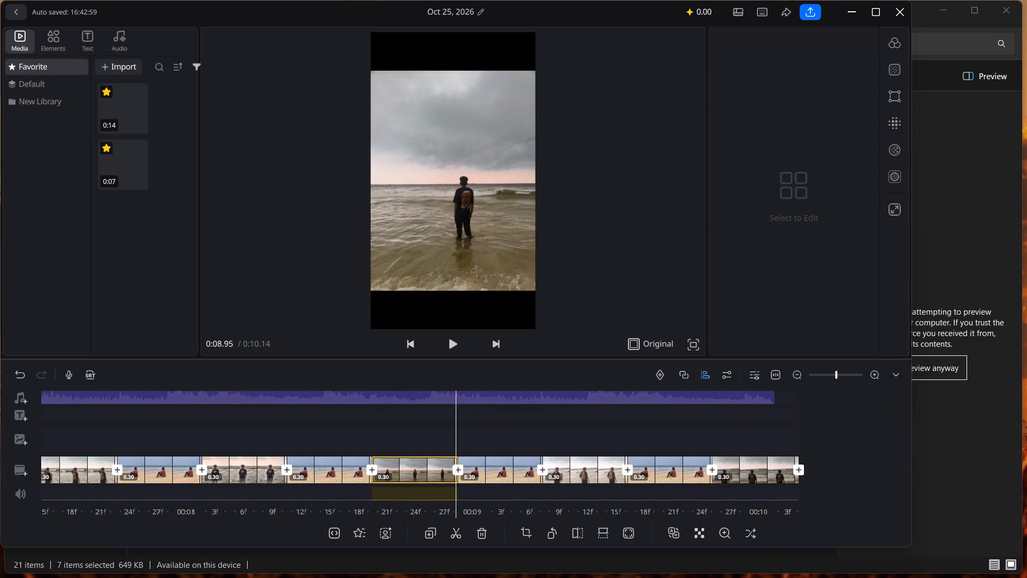
{"action": "left_click_drag", "start_coordinate": [727, 430], "coordinate": [665, 430]}
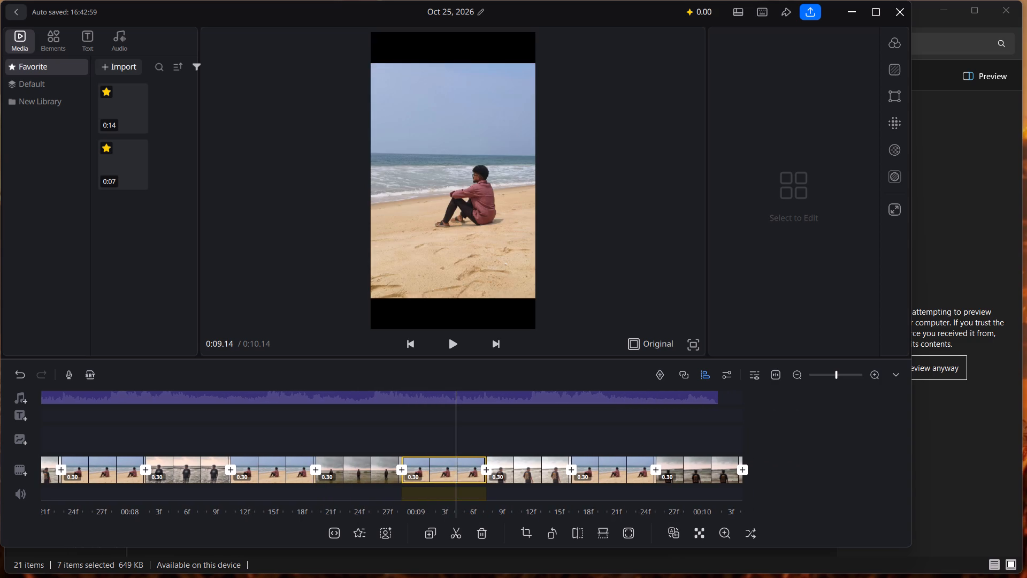
{"action": "left_click", "coordinate": [721, 471]}
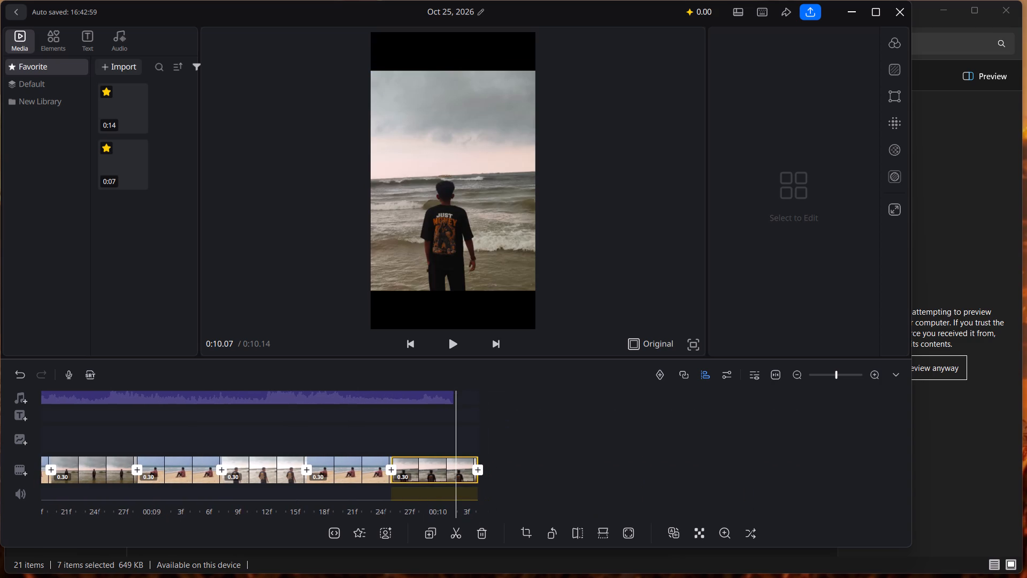
{"action": "left_click", "coordinate": [462, 459]}
{"action": "left_click_drag", "start_coordinate": [483, 462], "coordinate": [482, 462]}
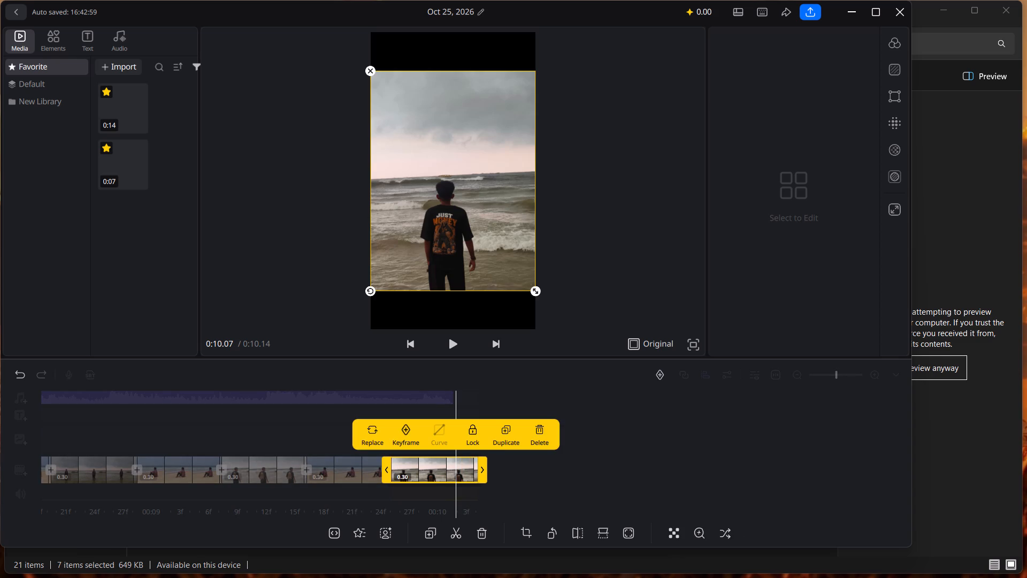
{"action": "left_click_drag", "start_coordinate": [482, 462], "coordinate": [458, 462]}
{"action": "left_click", "coordinate": [458, 462]}
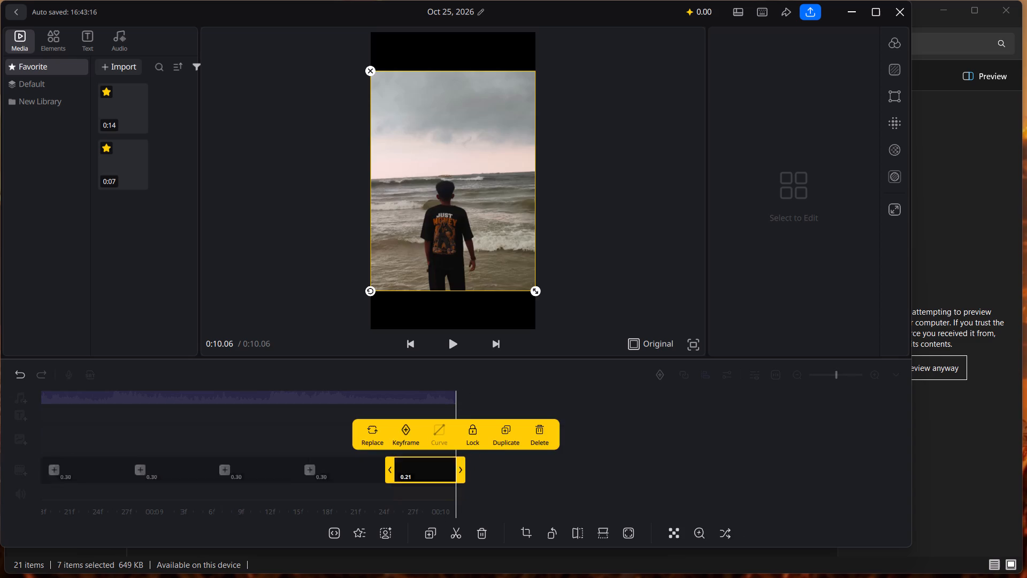
Play the whole video from the start to check the alternating clips against the music.
{"action": "left_click_drag", "start_coordinate": [521, 467], "coordinate": [660, 471]}
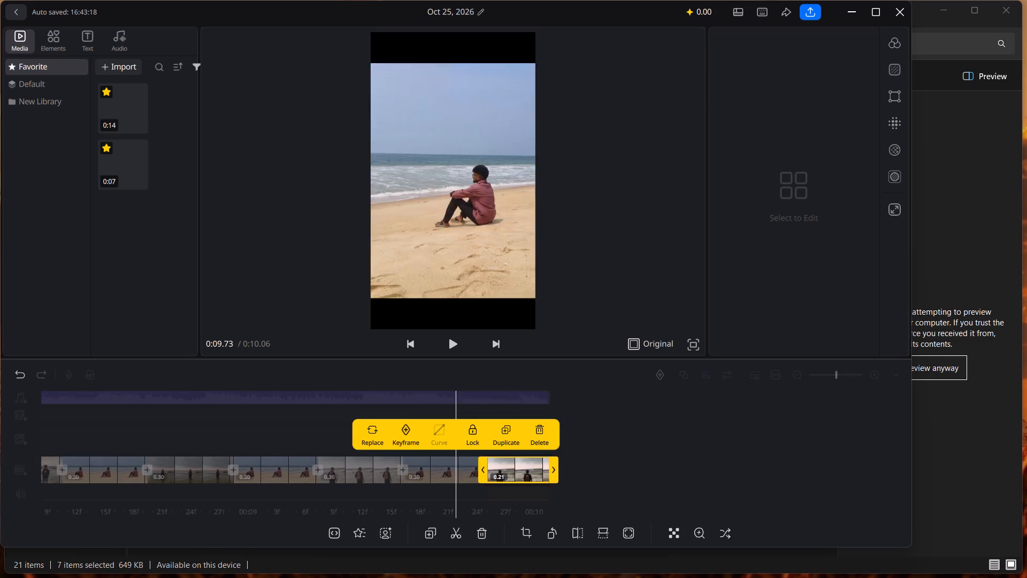
{"action": "left_click_drag", "start_coordinate": [660, 471], "coordinate": [778, 482]}
{"action": "left_click_drag", "start_coordinate": [602, 435], "coordinate": [1026, 440]}
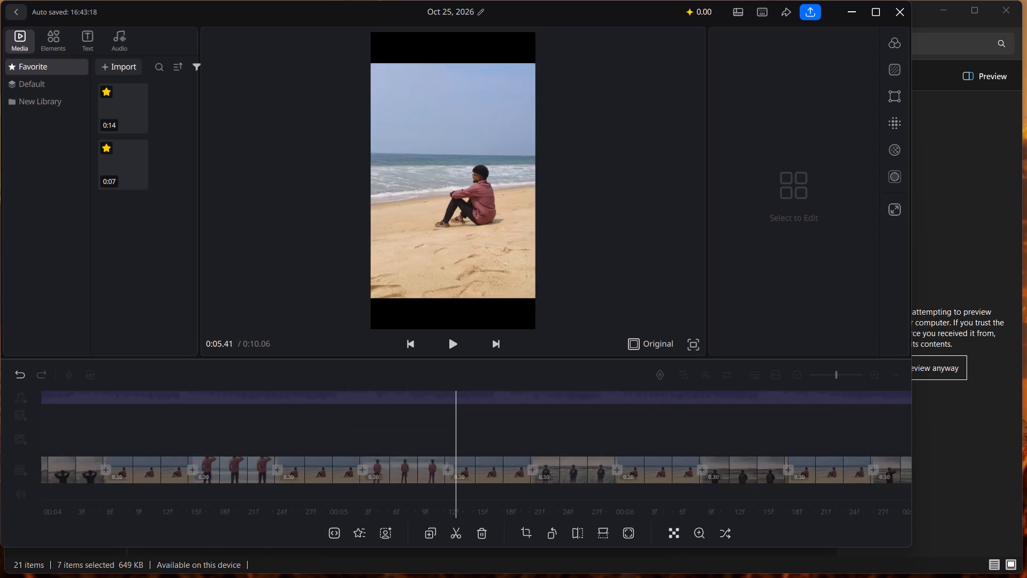
{"action": "left_click_drag", "start_coordinate": [549, 424], "coordinate": [671, 436]}
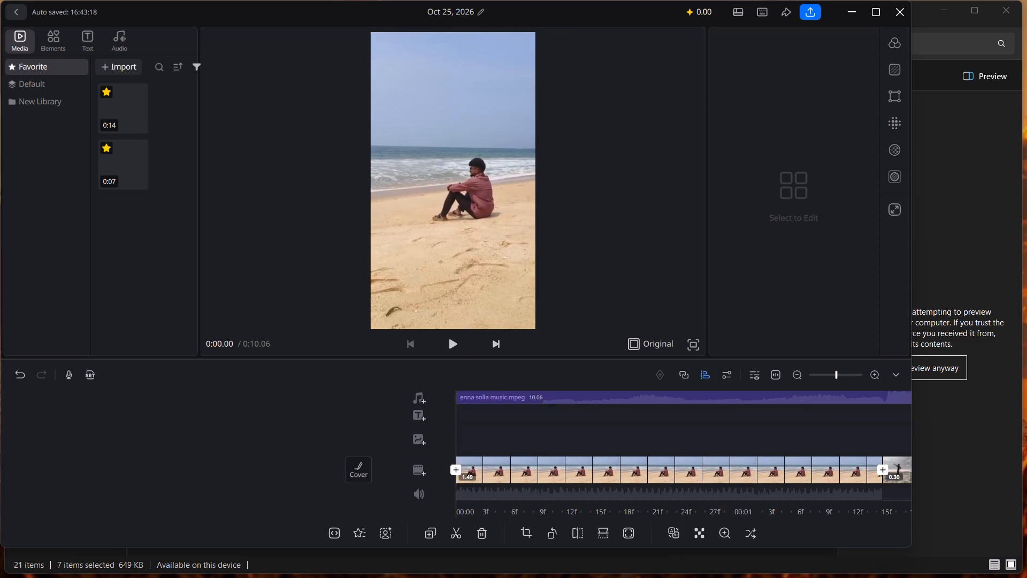
{"action": "left_click", "coordinate": [453, 339]}
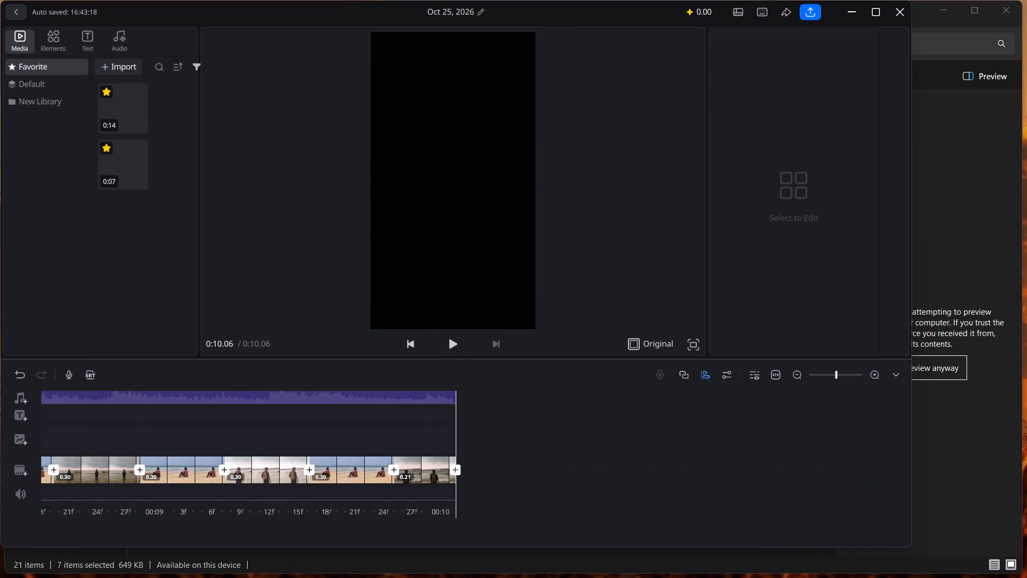
Add two keyframes to the opening seated beach clip, one at about 0:00.05 and one near its end at 0:01.44.
{"action": "left_click_drag", "start_coordinate": [495, 434], "coordinate": [918, 493]}
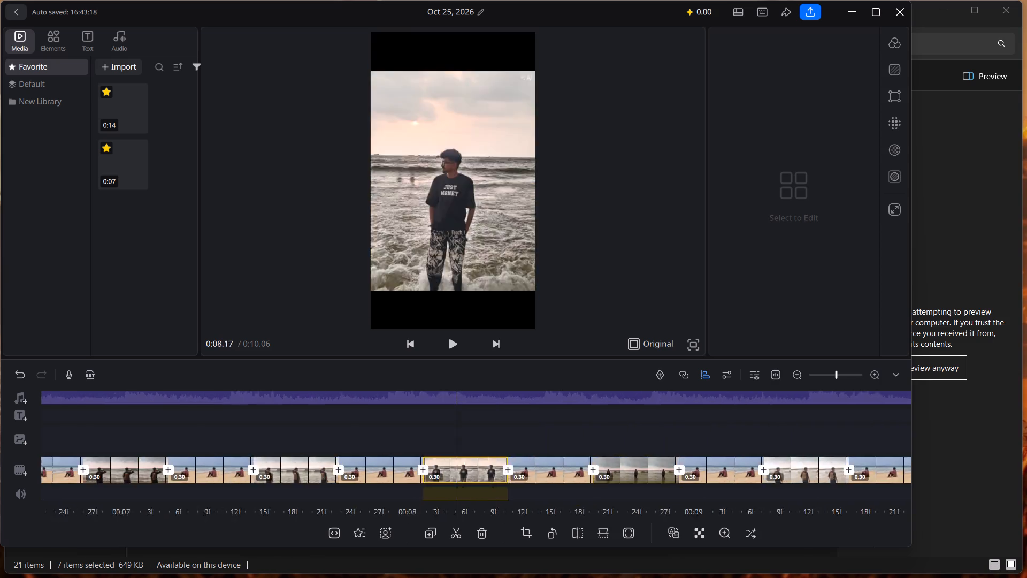
{"action": "left_click_drag", "start_coordinate": [242, 422], "coordinate": [795, 467]}
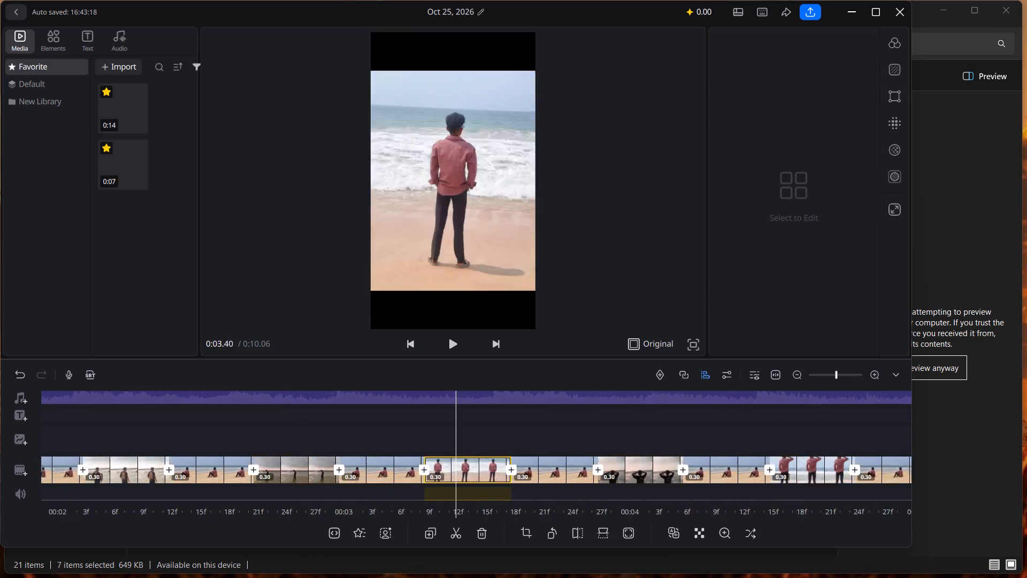
{"action": "left_click_drag", "start_coordinate": [619, 438], "coordinate": [417, 436]}
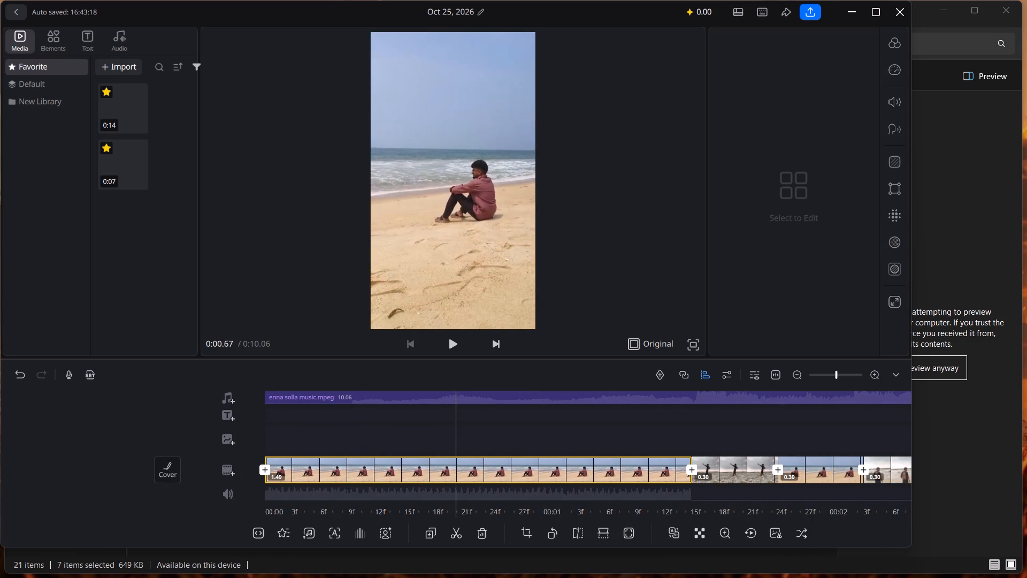
{"action": "left_click_drag", "start_coordinate": [417, 436], "coordinate": [524, 430]}
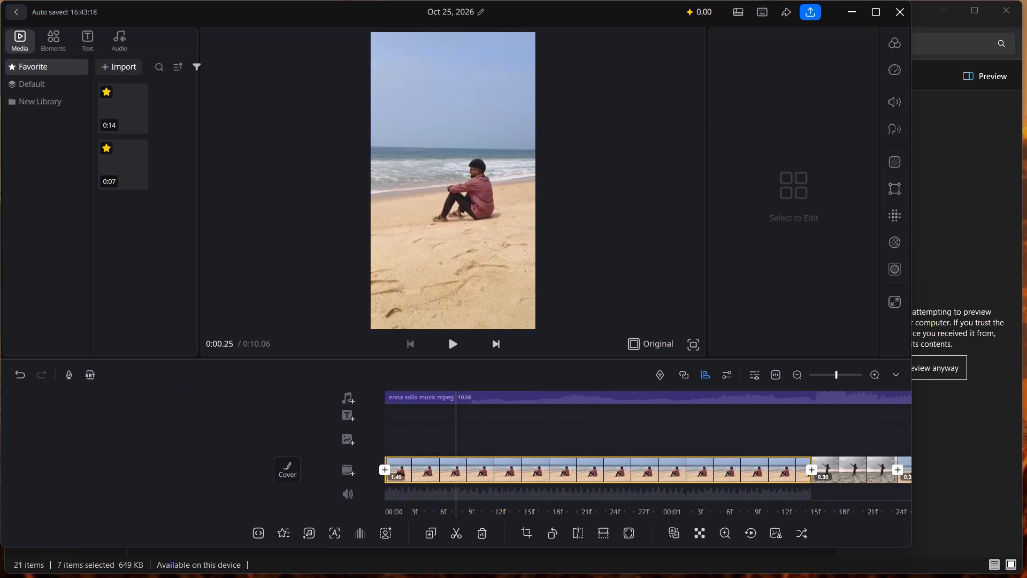
{"action": "left_click_drag", "start_coordinate": [565, 414], "coordinate": [670, 439]}
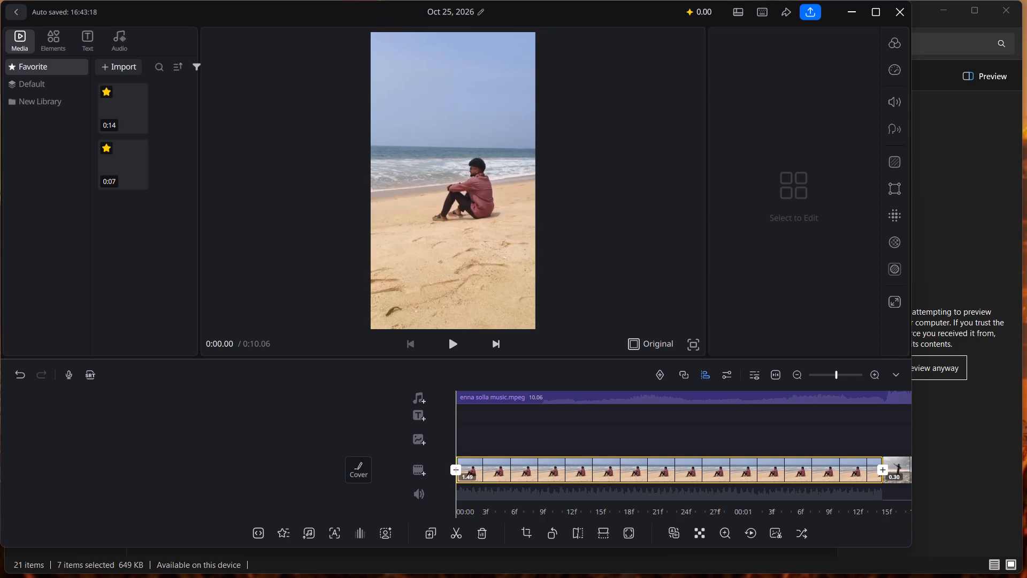
{"action": "left_click_drag", "start_coordinate": [670, 439], "coordinate": [621, 439]}
{"action": "left_click", "coordinate": [717, 431]}
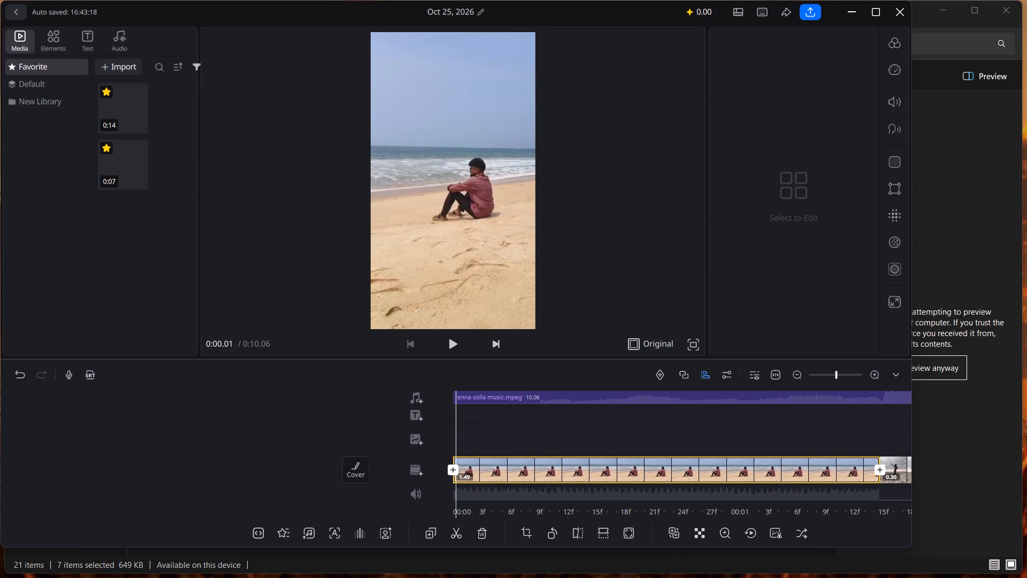
{"action": "left_click", "coordinate": [658, 375]}
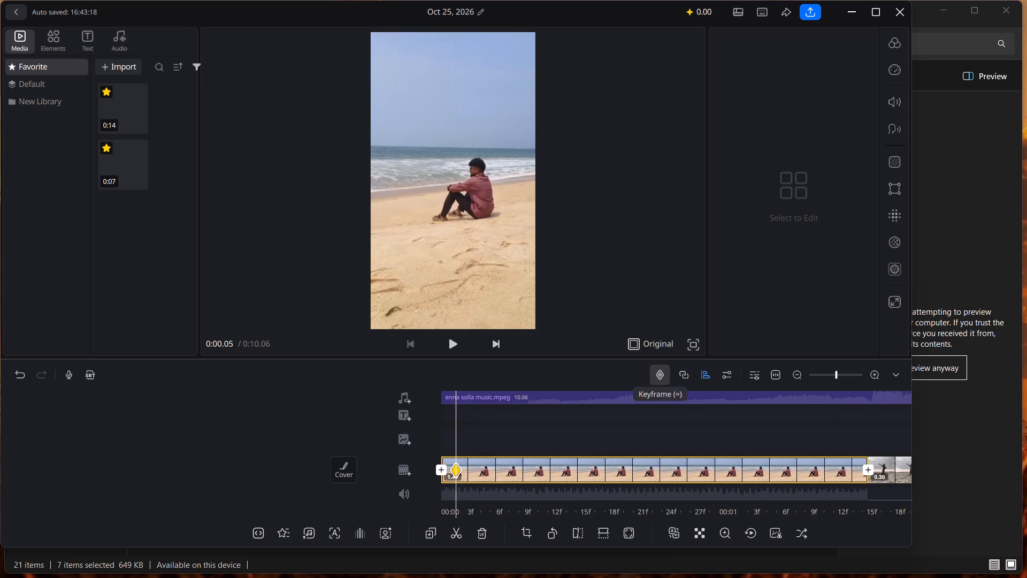
{"action": "left_click_drag", "start_coordinate": [771, 431], "coordinate": [496, 429]}
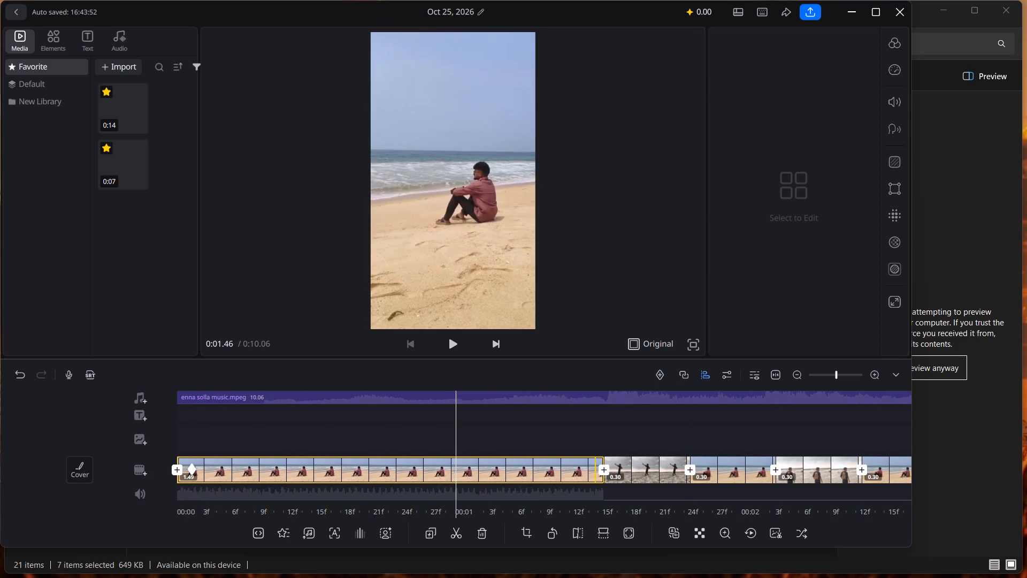
{"action": "left_click_drag", "start_coordinate": [692, 435], "coordinate": [552, 438]}
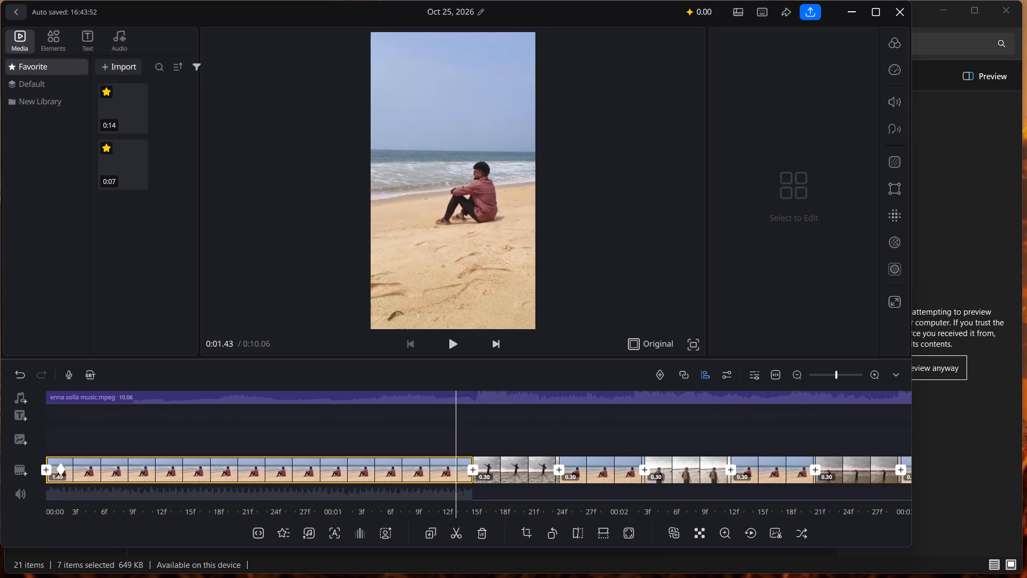
{"action": "left_click_drag", "start_coordinate": [552, 438], "coordinate": [550, 439]}
{"action": "left_click", "coordinate": [662, 374]}
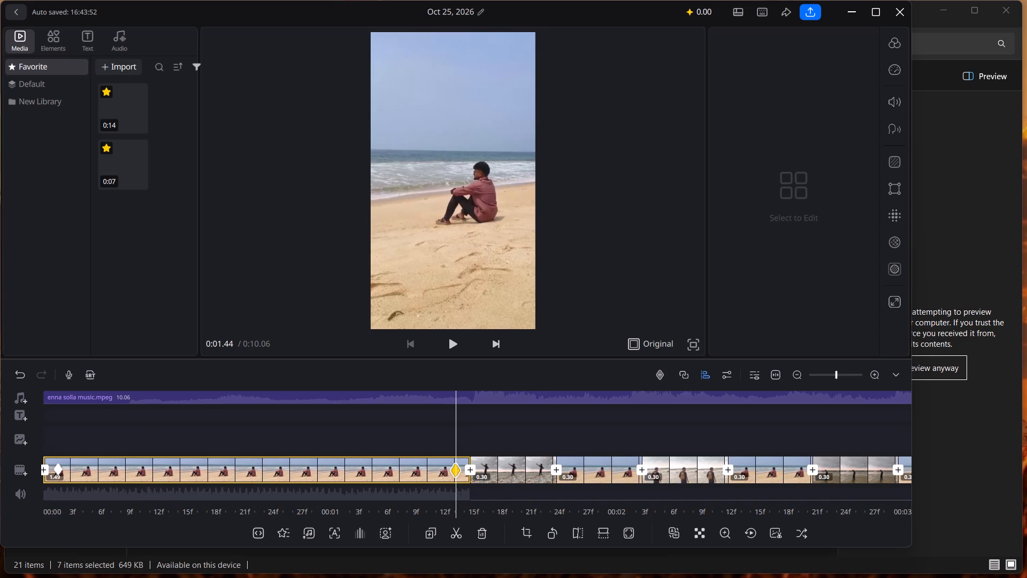
Enlarge the opening seated clip's picture at the 0:01.44 keyframe so the shot zooms in towards its end.
{"action": "left_click_drag", "start_coordinate": [559, 436], "coordinate": [722, 436]}
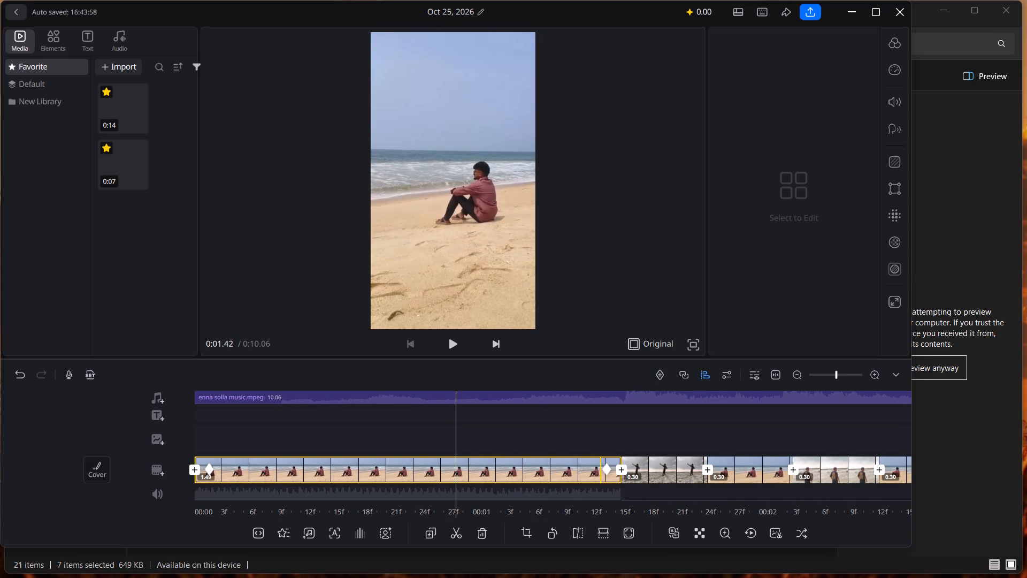
{"action": "left_click", "coordinate": [608, 470]}
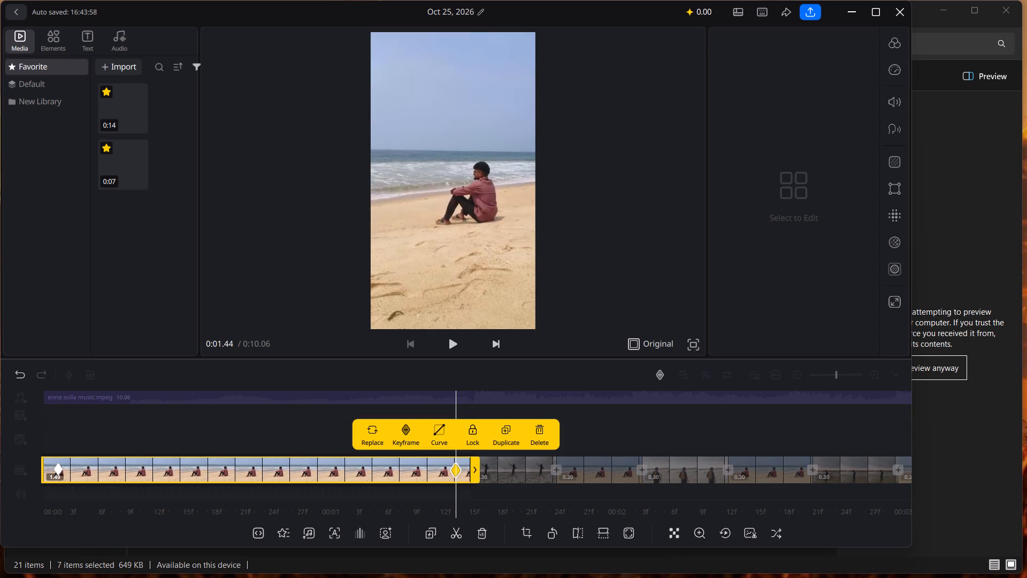
{"action": "left_click", "coordinate": [517, 310]}
{"action": "left_click_drag", "start_coordinate": [535, 330], "coordinate": [553, 361]}
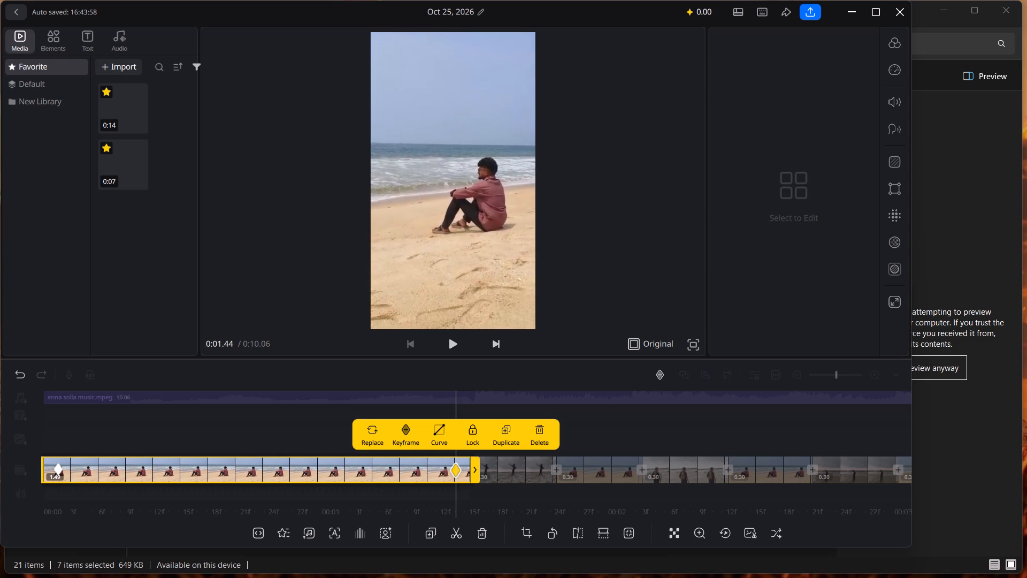
{"action": "left_click_drag", "start_coordinate": [553, 361], "coordinate": [555, 364]}
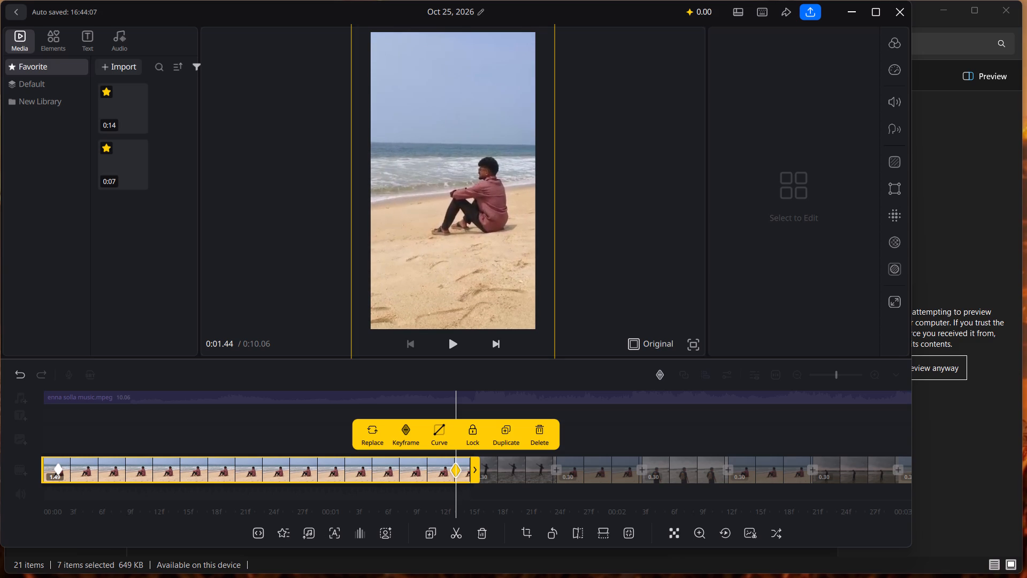
Apply the CircOut curve to the keyframe zoom on the opening seated beach clip.
{"action": "left_click", "coordinate": [441, 429]}
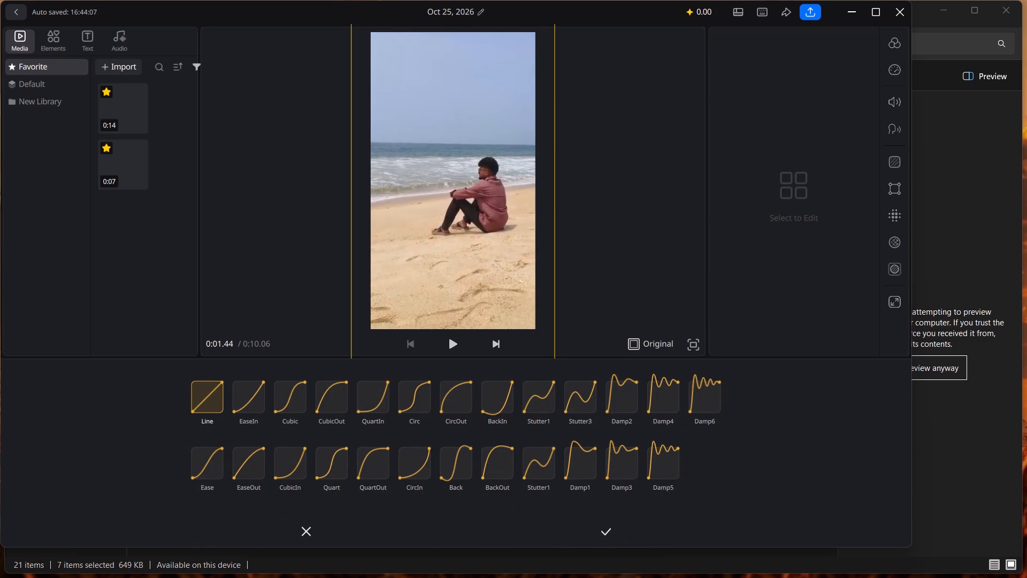
{"action": "left_click", "coordinate": [455, 395]}
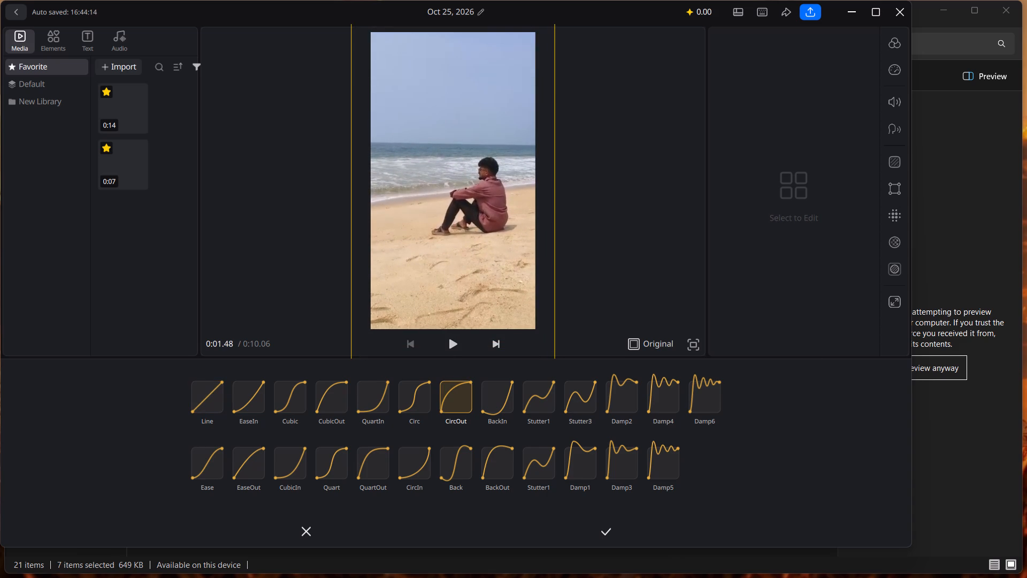
{"action": "left_click", "coordinate": [607, 532]}
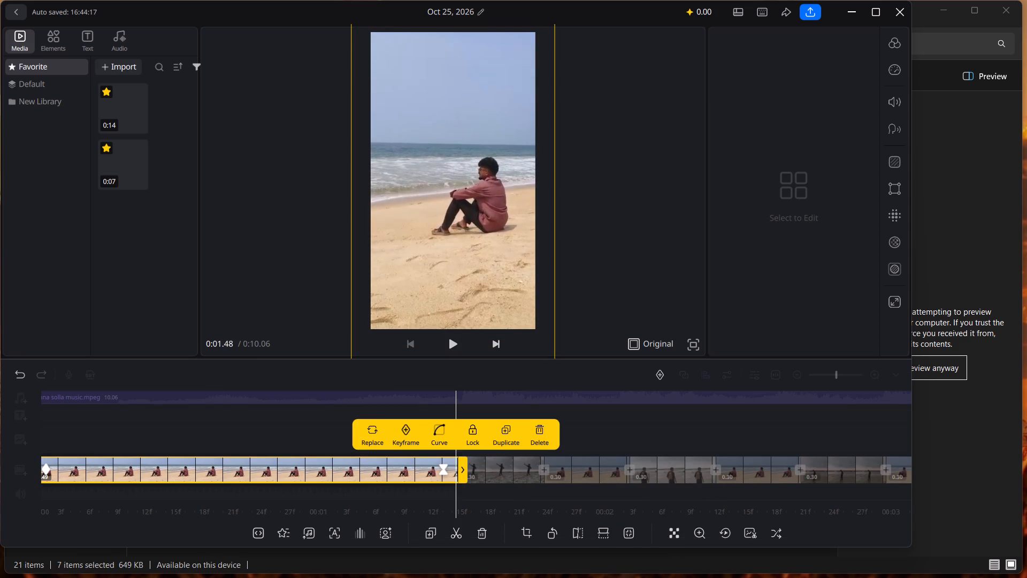
{"action": "left_click", "coordinate": [522, 470]}
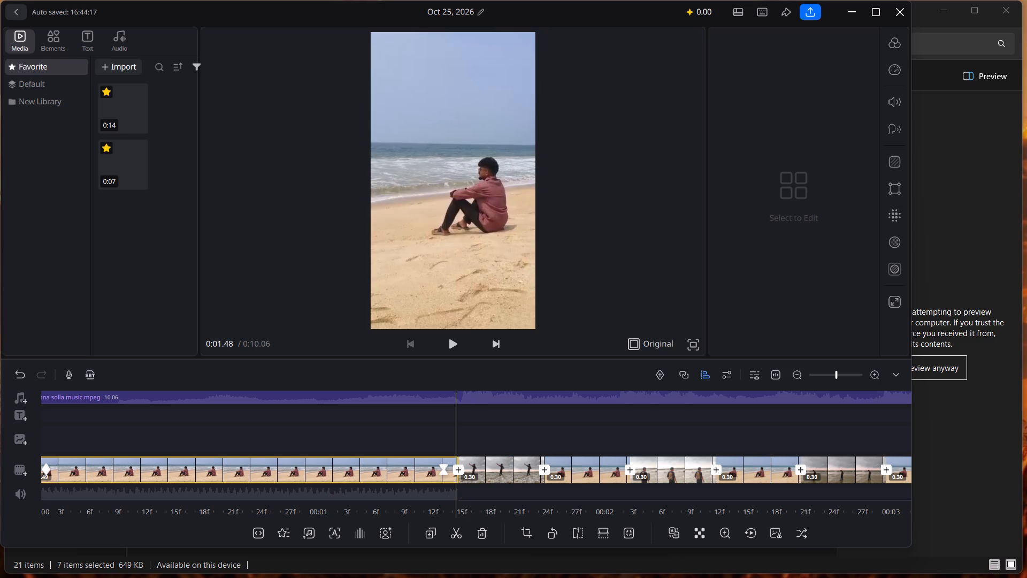
Scale the photo of the figure with outstretched arms in the waves, at 0:01.56, very slightly larger so it spans the frame width.
{"action": "left_click_drag", "start_coordinate": [590, 429], "coordinate": [558, 429]}
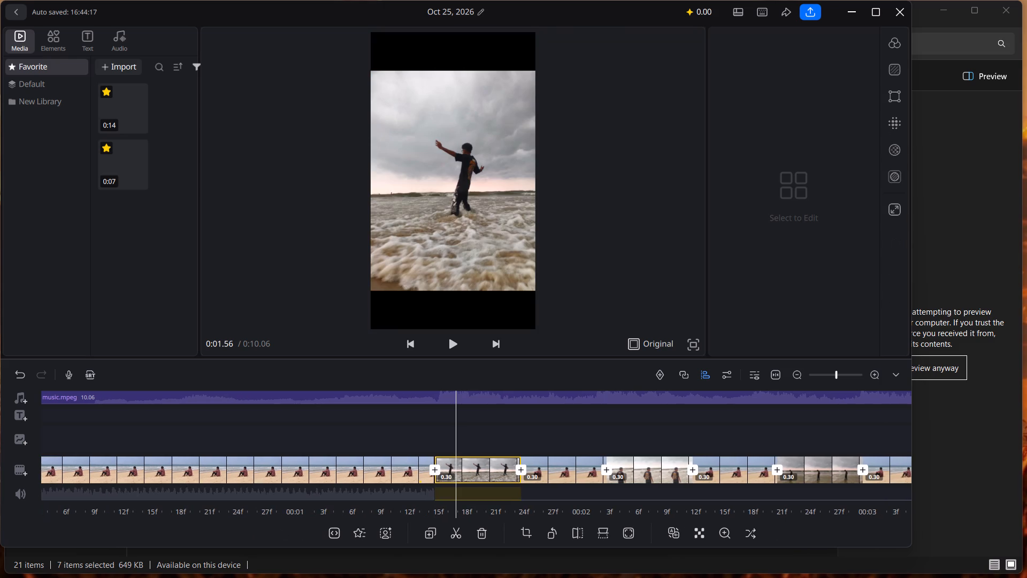
{"action": "left_click", "coordinate": [523, 270]}
{"action": "left_click_drag", "start_coordinate": [537, 290], "coordinate": [539, 342]}
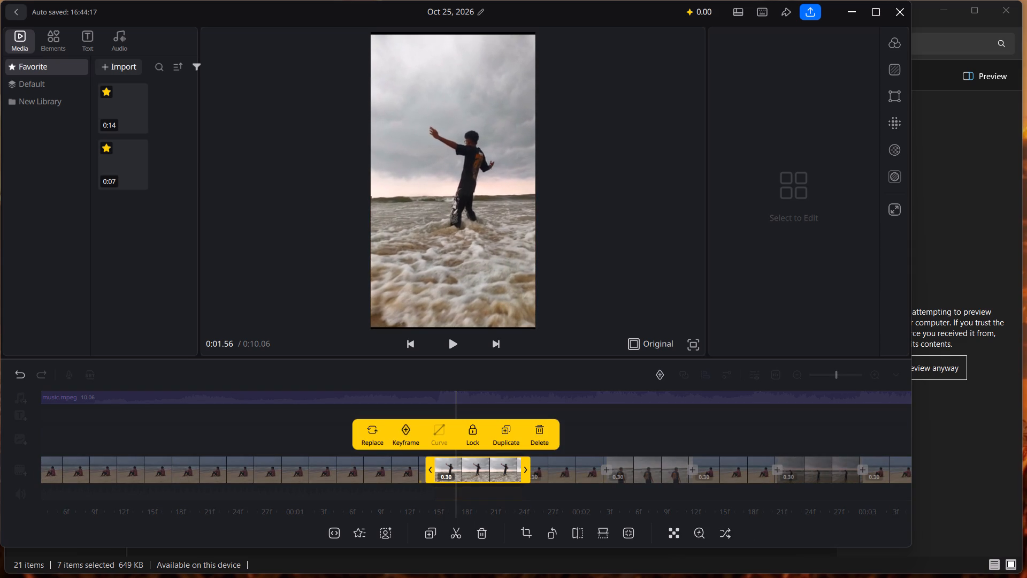
{"action": "left_click_drag", "start_coordinate": [539, 342], "coordinate": [522, 305]}
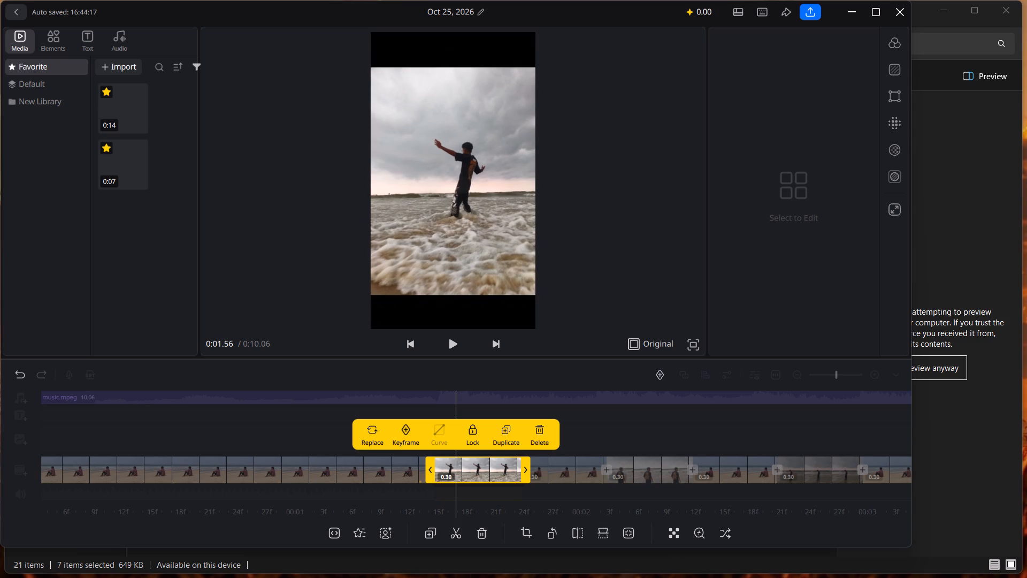
{"action": "left_click_drag", "start_coordinate": [522, 305], "coordinate": [521, 302]}
{"action": "left_click", "coordinate": [605, 301]}
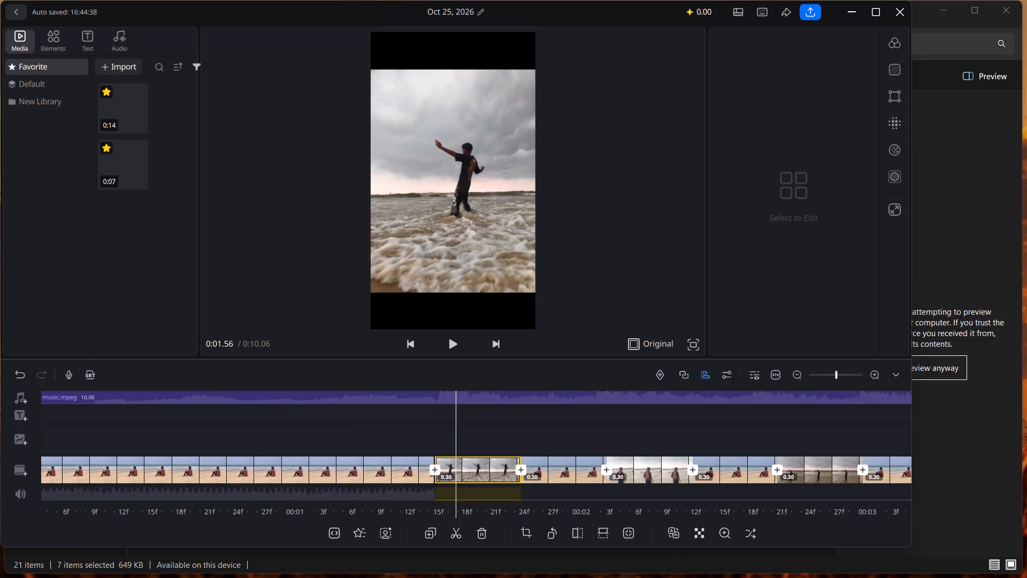
Add keyframes to the outstretched-arms photo near its start at 0:01.52 and near its end at 0:01.76.
{"action": "left_click_drag", "start_coordinate": [497, 433], "coordinate": [535, 433]}
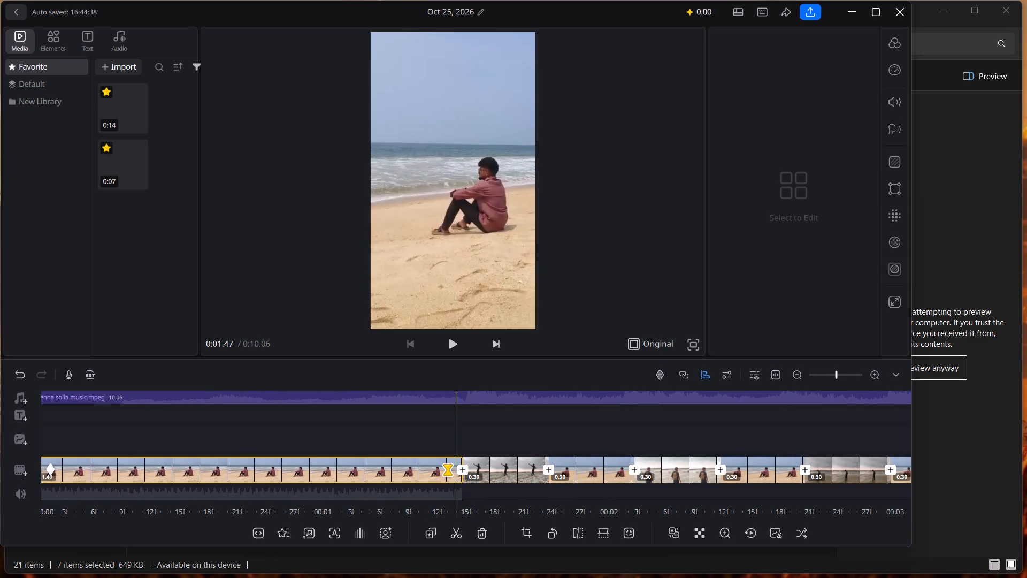
{"action": "left_click_drag", "start_coordinate": [535, 433], "coordinate": [522, 431]}
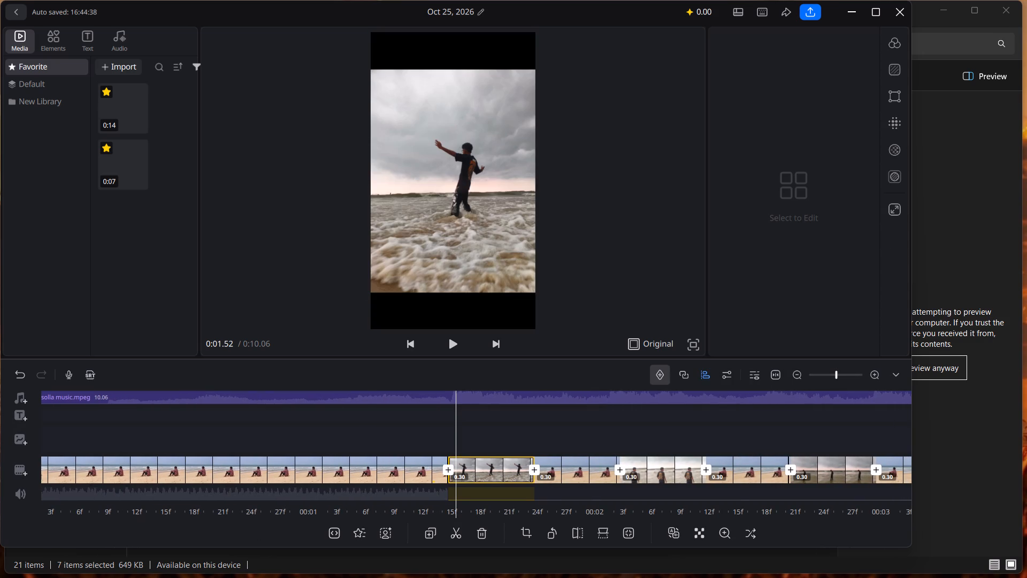
{"action": "left_click", "coordinate": [659, 370]}
{"action": "left_click", "coordinate": [523, 461]}
{"action": "left_click", "coordinate": [582, 442]}
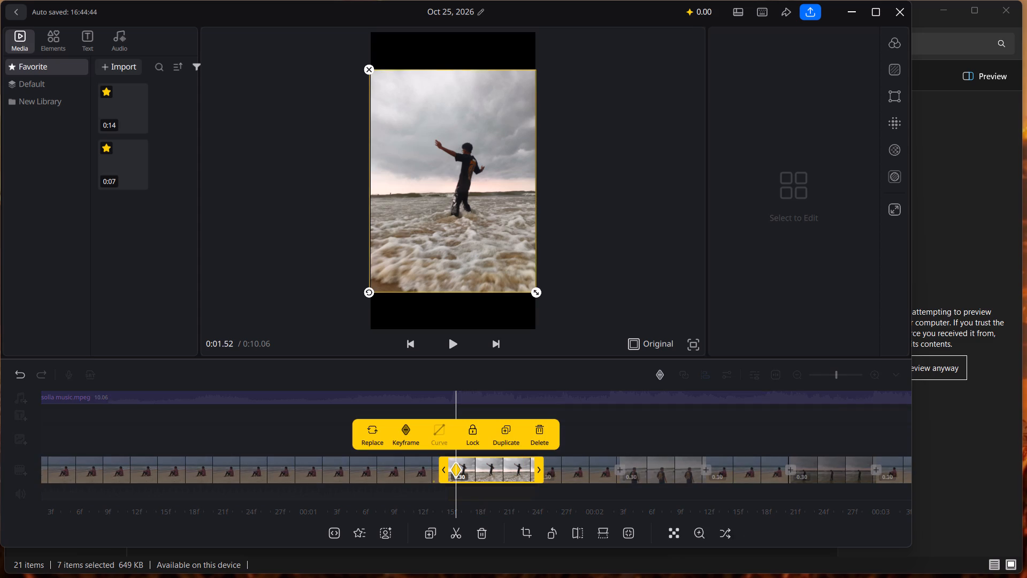
{"action": "left_click_drag", "start_coordinate": [586, 437], "coordinate": [510, 435]}
{"action": "left_click_drag", "start_coordinate": [524, 436], "coordinate": [513, 437]}
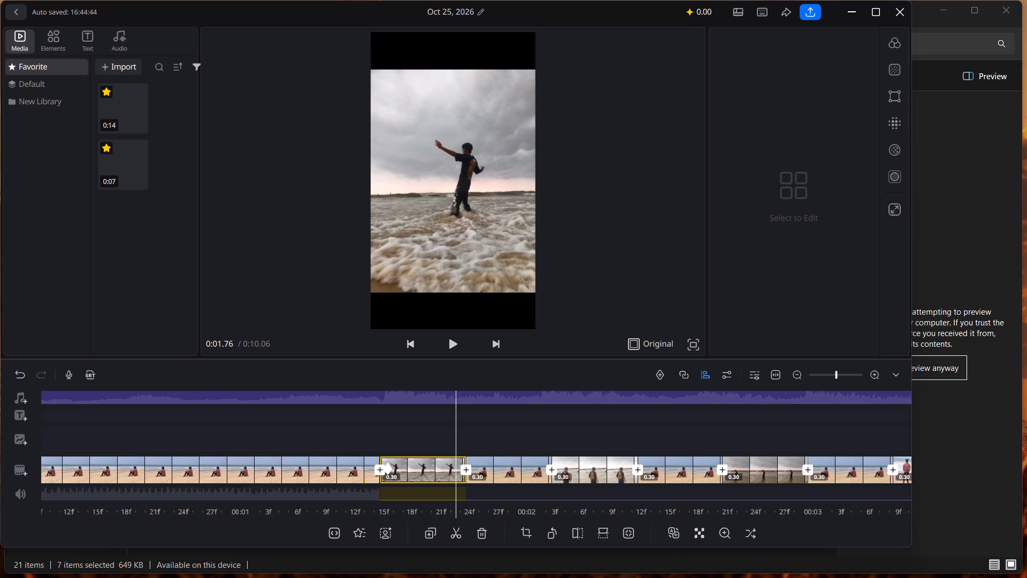
{"action": "left_click", "coordinate": [663, 378]}
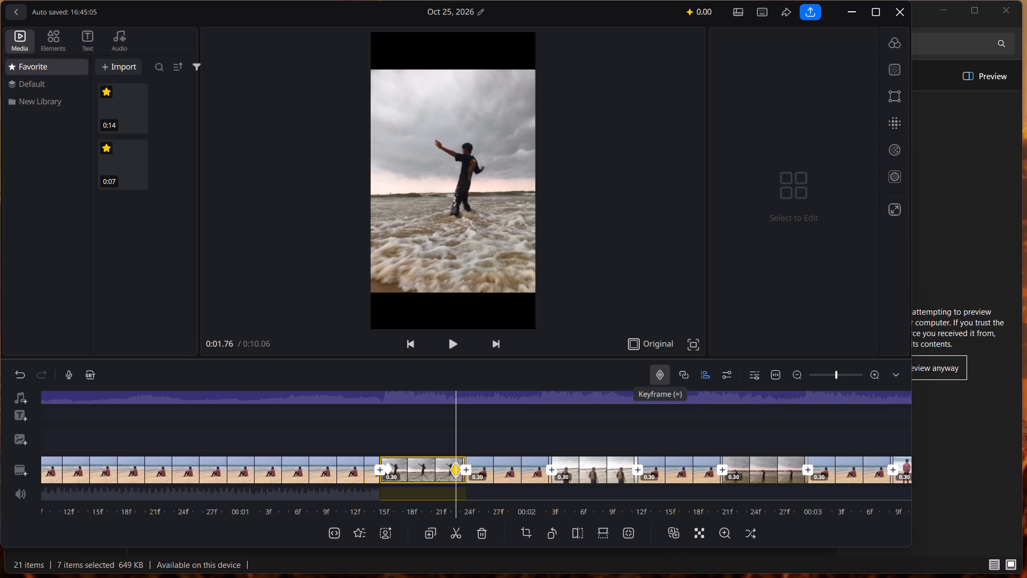
Enlarge the outstretched-arms photo at its 0:01.76 keyframe until it nearly fills the frame height.
{"action": "left_click", "coordinate": [456, 470]}
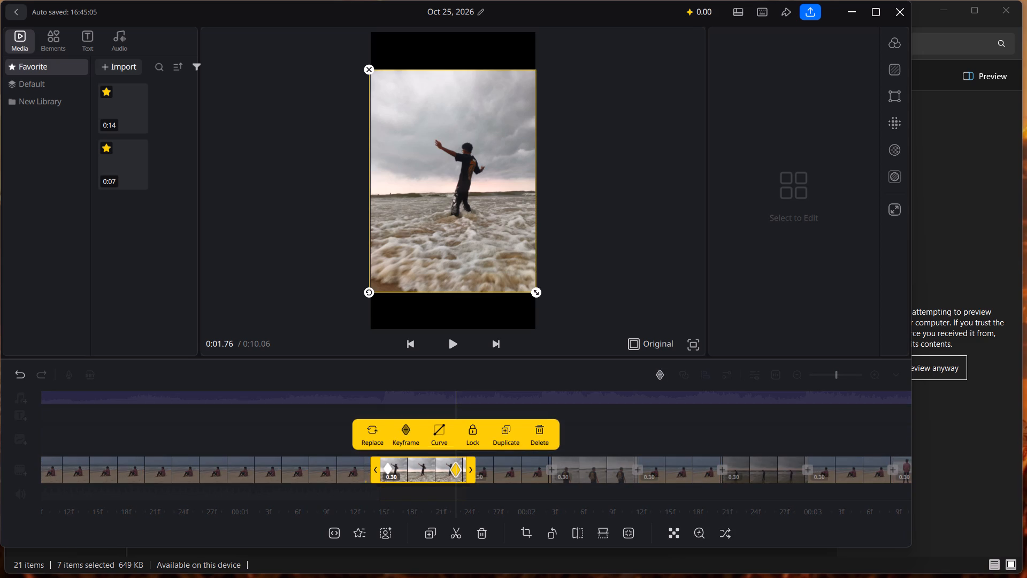
{"action": "left_click_drag", "start_coordinate": [537, 293], "coordinate": [546, 329]}
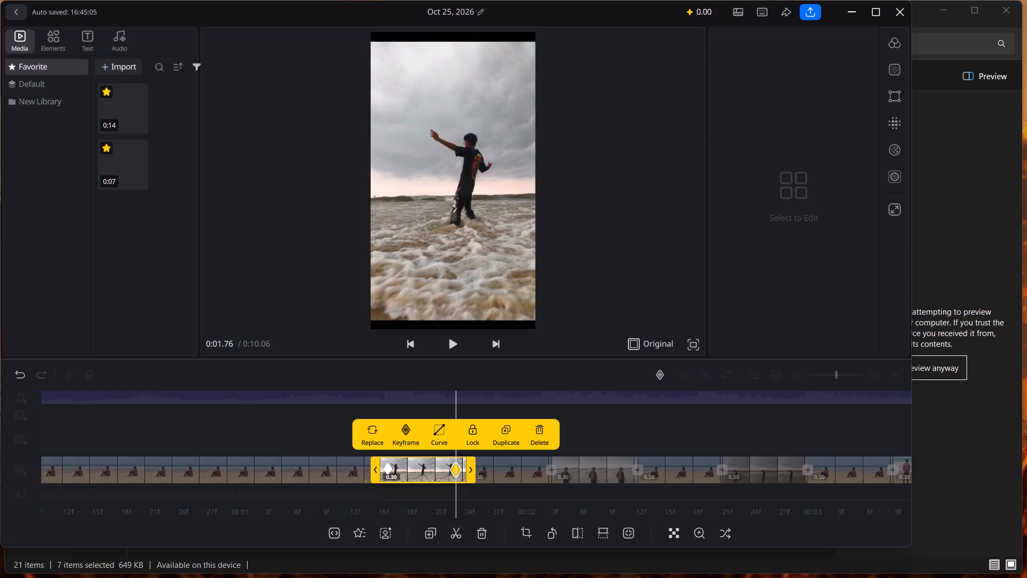
{"action": "left_click_drag", "start_coordinate": [546, 329], "coordinate": [550, 339]}
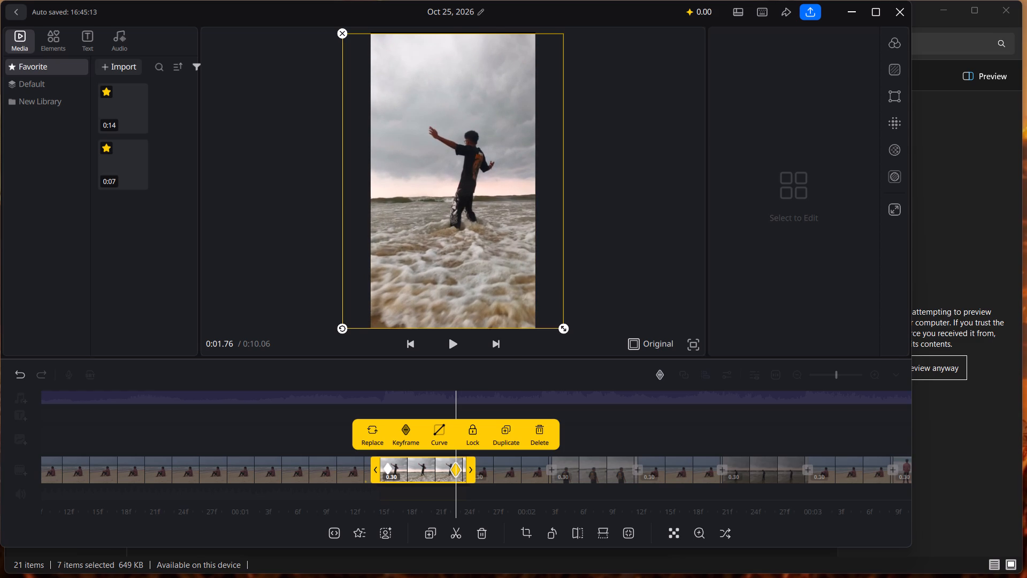
Apply the CircOut curve to the keyframe zoom on the outstretched-arms photo.
{"action": "left_click", "coordinate": [443, 430]}
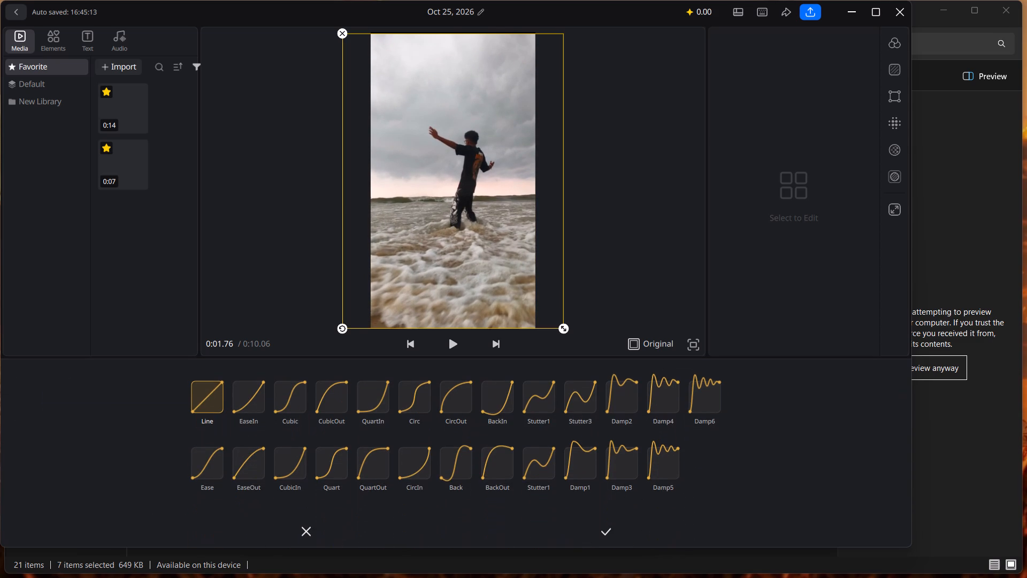
{"action": "left_click", "coordinate": [453, 397]}
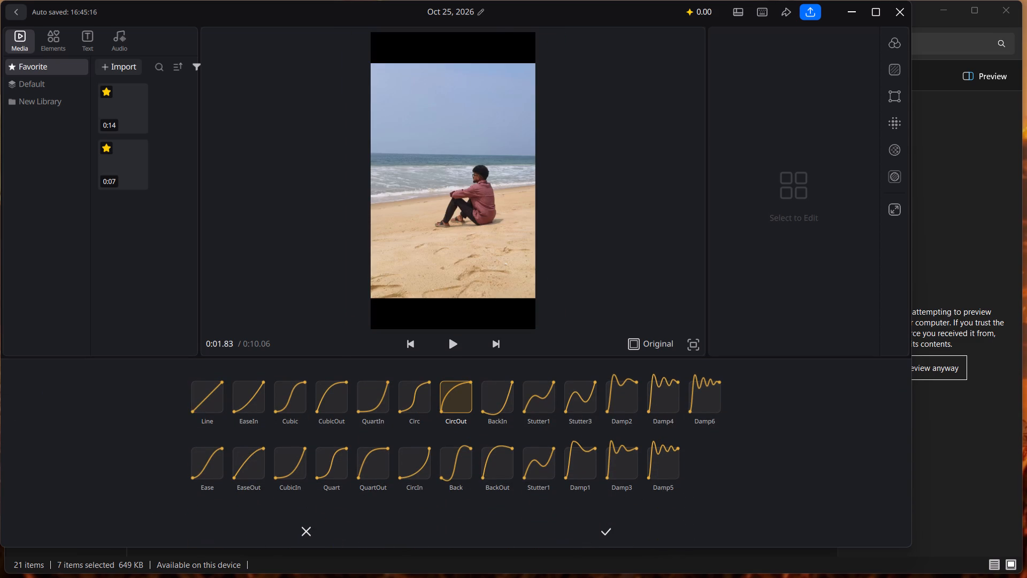
{"action": "left_click", "coordinate": [607, 533]}
{"action": "left_click", "coordinate": [587, 437]}
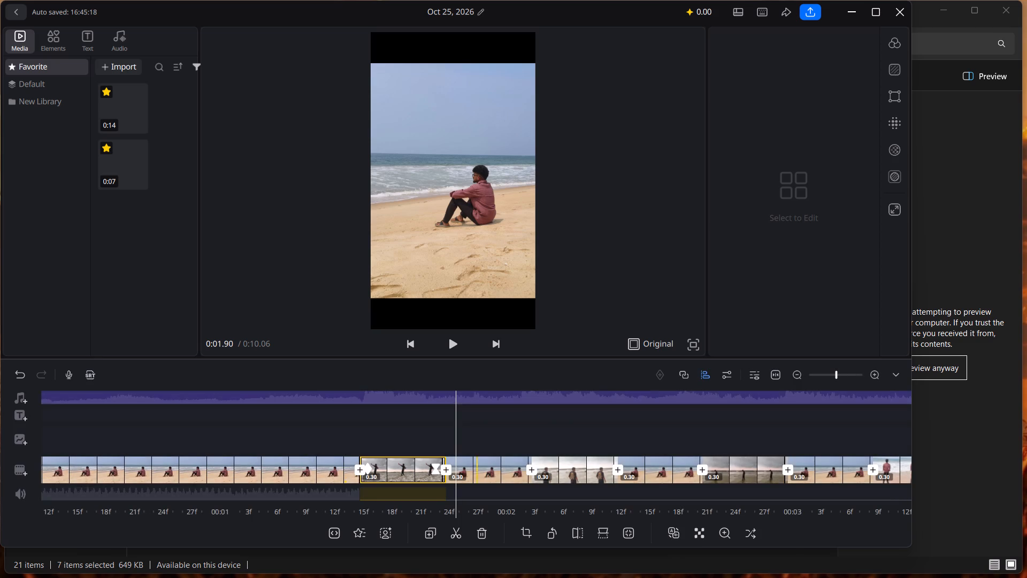
Enlarge the seated beach clip that follows the outstretched-arms photo, at 0:01.83, until it nearly fills the frame height.
{"action": "left_click", "coordinate": [474, 463]}
{"action": "left_click", "coordinate": [611, 437]}
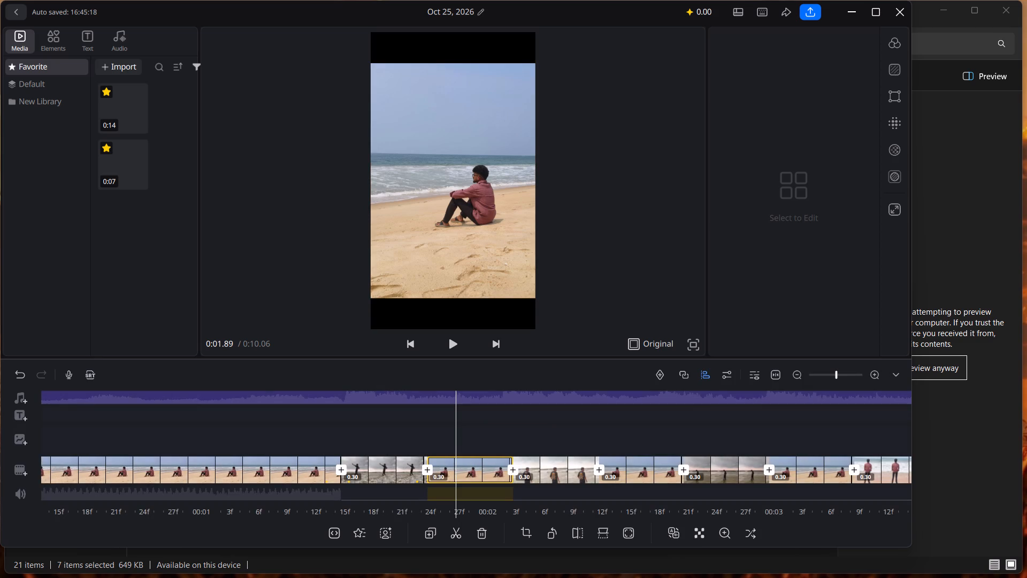
{"action": "left_click_drag", "start_coordinate": [488, 431], "coordinate": [506, 432]}
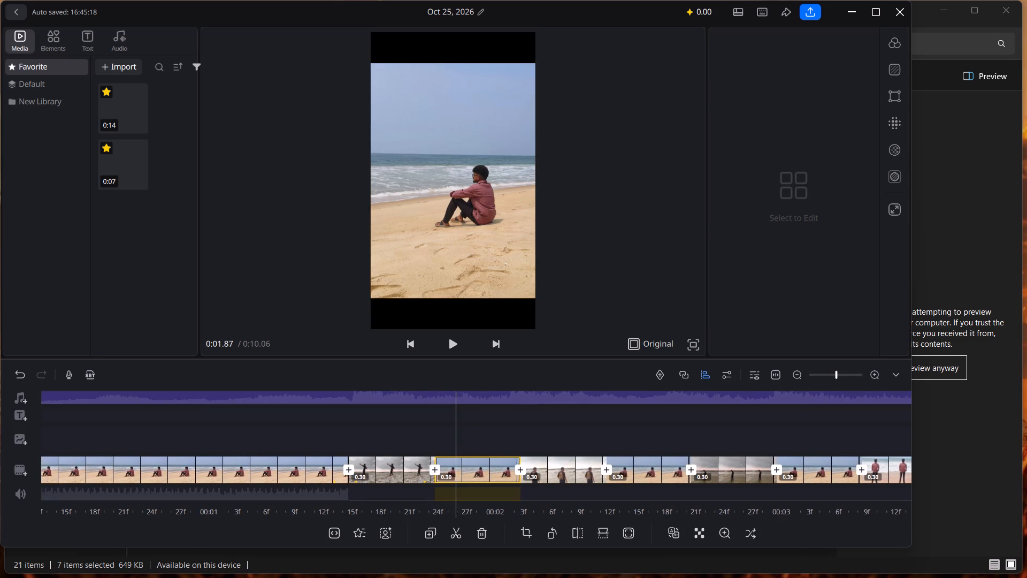
{"action": "left_click_drag", "start_coordinate": [506, 432], "coordinate": [515, 437]}
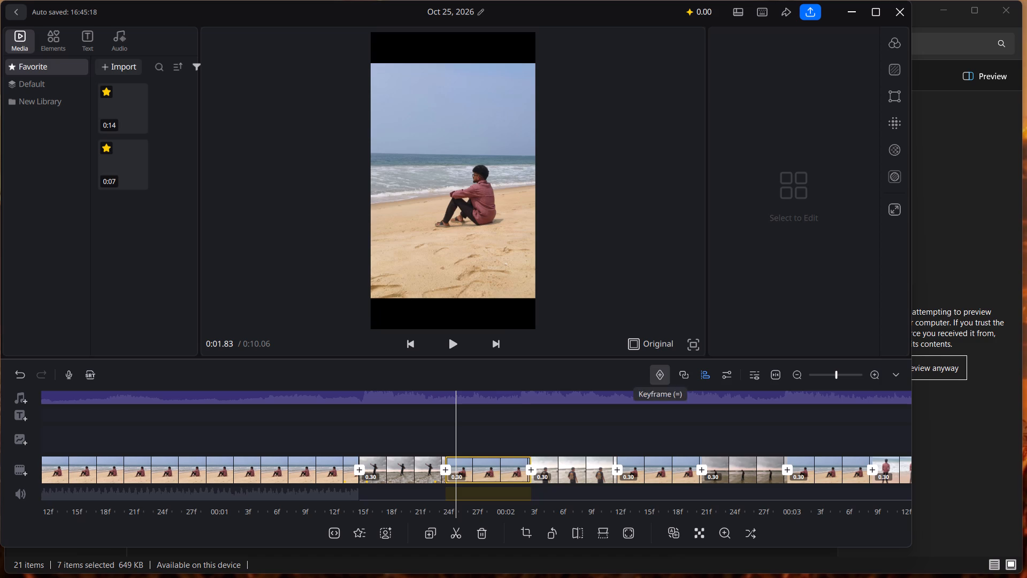
{"action": "left_click", "coordinate": [508, 259]}
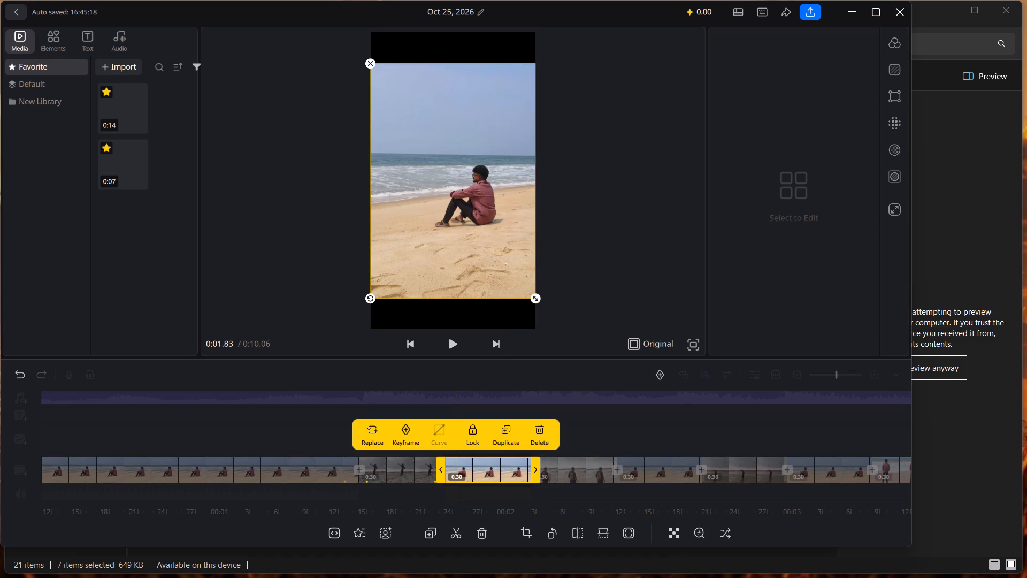
{"action": "left_click_drag", "start_coordinate": [538, 299], "coordinate": [549, 333]}
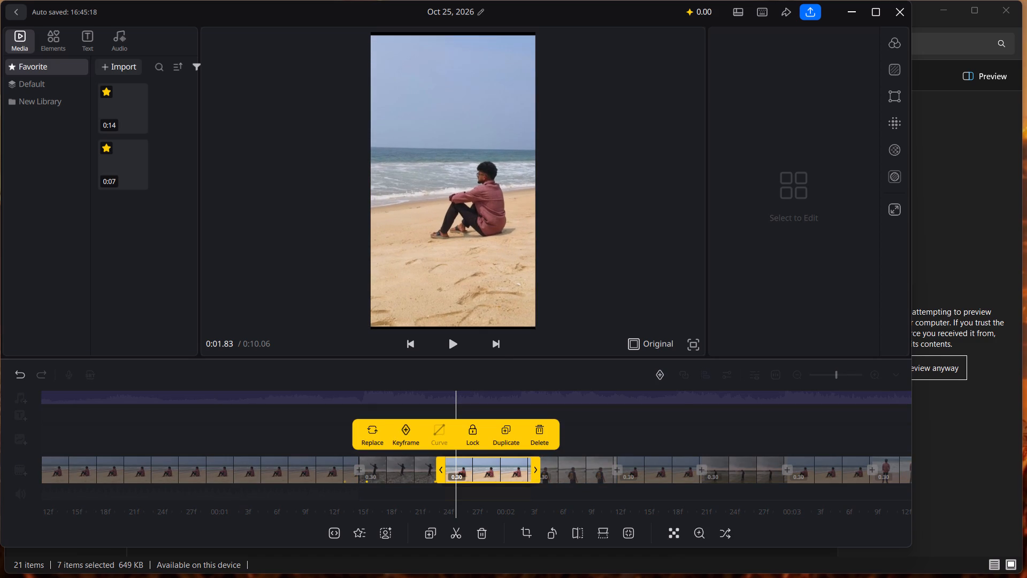
{"action": "left_click_drag", "start_coordinate": [549, 333], "coordinate": [549, 334]}
{"action": "left_click", "coordinate": [599, 378]}
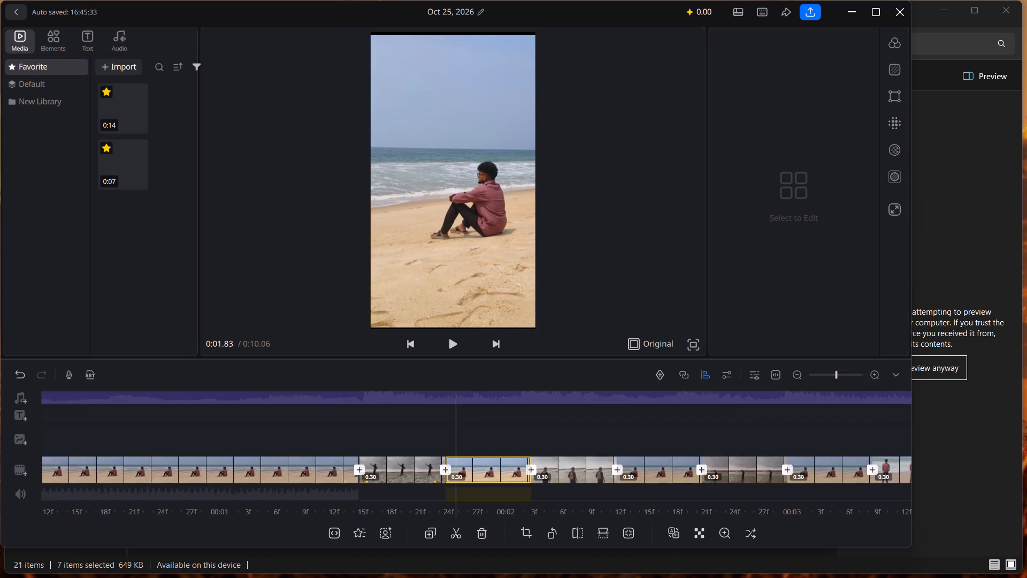
Add keyframes to the enlarged seated beach clip near its start at 0:01.82 and near its end at 0:02.05.
{"action": "left_click_drag", "start_coordinate": [565, 423], "coordinate": [574, 422]}
{"action": "left_click", "coordinate": [665, 377]}
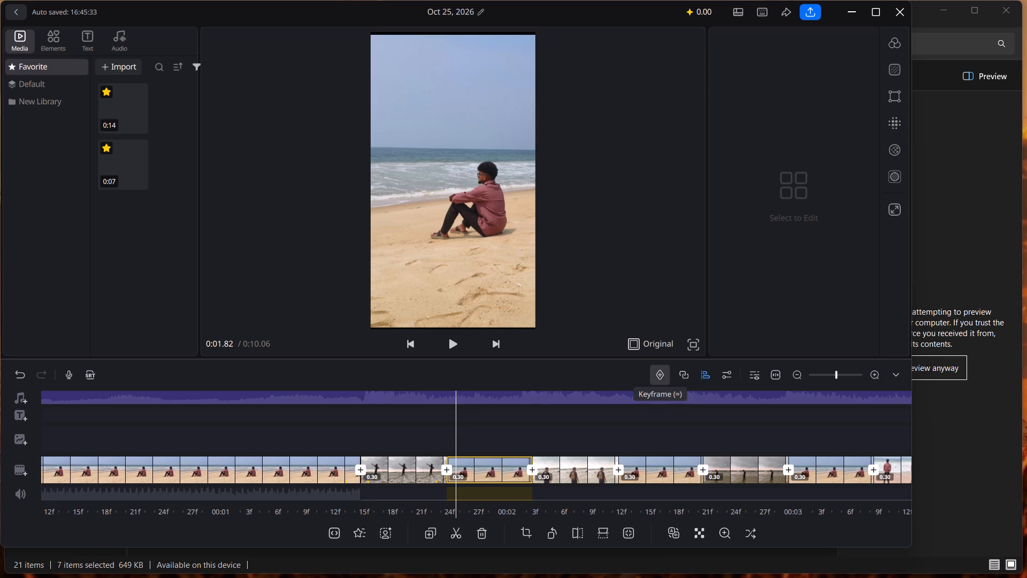
{"action": "left_click_drag", "start_coordinate": [615, 427], "coordinate": [537, 425]}
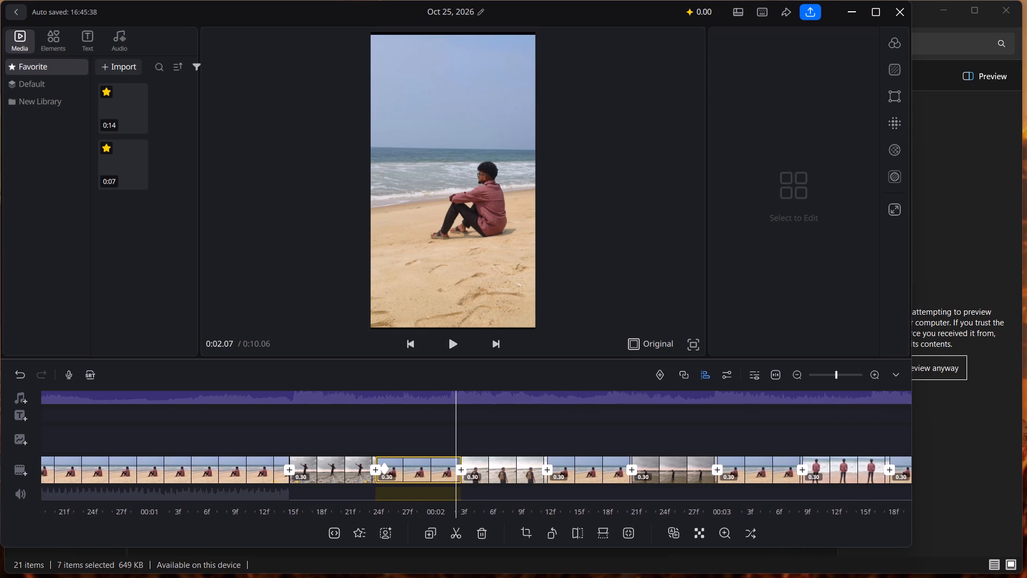
{"action": "left_click_drag", "start_coordinate": [537, 425], "coordinate": [541, 425]}
{"action": "left_click", "coordinate": [662, 379]}
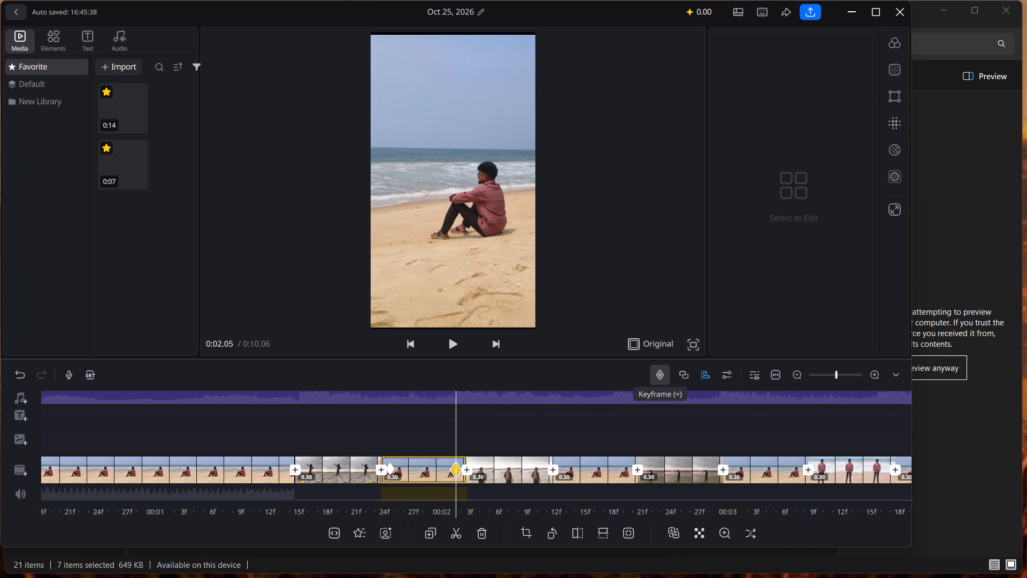
Apply the CircOut curve between the two keyframes of this seated beach clip.
{"action": "left_click", "coordinate": [456, 467]}
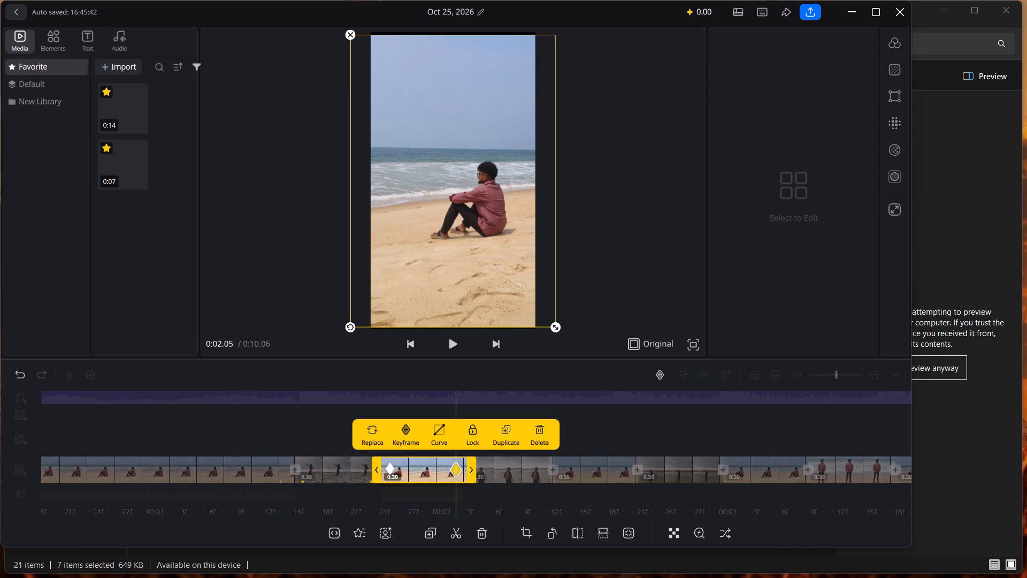
{"action": "left_click", "coordinate": [443, 431]}
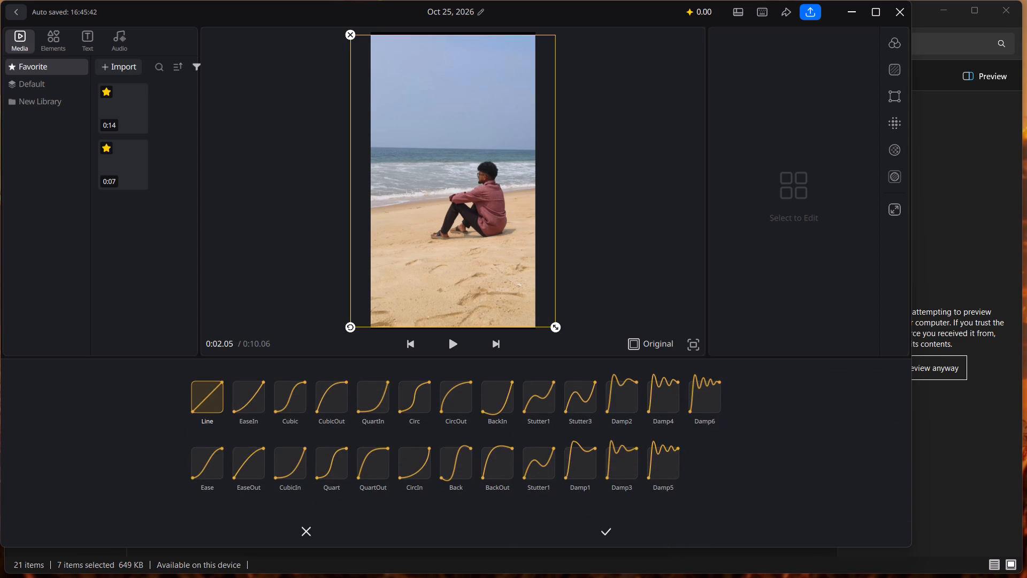
{"action": "left_click", "coordinate": [463, 403]}
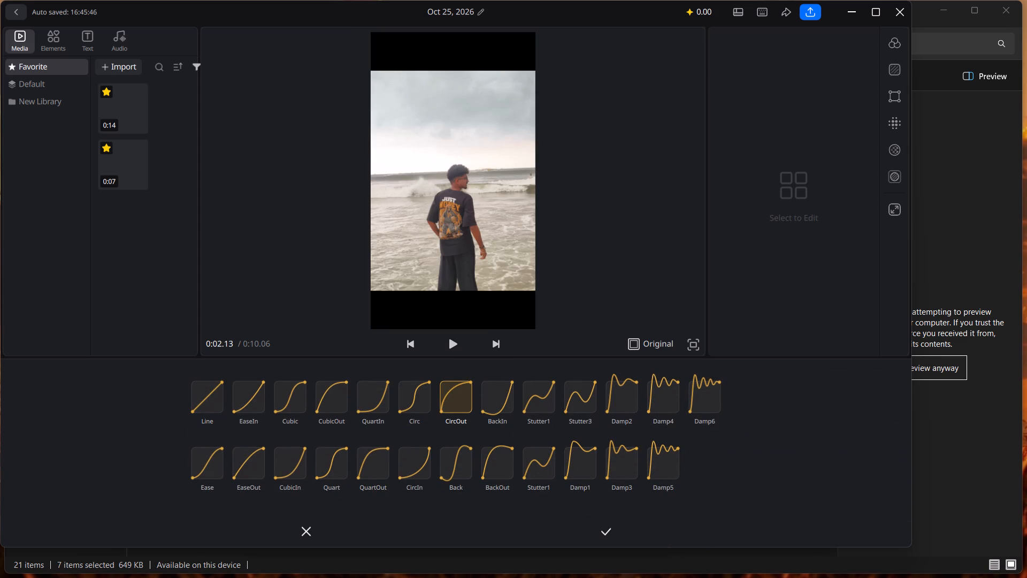
{"action": "left_click", "coordinate": [604, 532]}
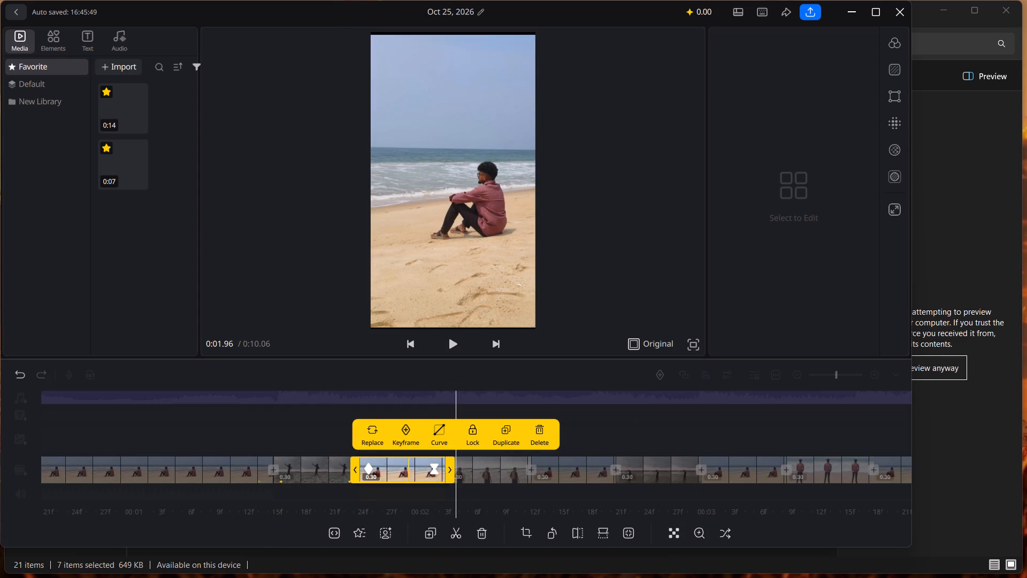
Shrink the seated beach clip at its 0:02.05 keyframe until it just spans the frame width.
{"action": "left_click", "coordinate": [435, 468]}
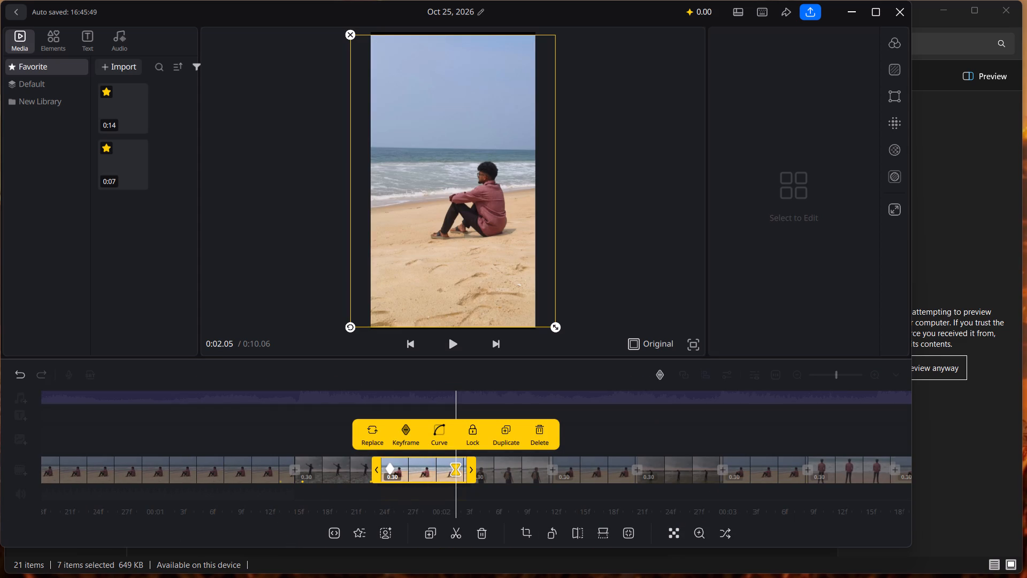
{"action": "left_click_drag", "start_coordinate": [556, 329], "coordinate": [550, 327]}
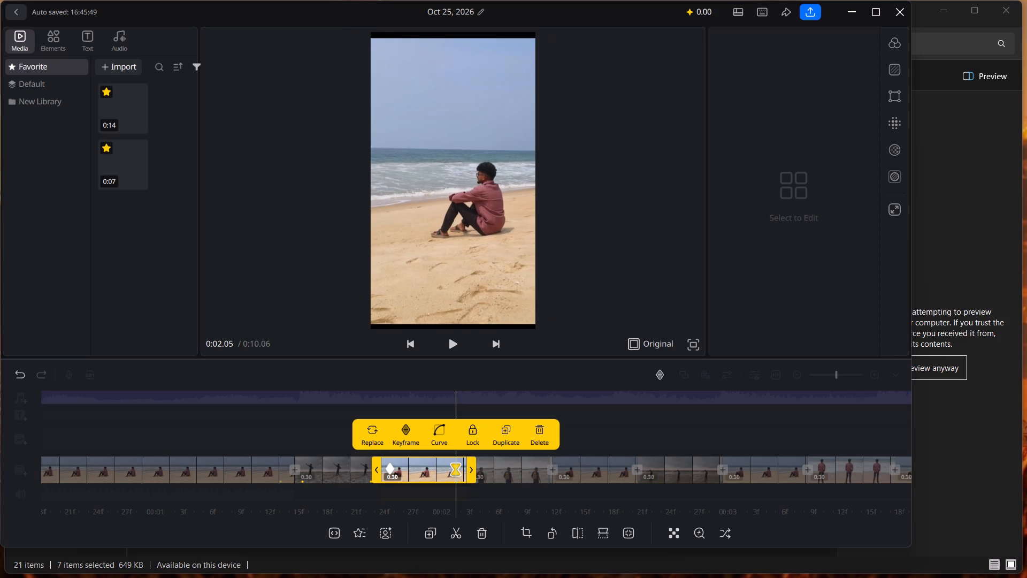
{"action": "left_click_drag", "start_coordinate": [550, 327], "coordinate": [496, 315]}
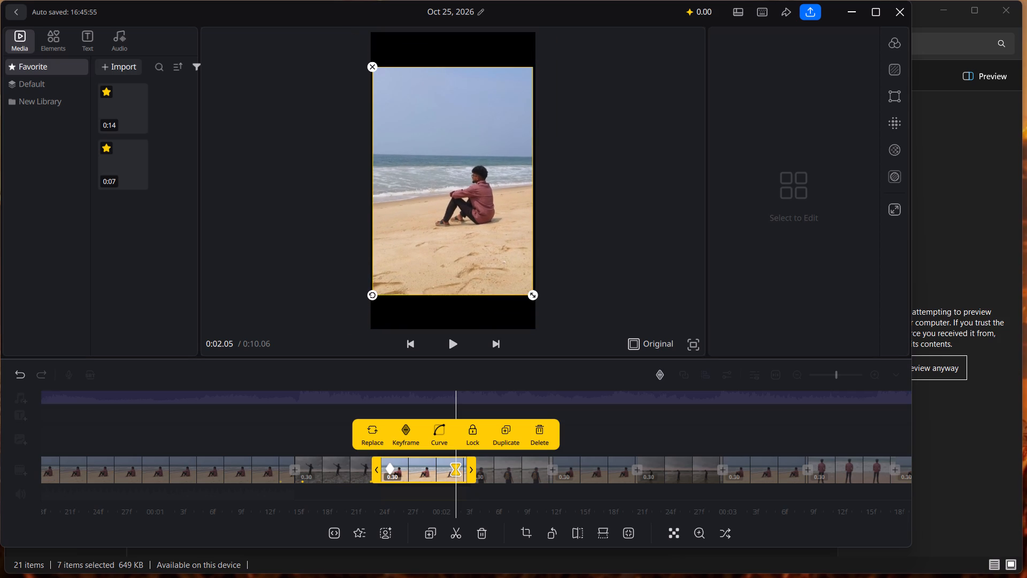
{"action": "left_click", "coordinate": [533, 296]}
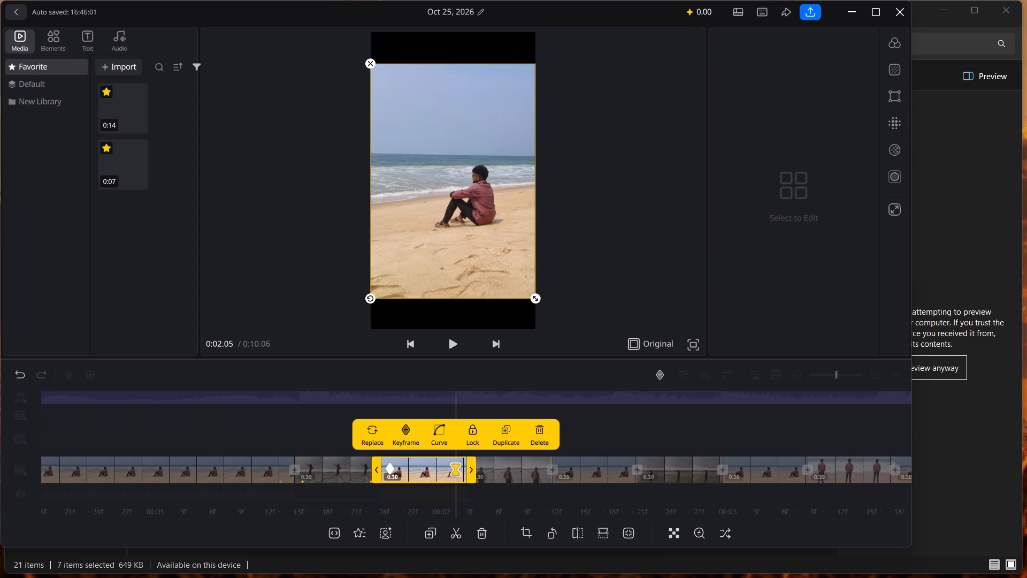
{"action": "left_click", "coordinate": [623, 428]}
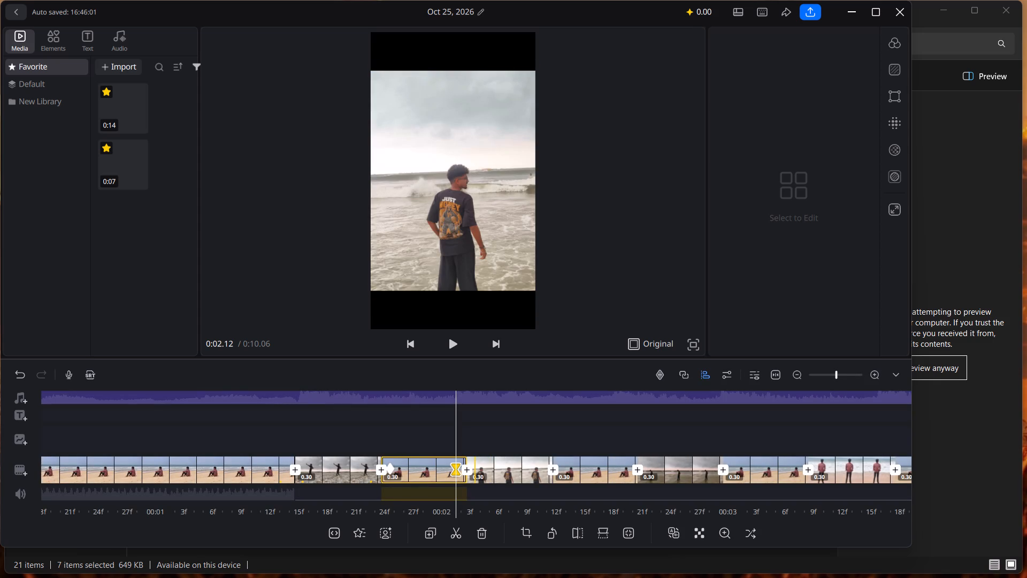
Add keyframes to the photo of the man in the printed black T-shirt near its start at 0:02.12 and near its end at 0:02.36.
{"action": "left_click", "coordinate": [475, 461]}
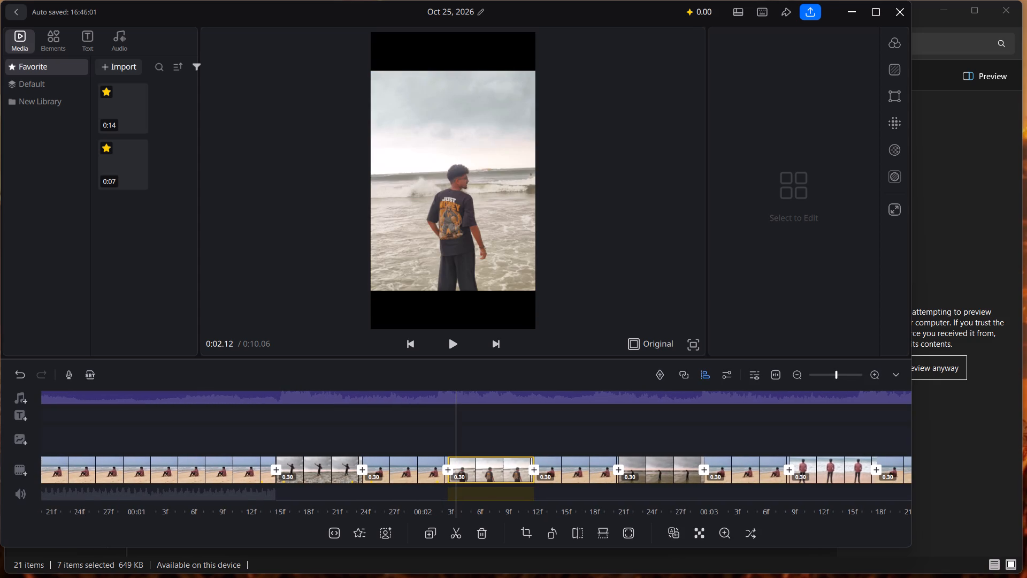
{"action": "left_click", "coordinate": [664, 379]}
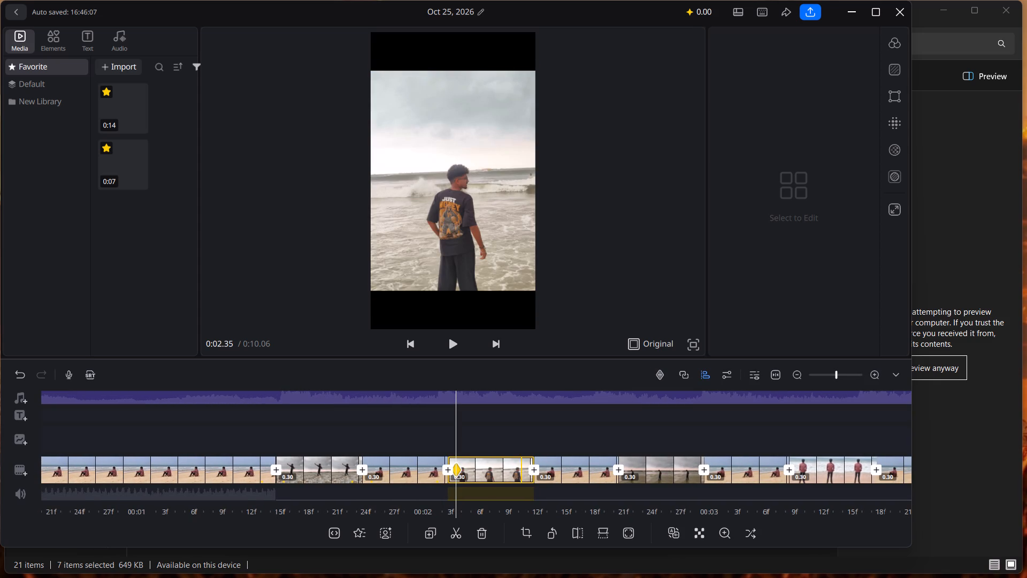
{"action": "left_click", "coordinate": [527, 460]}
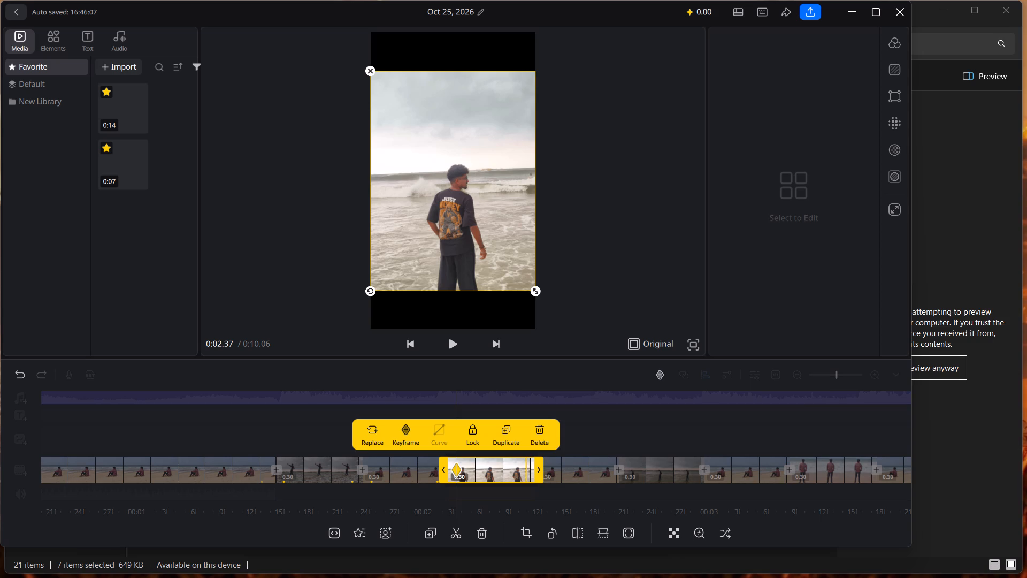
{"action": "left_click", "coordinate": [526, 458]}
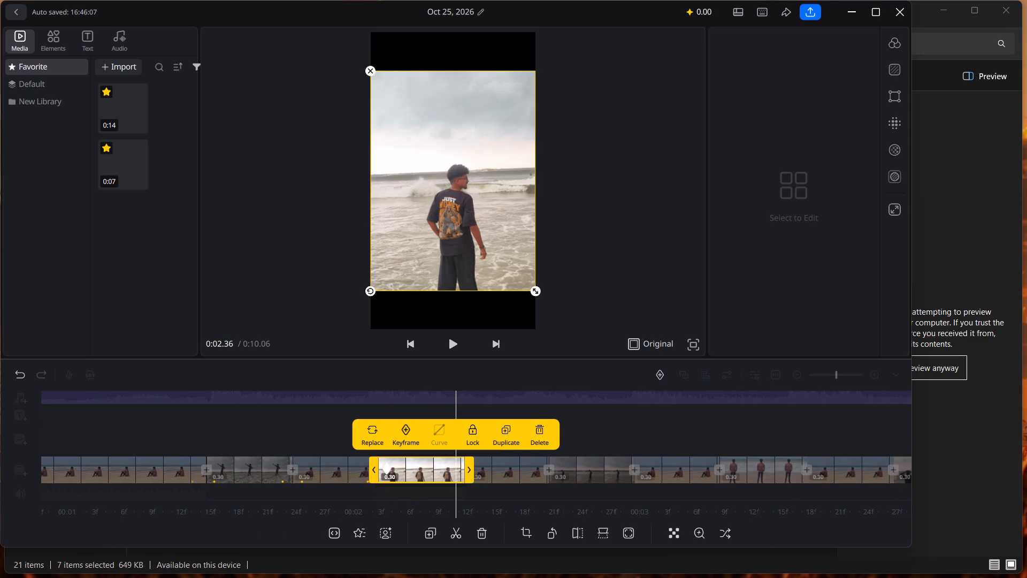
{"action": "left_click", "coordinate": [581, 431]}
{"action": "left_click", "coordinate": [655, 375]}
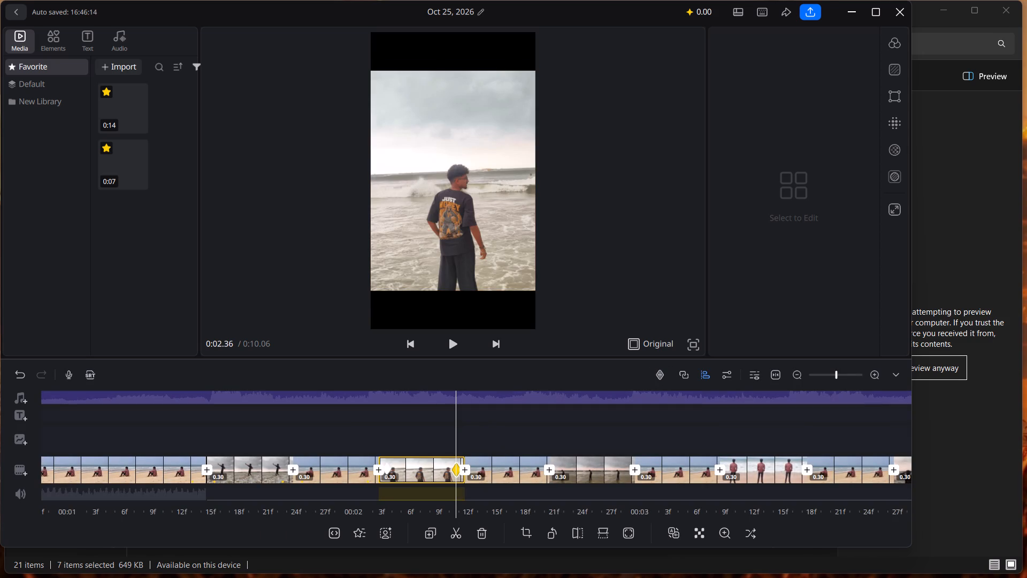
Enlarge the black T-shirt photo at its 0:02.36 keyframe until it nearly fills the frame height.
{"action": "left_click_drag", "start_coordinate": [501, 428], "coordinate": [513, 431]}
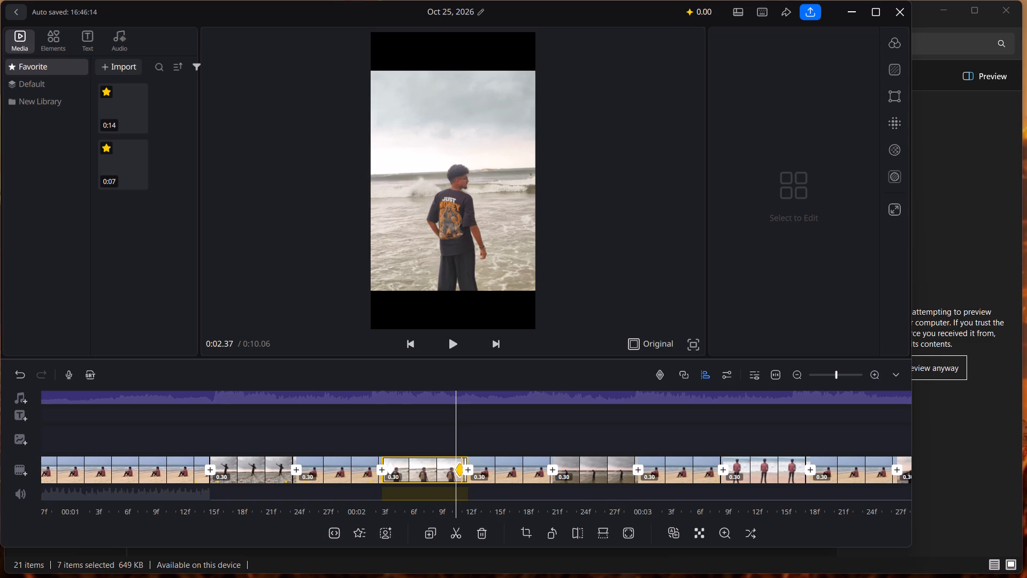
{"action": "left_click", "coordinate": [460, 470]}
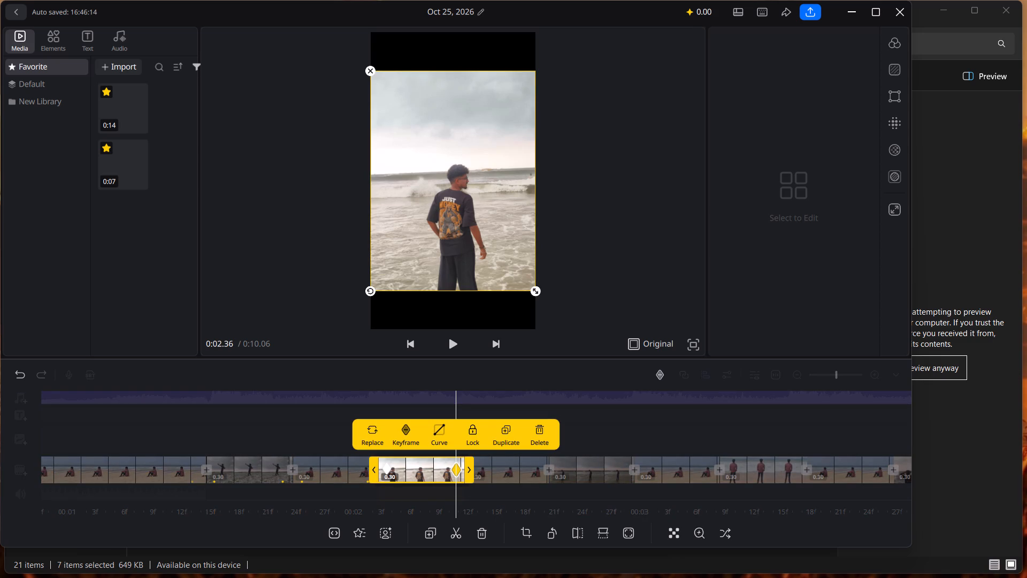
{"action": "left_click_drag", "start_coordinate": [537, 292], "coordinate": [544, 311]}
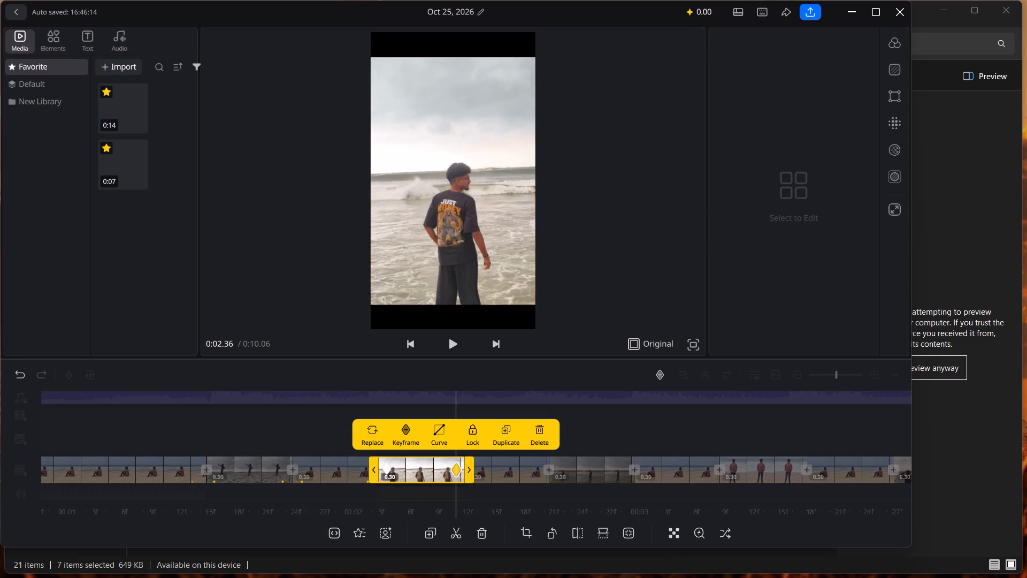
{"action": "left_click_drag", "start_coordinate": [544, 311], "coordinate": [560, 330]}
Apply the CircOut curve to the keyframe zoom on the black T-shirt photo.
{"action": "left_click", "coordinate": [441, 428]}
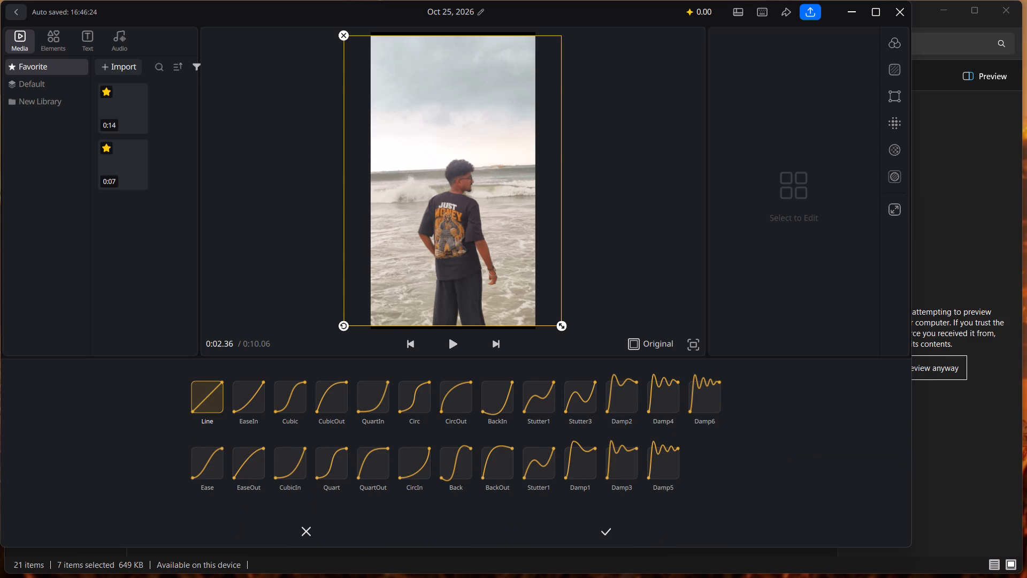
{"action": "left_click", "coordinate": [451, 404]}
{"action": "left_click", "coordinate": [608, 528]}
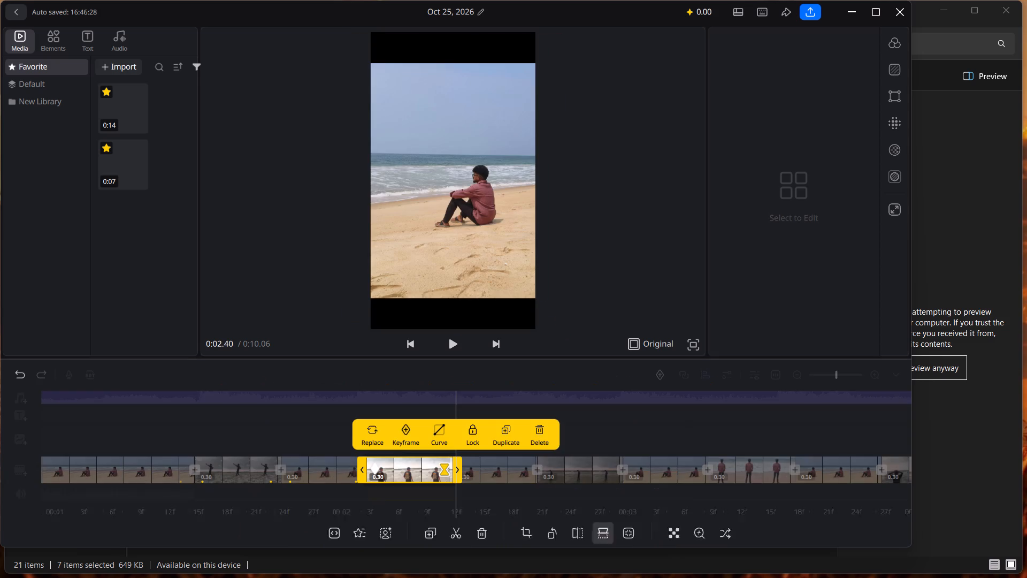
{"action": "left_click", "coordinate": [586, 431]}
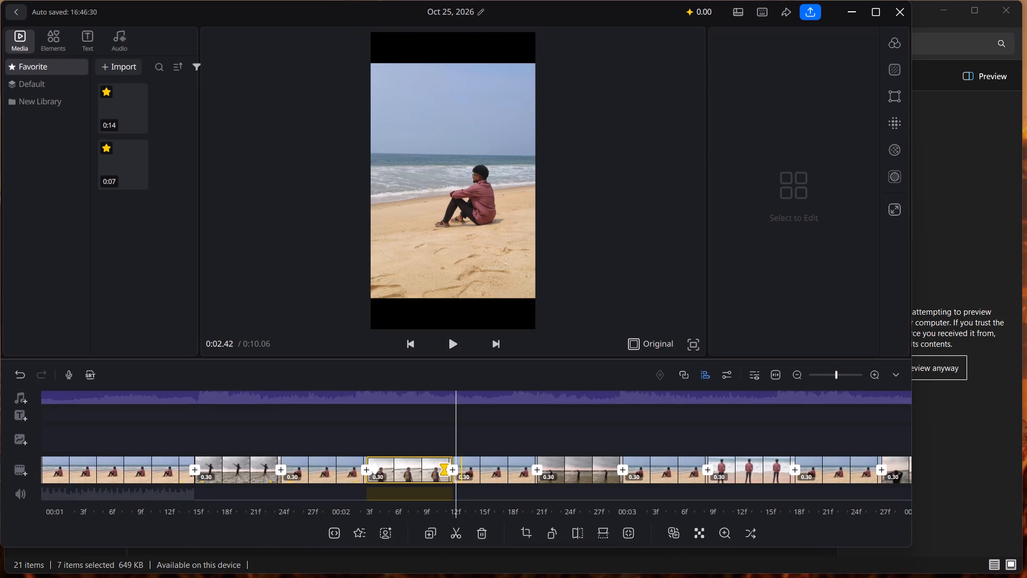
Add a keyframe at 0:02.43 near the start of the following seated beach clip and enlarge the clip there to fill the frame height.
{"action": "left_click", "coordinate": [463, 459]}
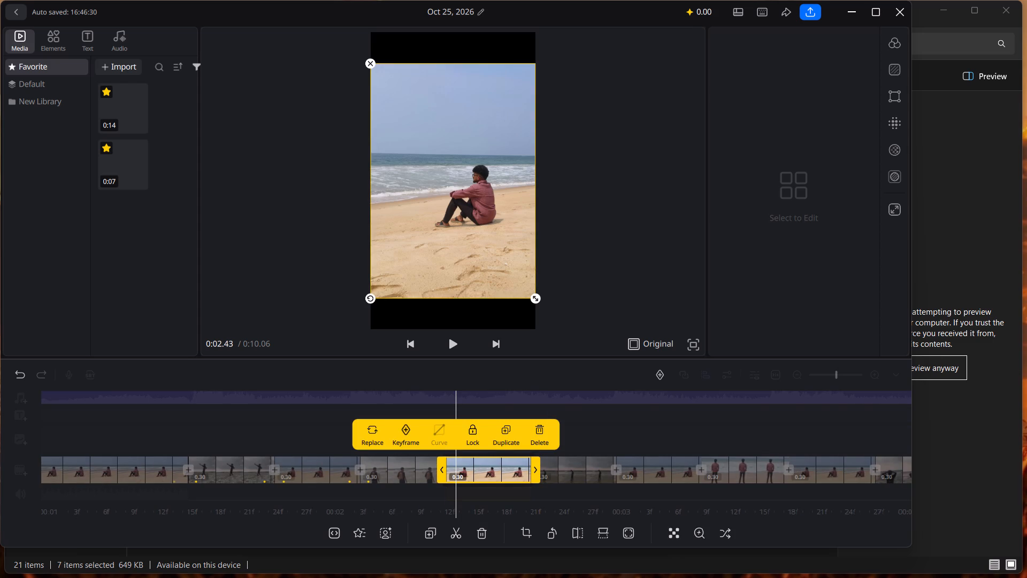
{"action": "left_click", "coordinate": [662, 373]}
{"action": "left_click_drag", "start_coordinate": [535, 296], "coordinate": [540, 309]}
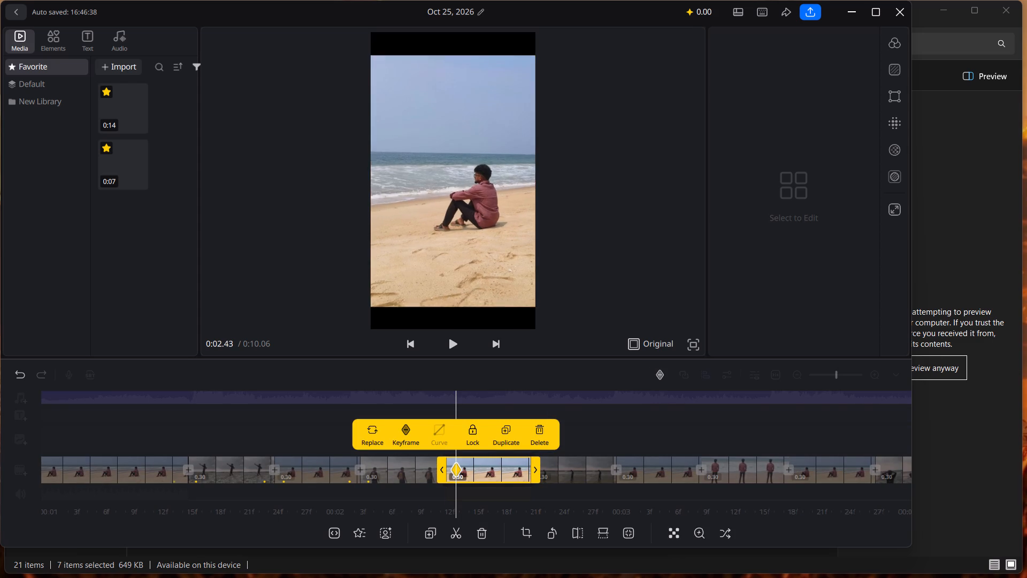
{"action": "left_click_drag", "start_coordinate": [540, 309], "coordinate": [548, 335]}
{"action": "left_click", "coordinate": [542, 330]}
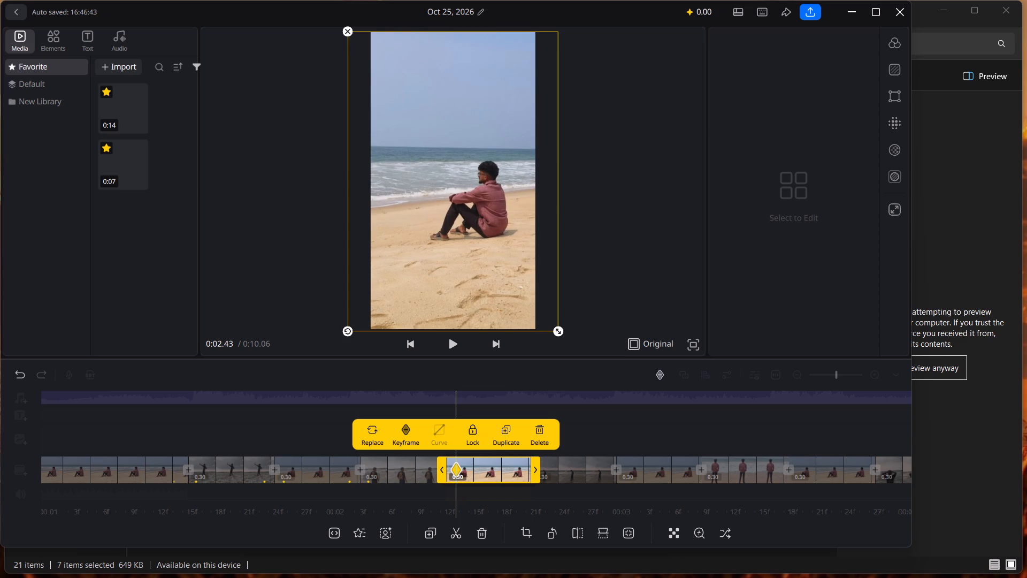
{"action": "left_click", "coordinate": [588, 305]}
Add a second keyframe to this seated beach clip near its end at 0:02.66.
{"action": "left_click", "coordinate": [523, 463]}
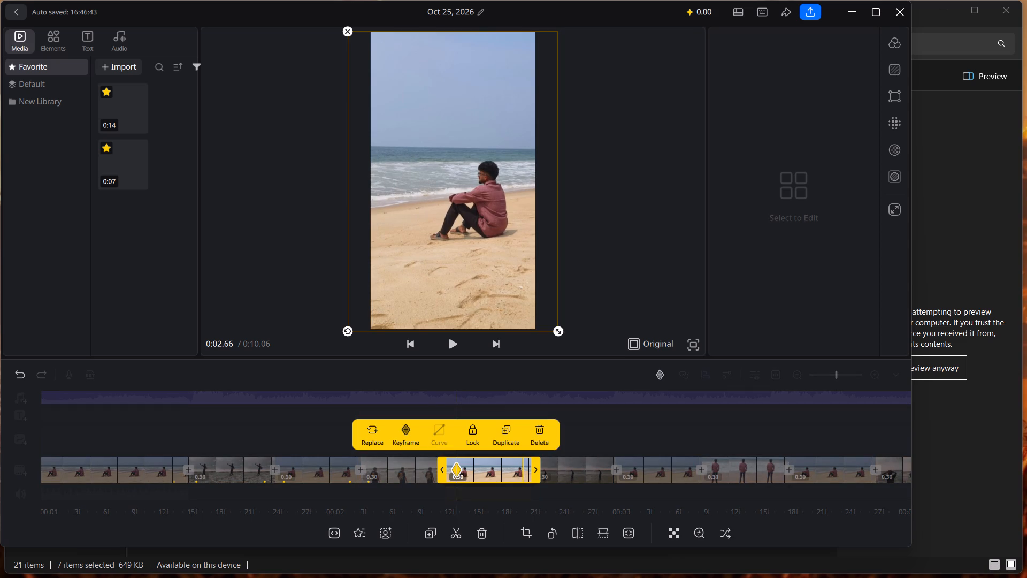
{"action": "left_click", "coordinate": [524, 458]}
{"action": "left_click", "coordinate": [659, 376]}
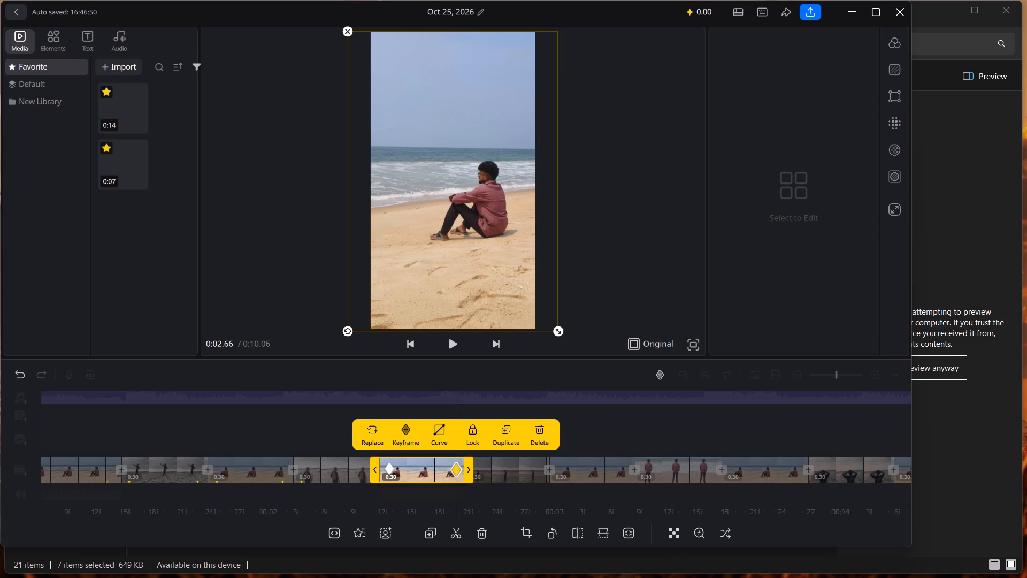
Shrink the seated beach clip to the frame width at its 0:02.66 keyframe and apply the CircOut curve to the zoom.
{"action": "left_click_drag", "start_coordinate": [554, 330], "coordinate": [531, 317]}
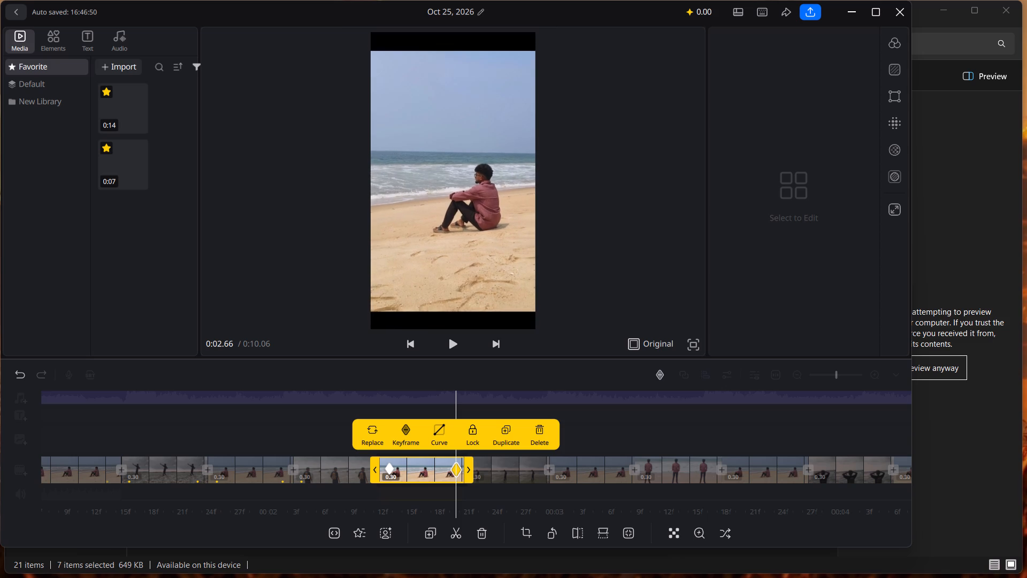
{"action": "left_click_drag", "start_coordinate": [531, 317], "coordinate": [518, 307]}
{"action": "left_click", "coordinate": [438, 433]}
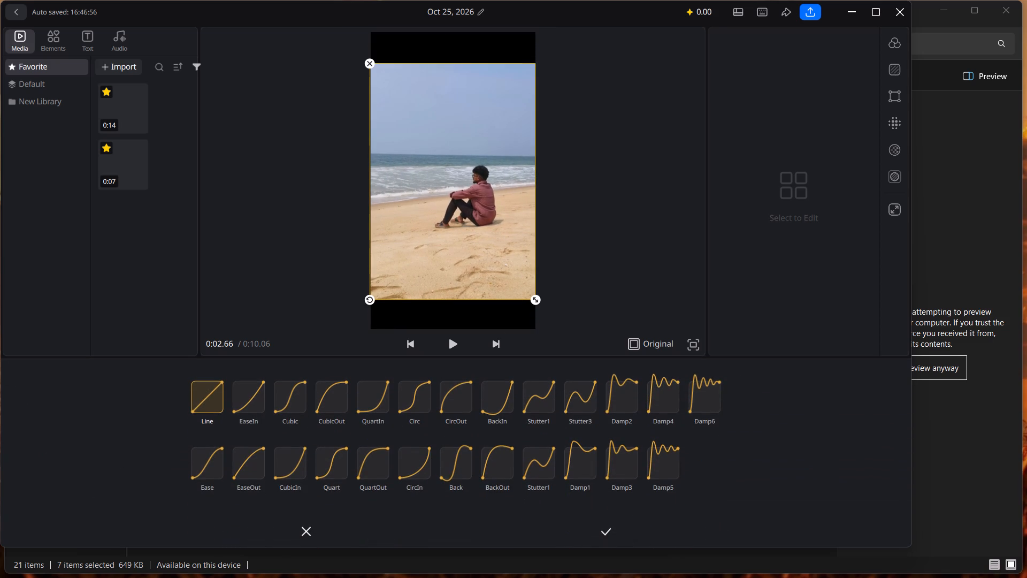
{"action": "left_click", "coordinate": [456, 390]}
{"action": "left_click", "coordinate": [606, 526]}
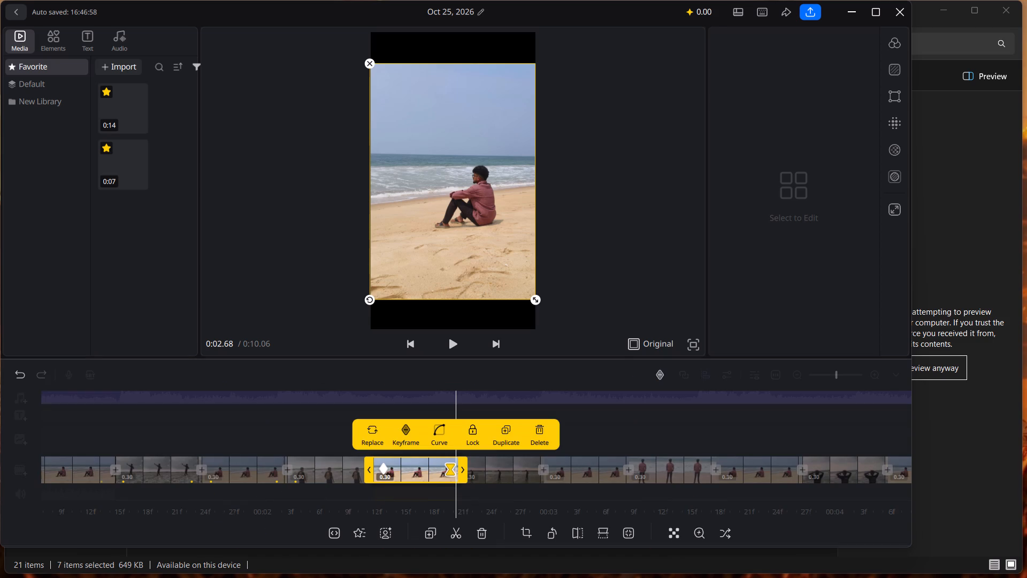
Add keyframes at 0:02.72 and 0:02.95, near the start and end of the following photo of the man standing in shallow water.
{"action": "left_click", "coordinate": [472, 462]}
{"action": "left_click", "coordinate": [468, 460]}
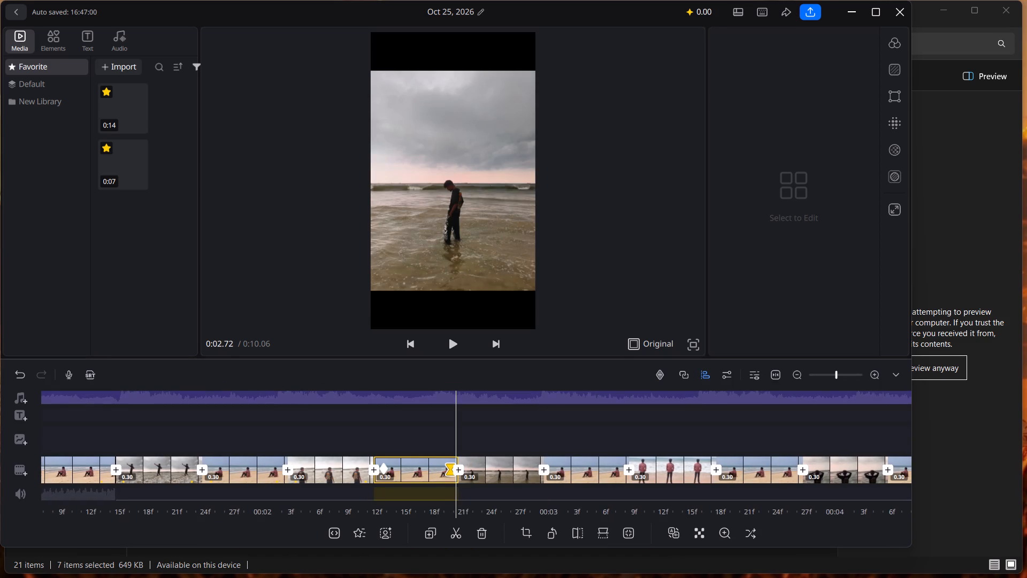
{"action": "left_click", "coordinate": [656, 377]}
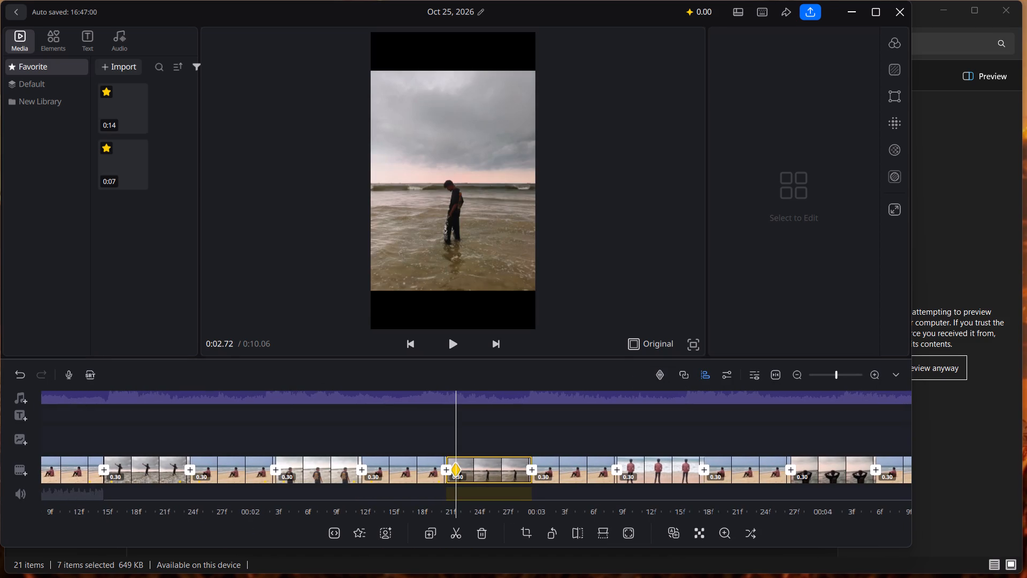
{"action": "left_click", "coordinate": [521, 460]}
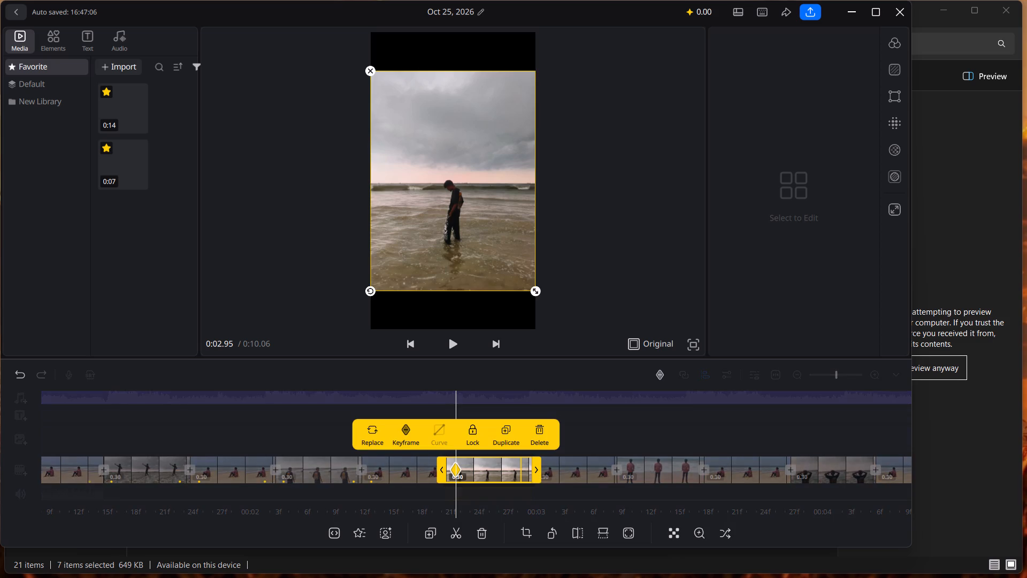
{"action": "left_click", "coordinate": [523, 460]}
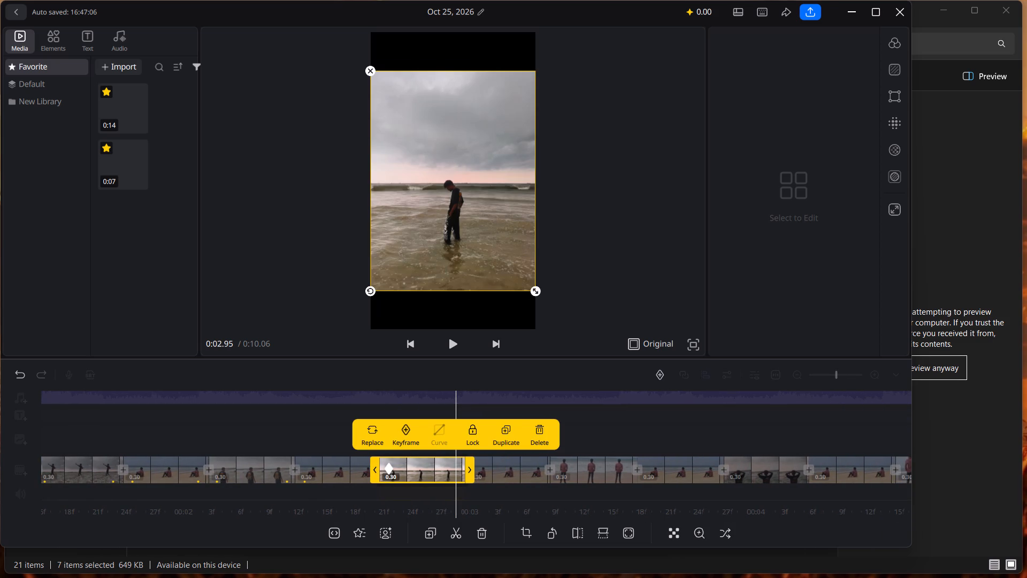
{"action": "left_click", "coordinate": [658, 375]}
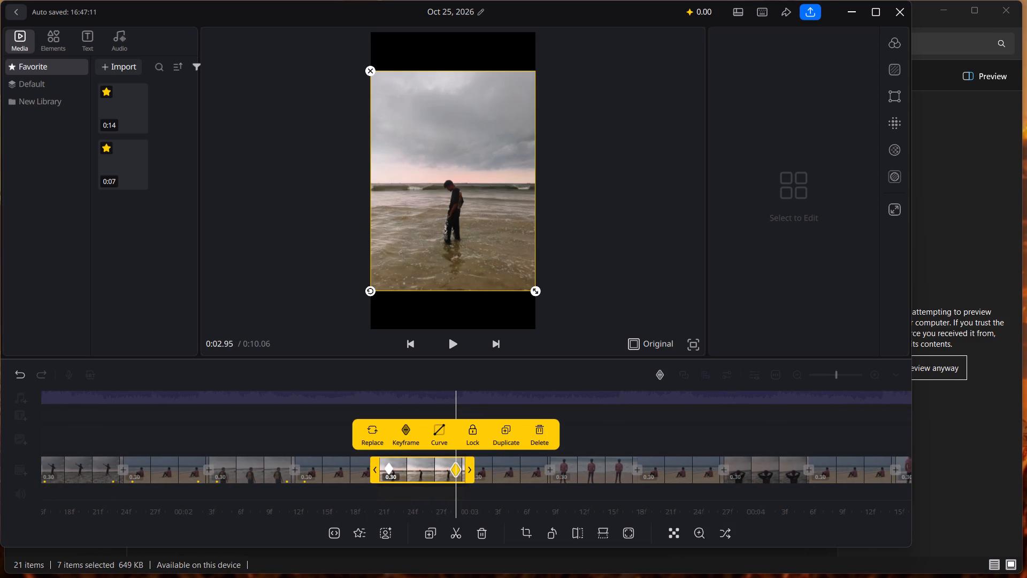
Enlarge the shallow-water photo at its 0:02.95 keyframe until it nearly fills the frame height, and apply the CircOut curve.
{"action": "left_click_drag", "start_coordinate": [537, 289], "coordinate": [554, 334]}
{"action": "left_click", "coordinate": [444, 429]}
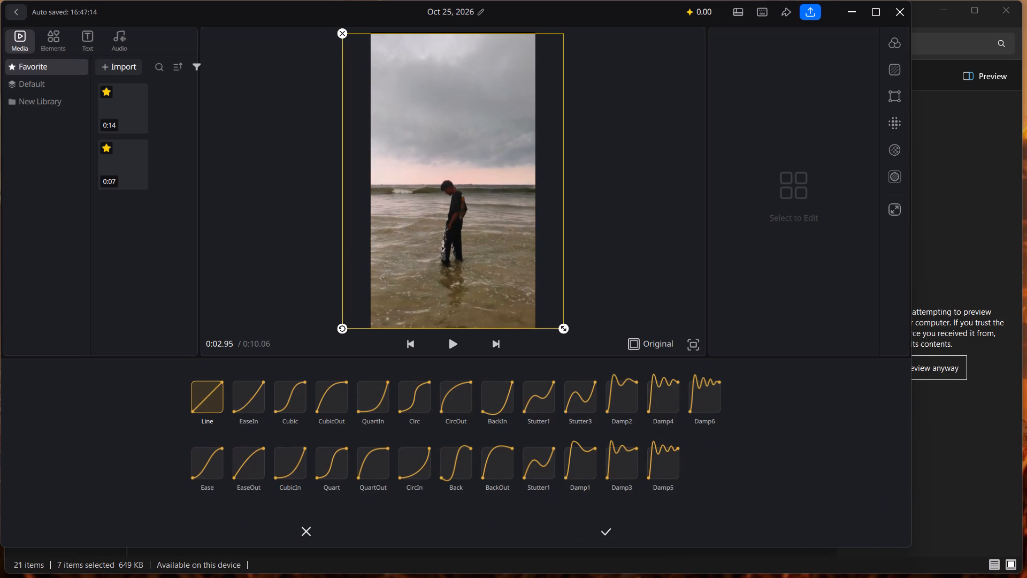
{"action": "left_click", "coordinate": [466, 400]}
{"action": "left_click", "coordinate": [606, 533]}
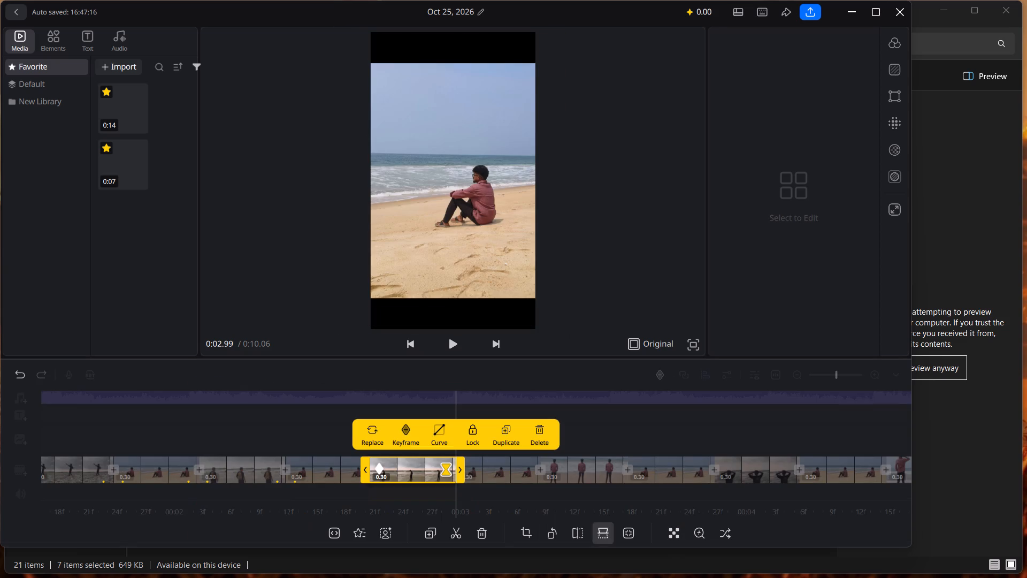
{"action": "left_click", "coordinate": [575, 437]}
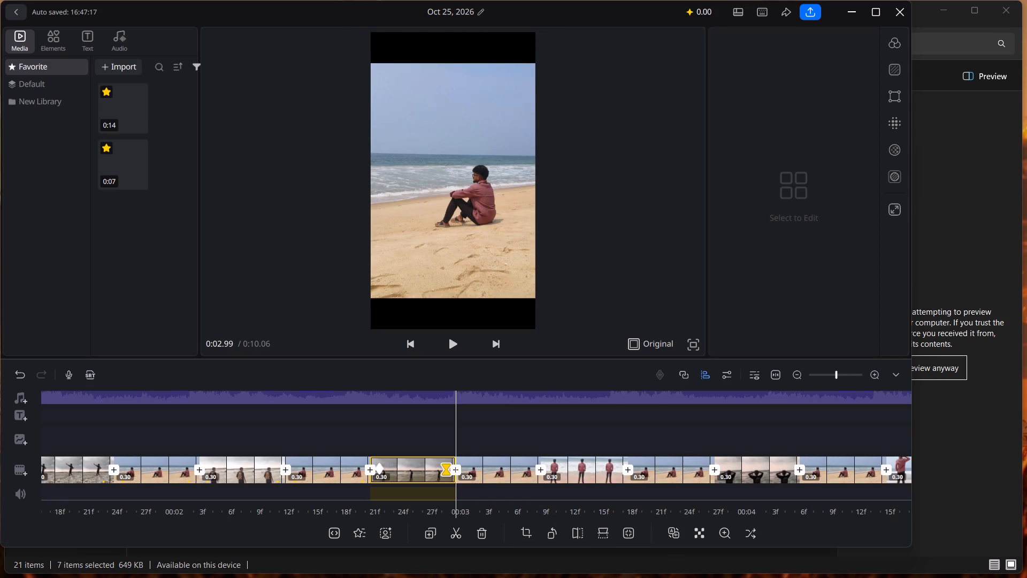
Add a keyframe at 0:03.01 near the start of the following seated beach clip and enlarge the clip there to fill the frame height.
{"action": "left_click", "coordinate": [466, 460]}
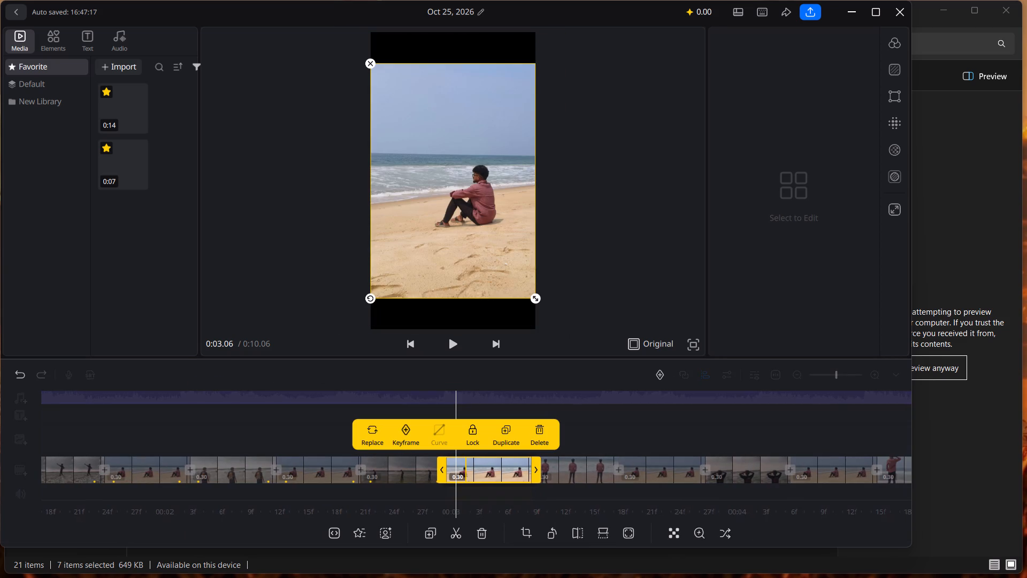
{"action": "left_click", "coordinate": [463, 459]}
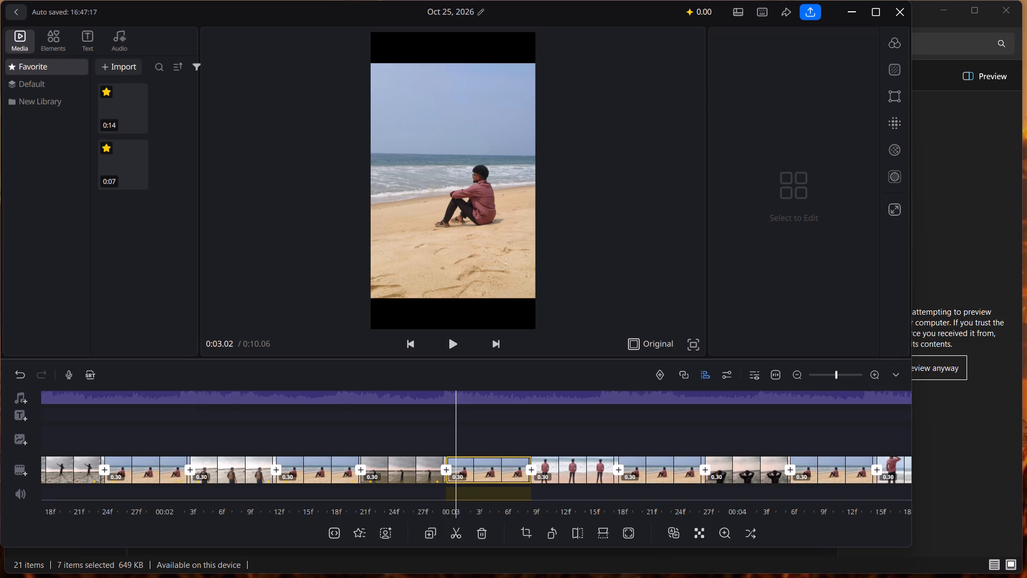
{"action": "left_click_drag", "start_coordinate": [474, 439], "coordinate": [485, 440]}
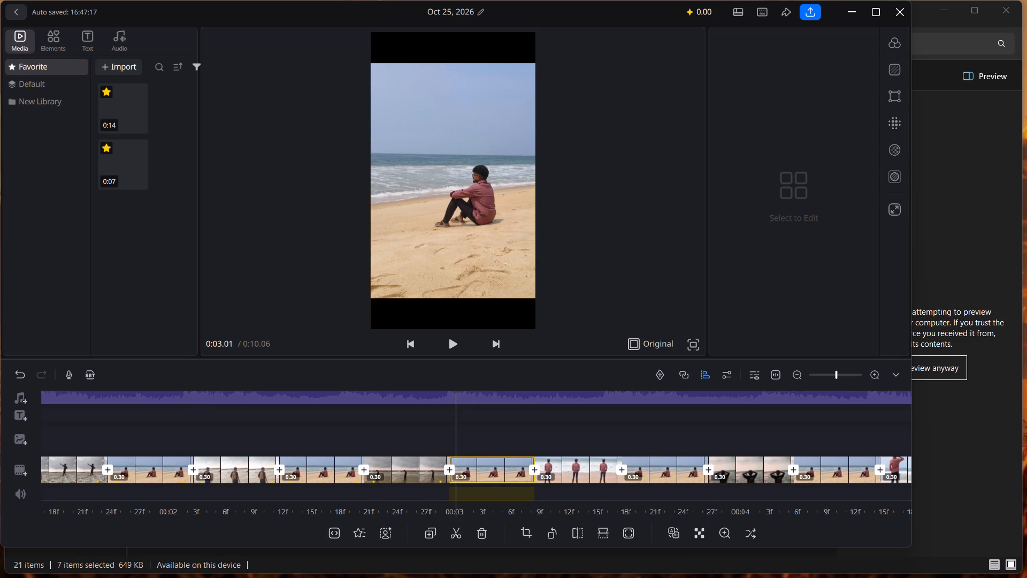
{"action": "left_click", "coordinate": [660, 372]}
{"action": "left_click", "coordinate": [513, 268]}
{"action": "left_click_drag", "start_coordinate": [535, 298], "coordinate": [536, 298]}
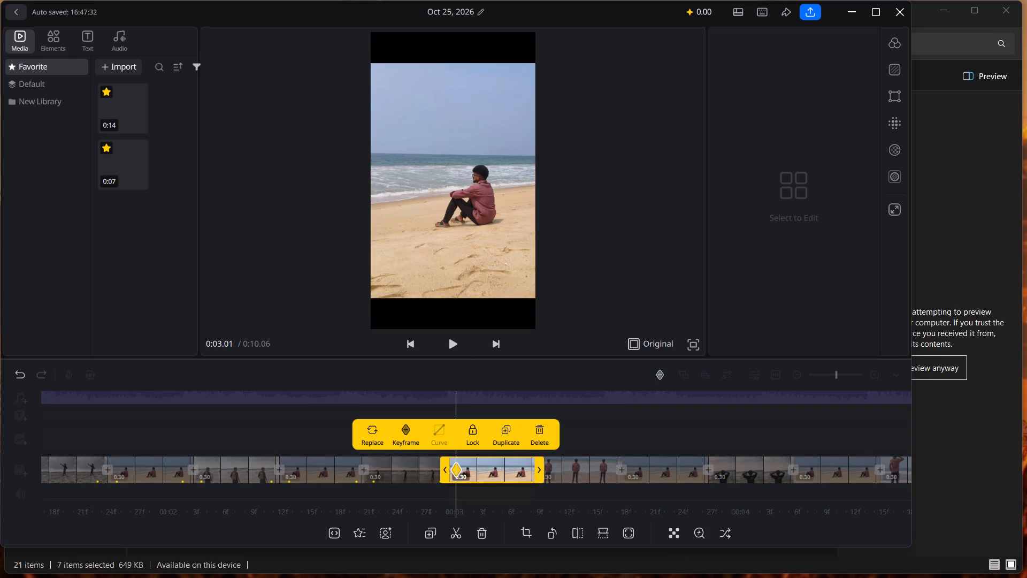
{"action": "left_click_drag", "start_coordinate": [536, 298], "coordinate": [550, 334]}
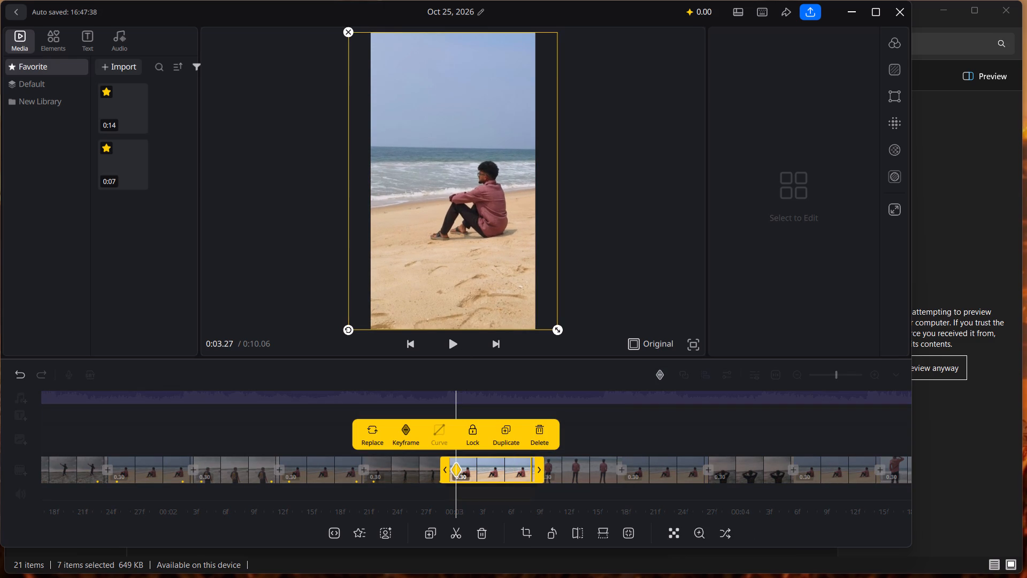
Add a keyframe at 0:03.27 near this seated clip's end, apply the CircOut curve, and shrink the clip there to the frame width.
{"action": "left_click", "coordinate": [531, 459]}
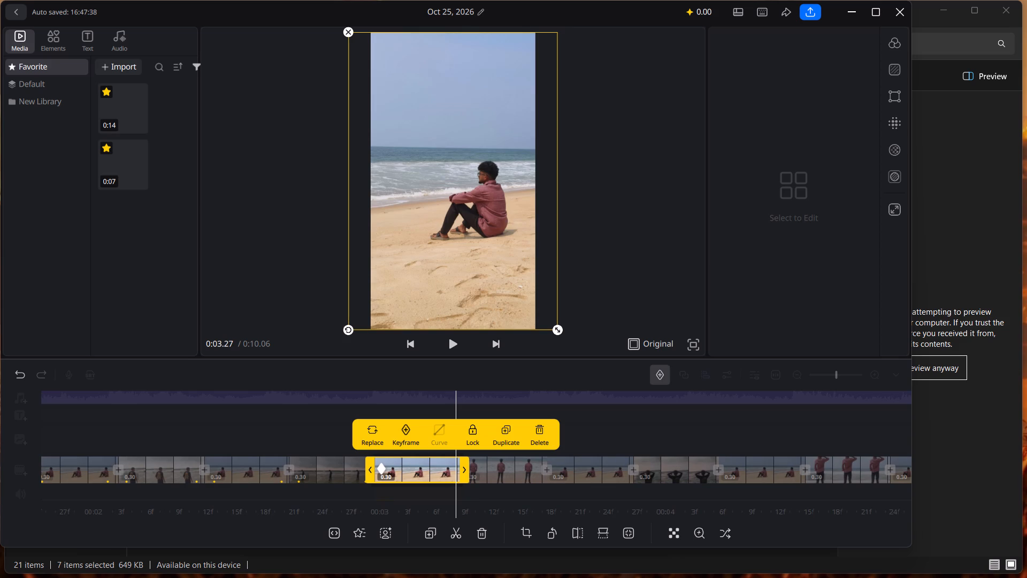
{"action": "left_click", "coordinate": [662, 370]}
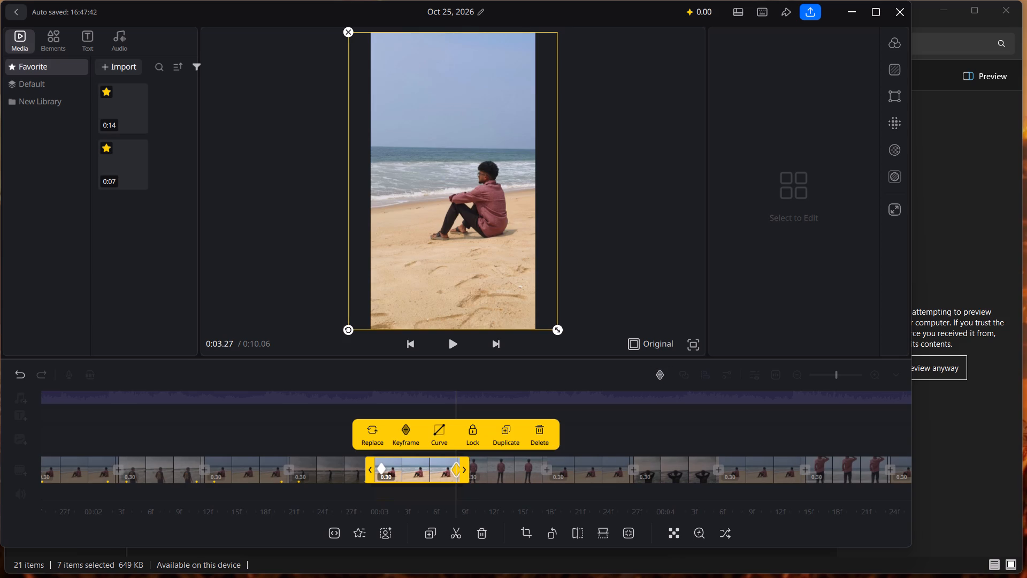
{"action": "left_click", "coordinate": [438, 435]}
{"action": "left_click", "coordinate": [456, 398]}
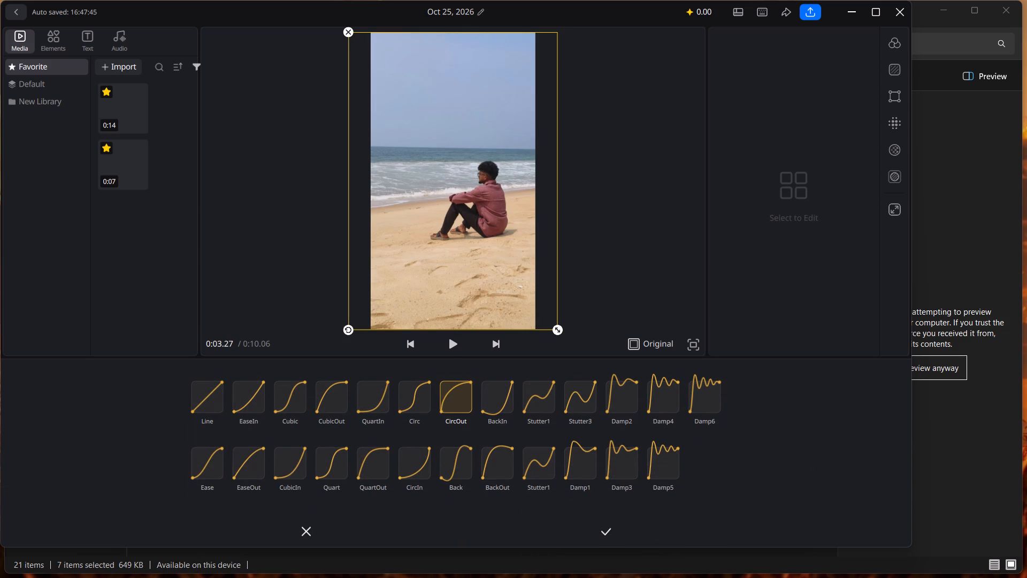
{"action": "left_click_drag", "start_coordinate": [558, 330], "coordinate": [525, 312]}
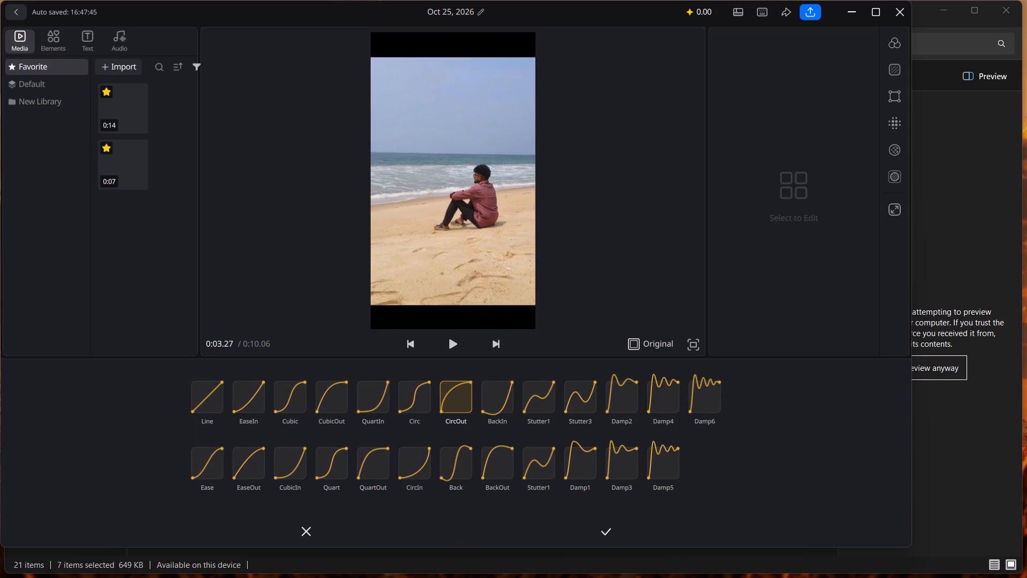
{"action": "left_click_drag", "start_coordinate": [525, 312], "coordinate": [519, 309]}
{"action": "left_click", "coordinate": [606, 533]}
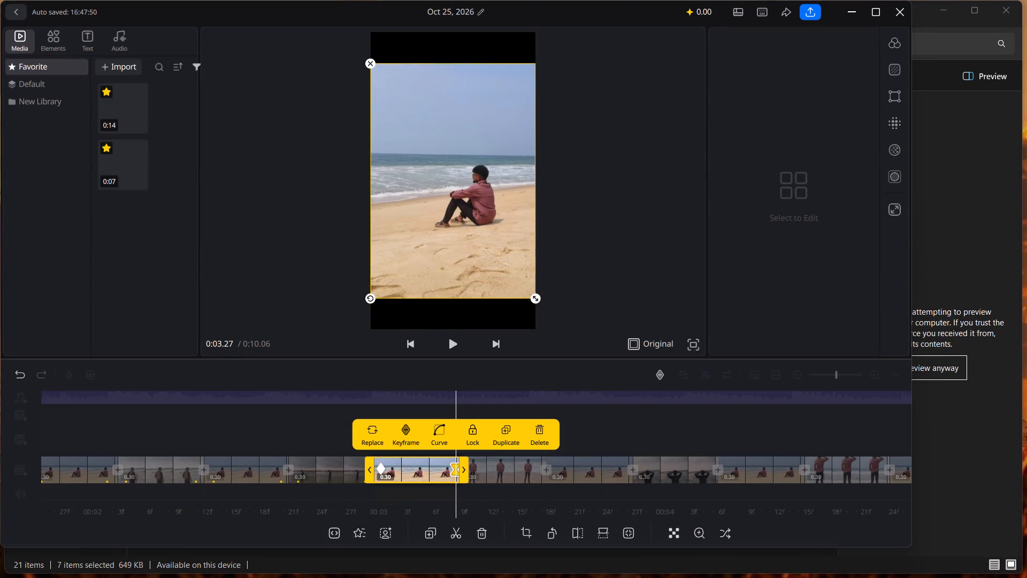
{"action": "left_click", "coordinate": [599, 427]}
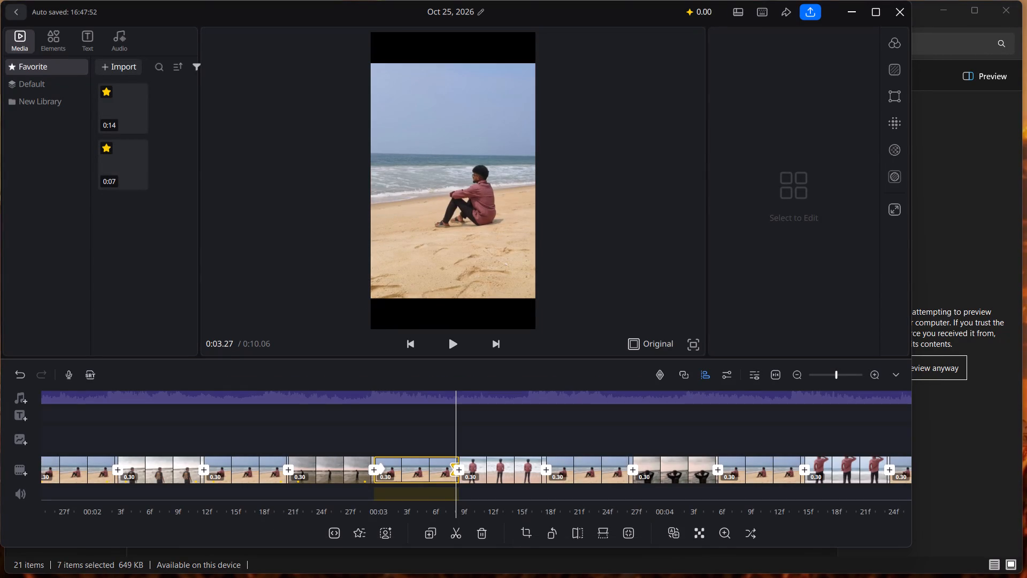
Play back the edited section and scrub around 0:03 to review the keyframe zooms on the seated clip and neighbouring photos.
{"action": "left_click_drag", "start_coordinate": [503, 427], "coordinate": [980, 449]}
{"action": "left_click", "coordinate": [451, 347]}
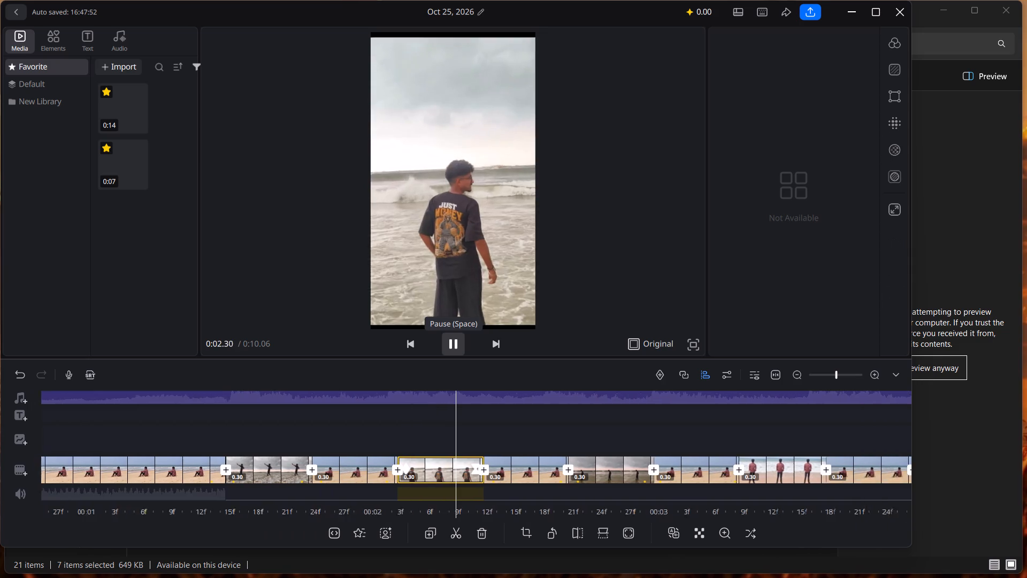
{"action": "left_click", "coordinate": [451, 347]}
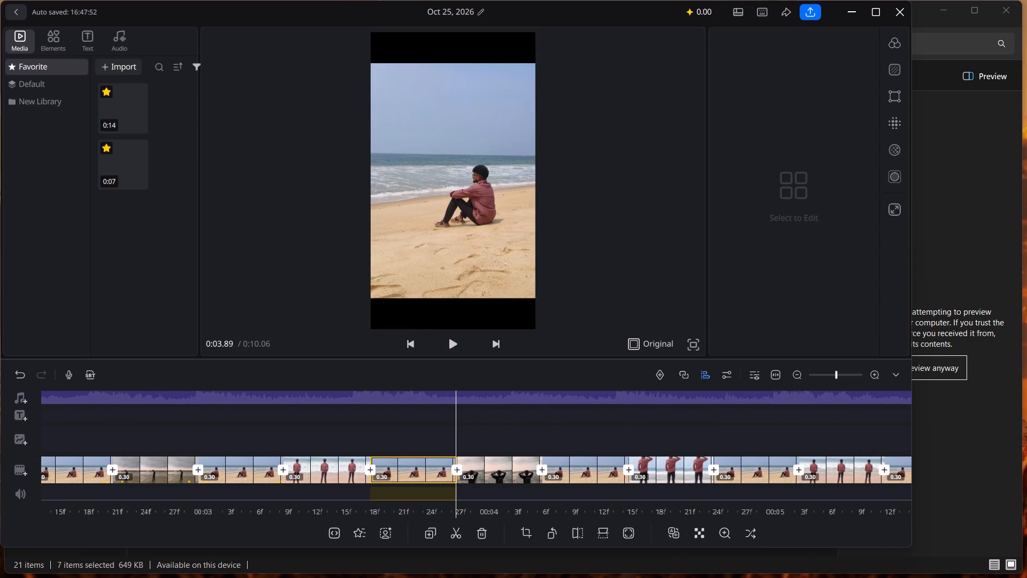
{"action": "left_click_drag", "start_coordinate": [505, 426], "coordinate": [630, 437]}
{"action": "left_click_drag", "start_coordinate": [508, 428], "coordinate": [621, 428]}
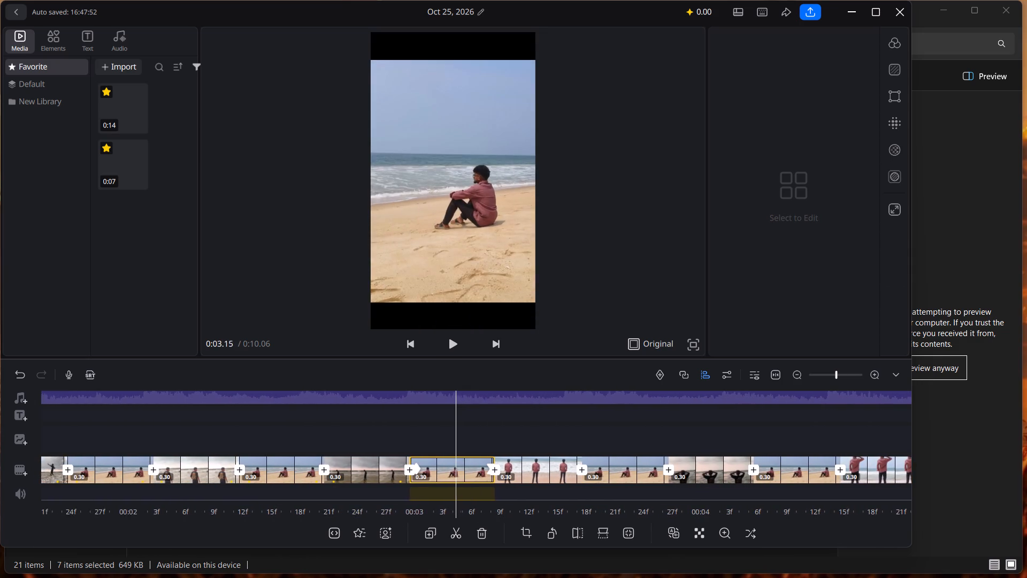
{"action": "left_click_drag", "start_coordinate": [621, 428], "coordinate": [639, 435]}
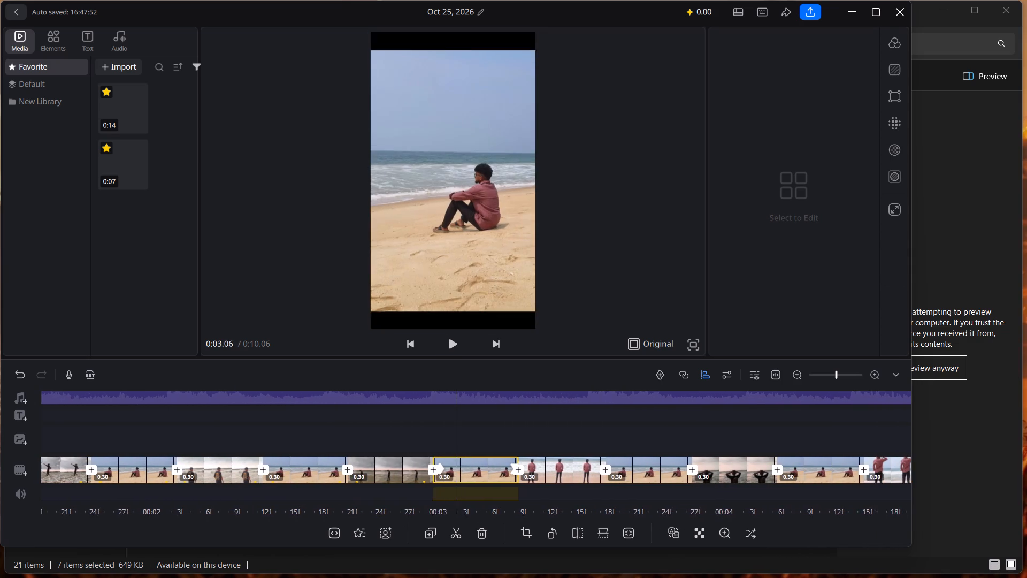
{"action": "left_click_drag", "start_coordinate": [639, 435], "coordinate": [671, 432]}
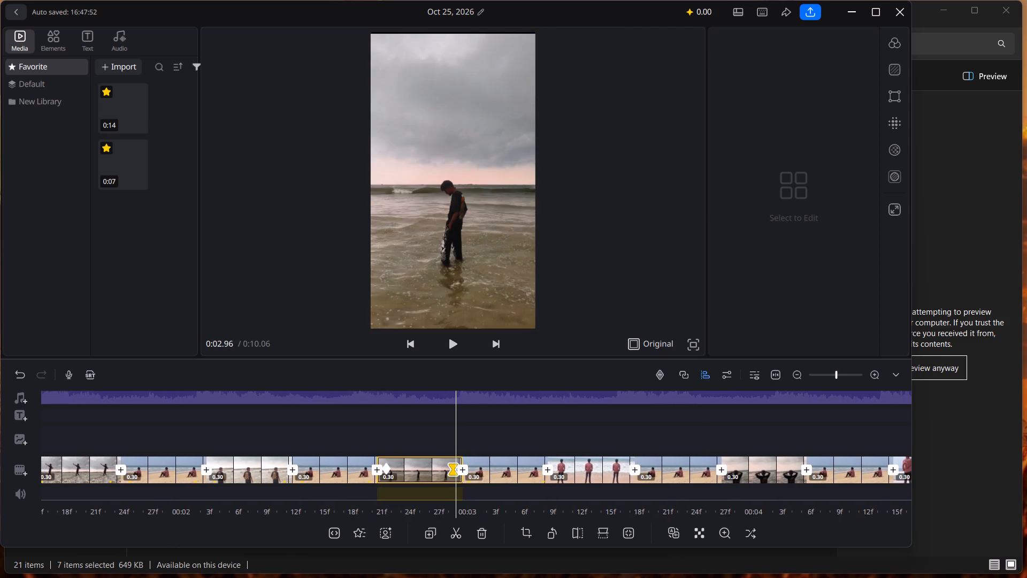
{"action": "left_click_drag", "start_coordinate": [671, 432], "coordinate": [529, 423]}
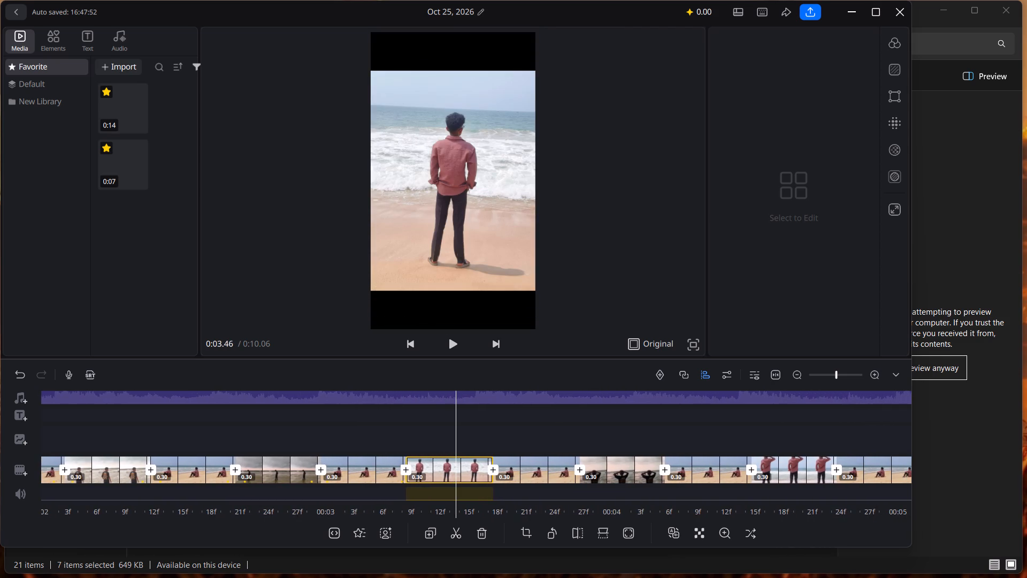
{"action": "left_click_drag", "start_coordinate": [529, 423], "coordinate": [642, 432]}
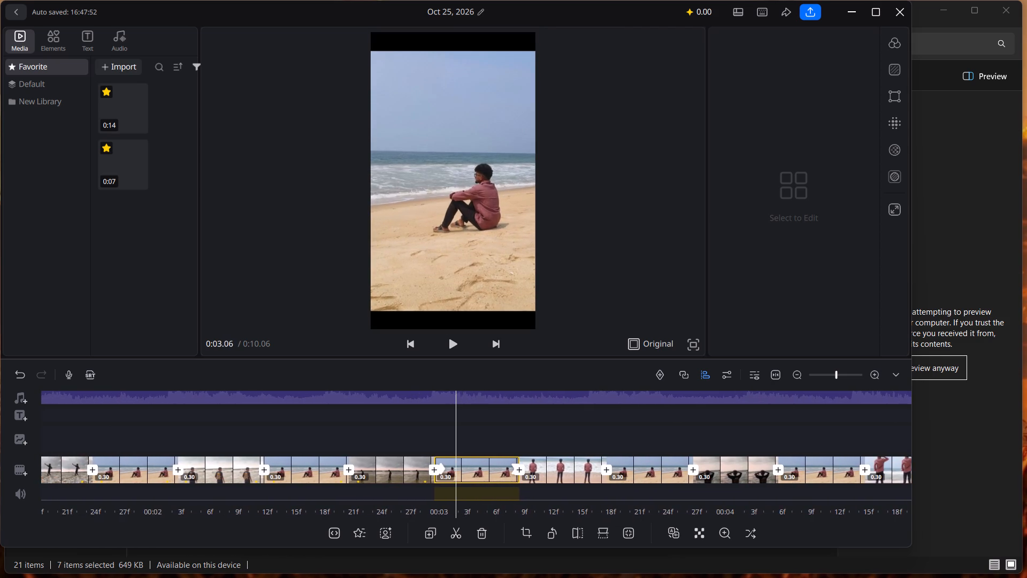
Add a keyframe at 0:03.31 near the start of the photo standing with back turned on the sand.
{"action": "left_click_drag", "start_coordinate": [642, 432], "coordinate": [598, 431]}
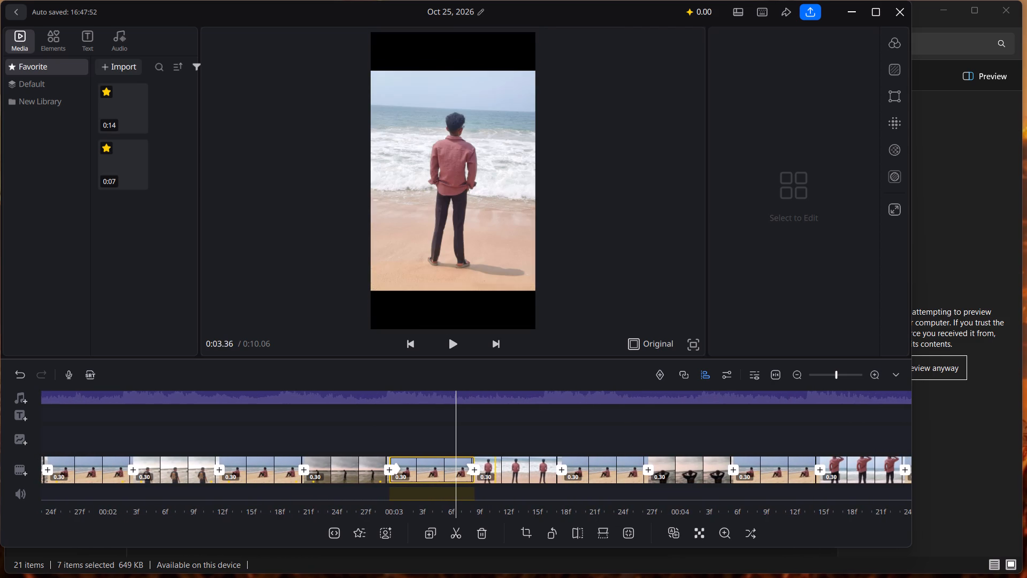
{"action": "left_click", "coordinate": [483, 458]}
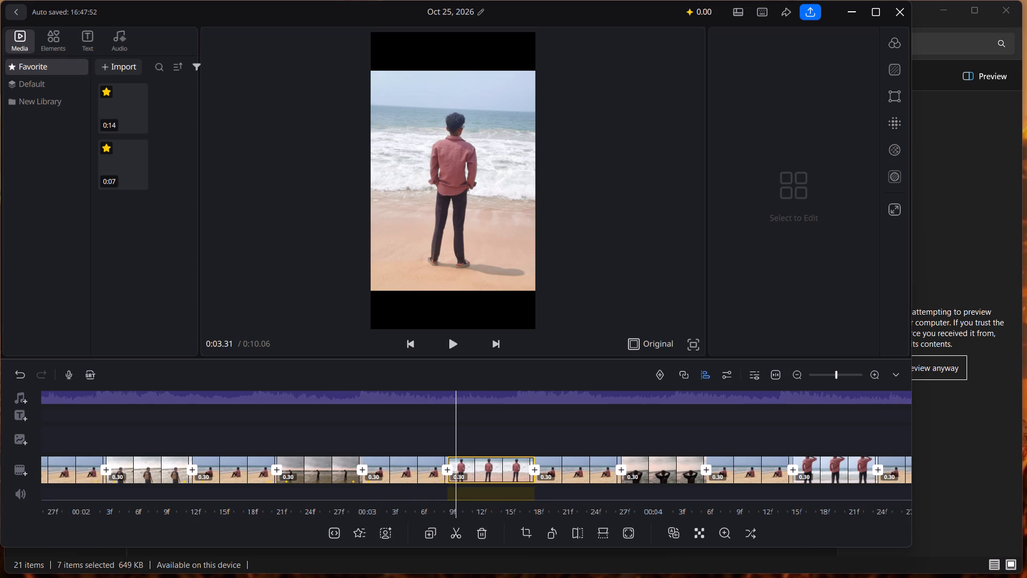
{"action": "left_click", "coordinate": [662, 374]}
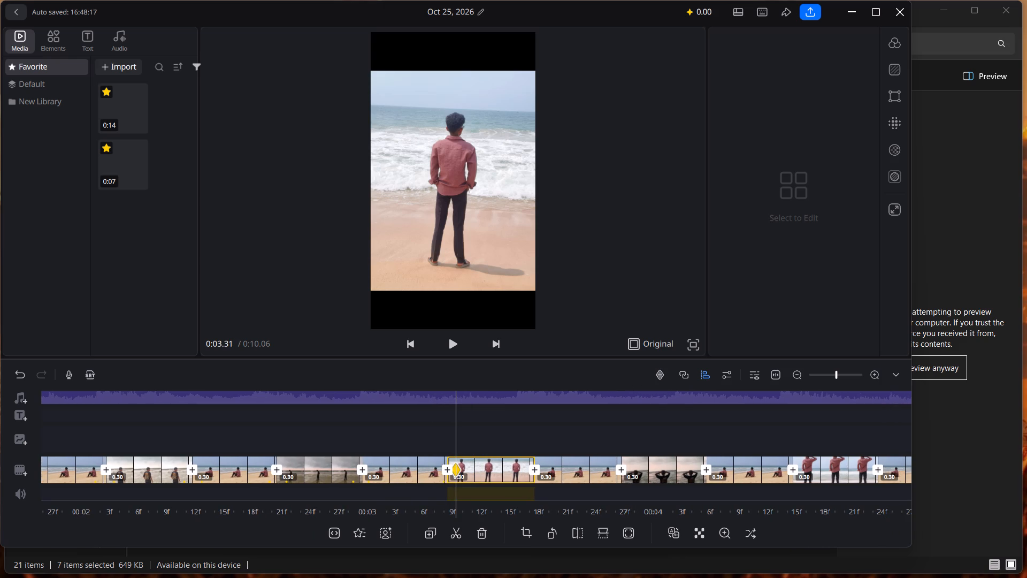
Add a keyframe at 0:03.56 near the standing photo's end, enlarge it there to nearly the frame height, and apply the CircOut curve.
{"action": "left_click", "coordinate": [525, 458]}
{"action": "left_click", "coordinate": [525, 458]}
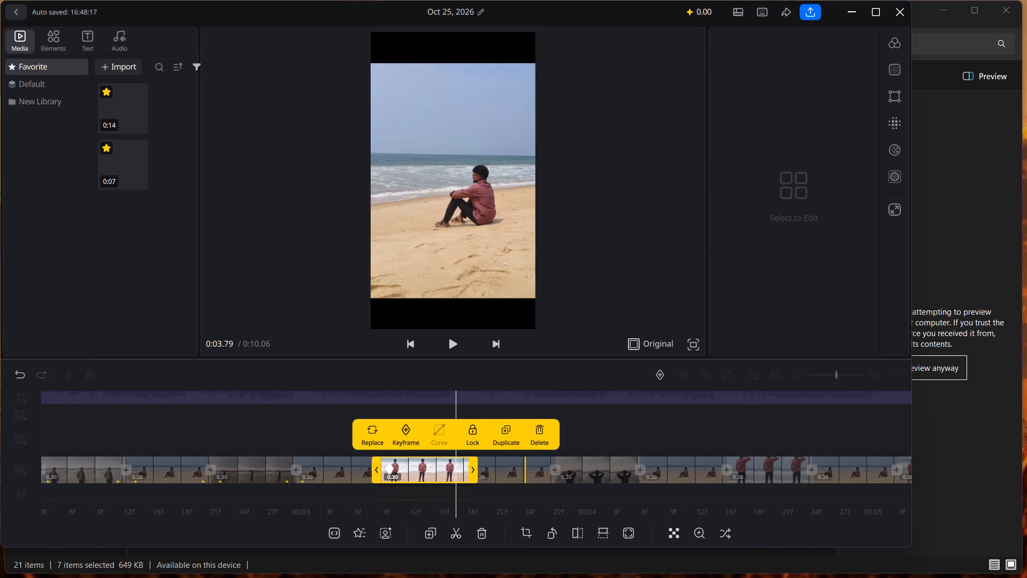
{"action": "left_click_drag", "start_coordinate": [601, 433], "coordinate": [595, 433]}
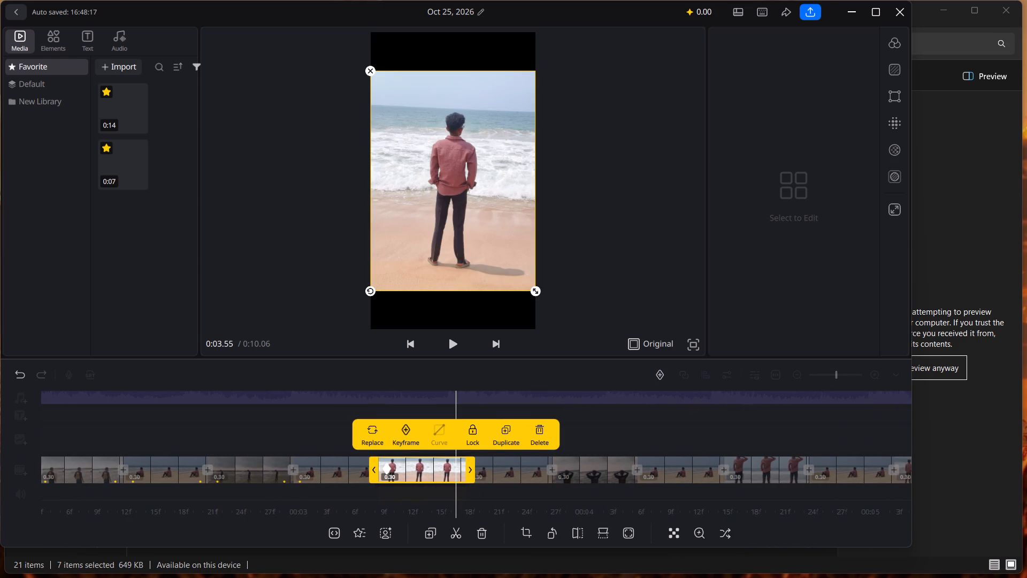
{"action": "left_click_drag", "start_coordinate": [595, 433], "coordinate": [591, 433]}
{"action": "left_click", "coordinate": [661, 379]}
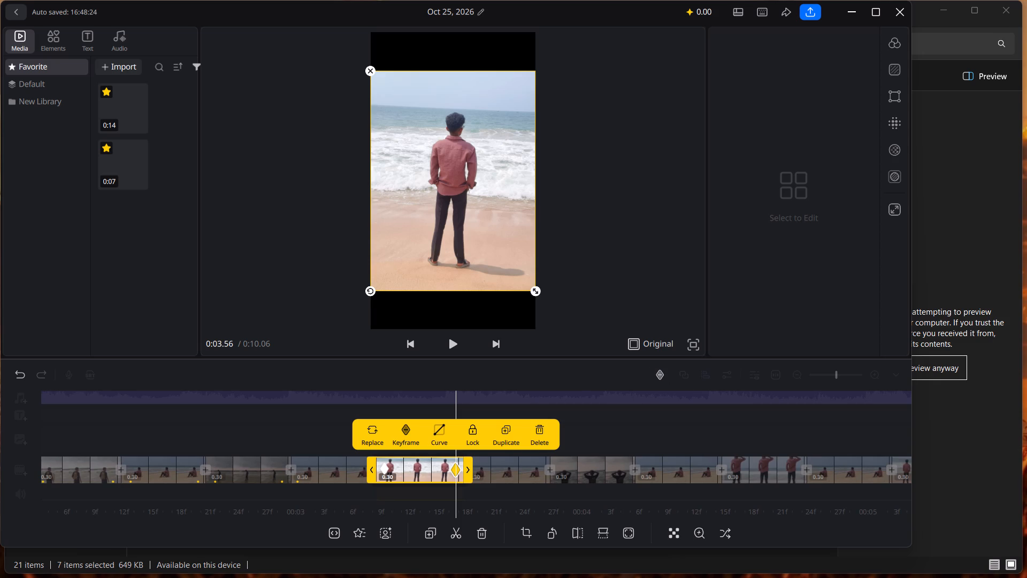
{"action": "left_click_drag", "start_coordinate": [533, 290], "coordinate": [548, 334]}
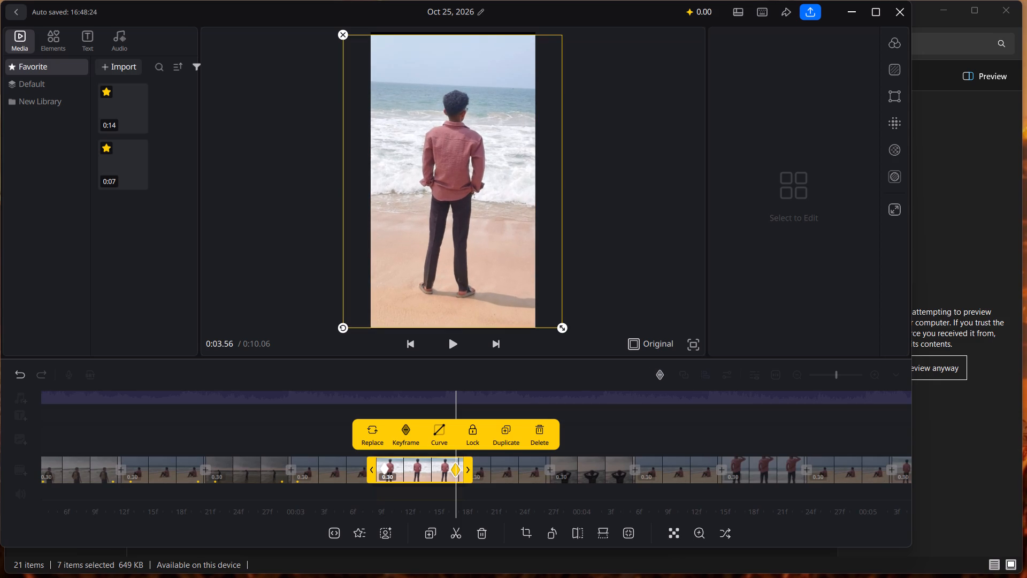
{"action": "left_click", "coordinate": [443, 428]}
{"action": "left_click", "coordinate": [457, 400]}
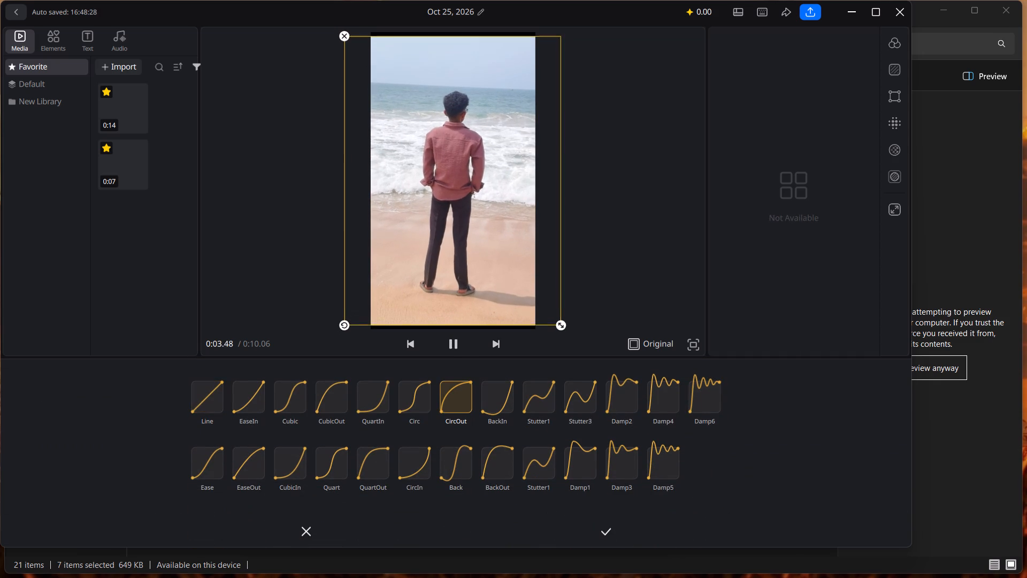
{"action": "left_click", "coordinate": [606, 534]}
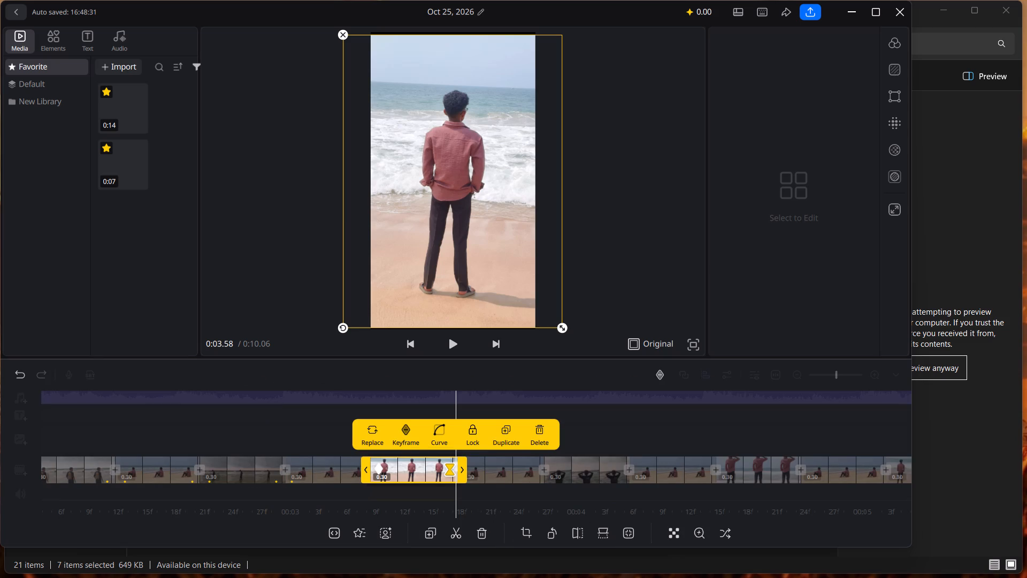
Add a keyframe at 0:03.62 near the start of the following seated beach clip and enlarge the clip there to nearly fill the frame height.
{"action": "left_click", "coordinate": [469, 459]}
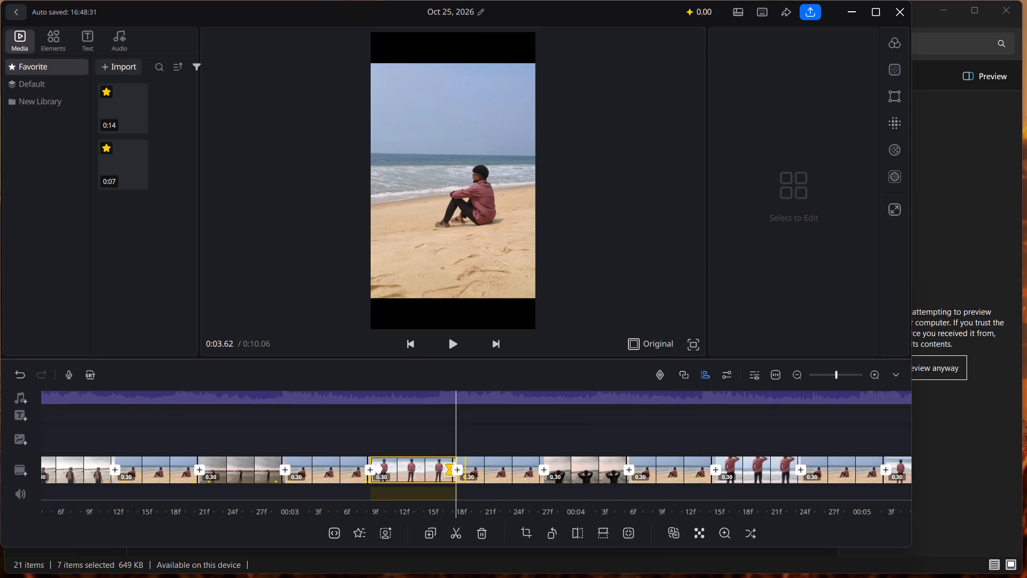
{"action": "left_click", "coordinate": [465, 458]}
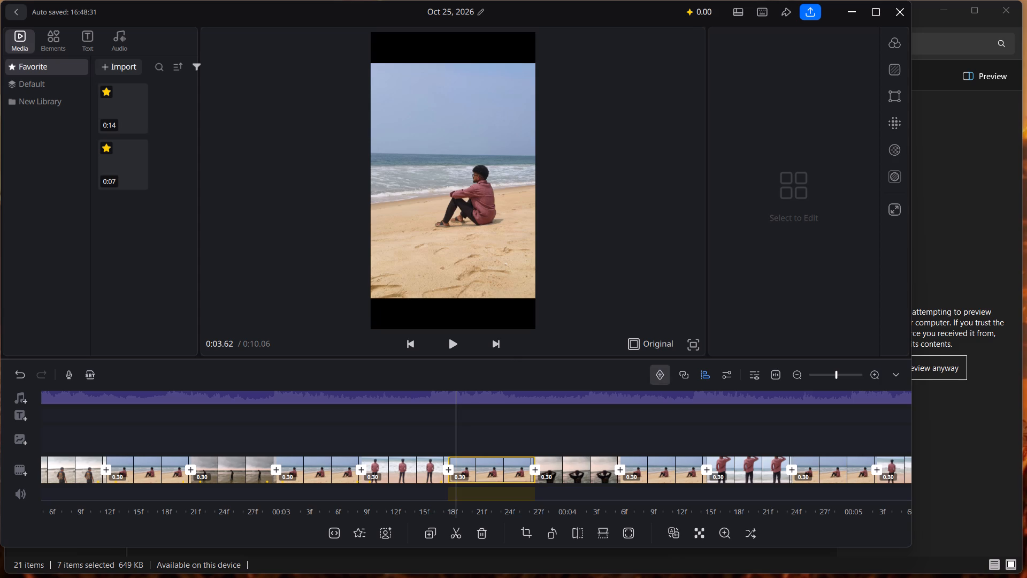
{"action": "left_click", "coordinate": [657, 369]}
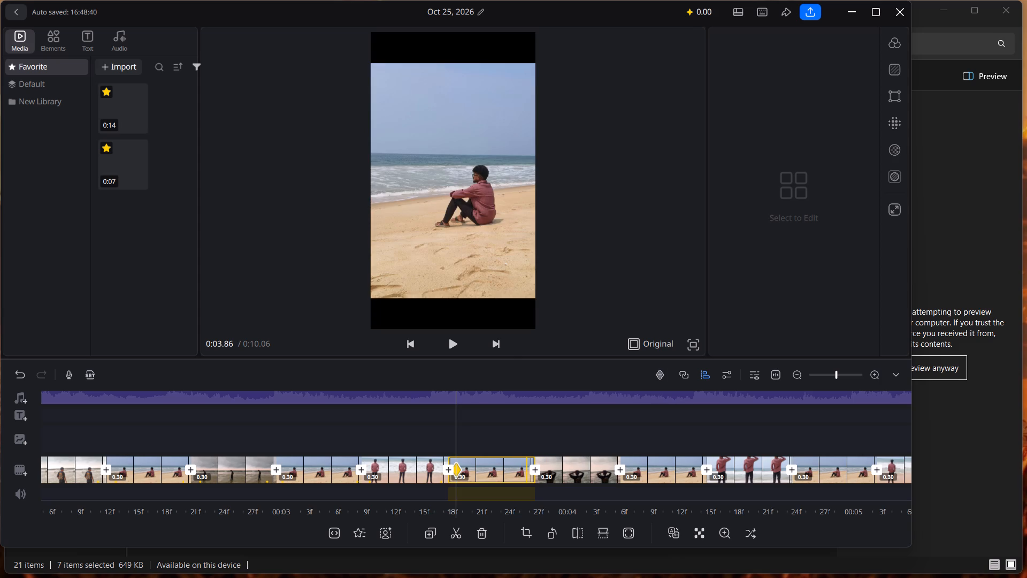
{"action": "left_click", "coordinate": [527, 460]}
{"action": "left_click", "coordinate": [527, 460]}
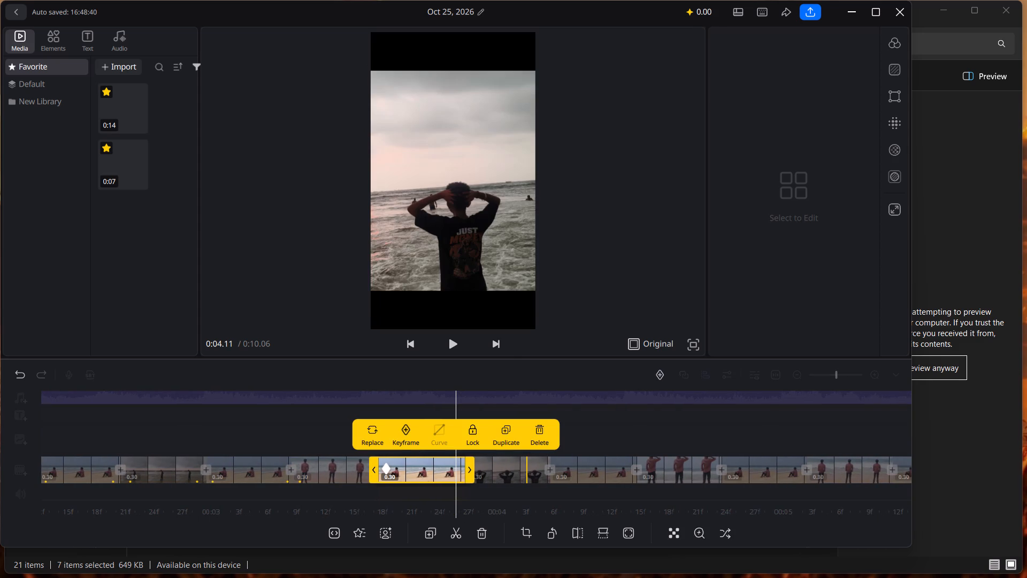
{"action": "left_click_drag", "start_coordinate": [619, 440], "coordinate": [606, 442]}
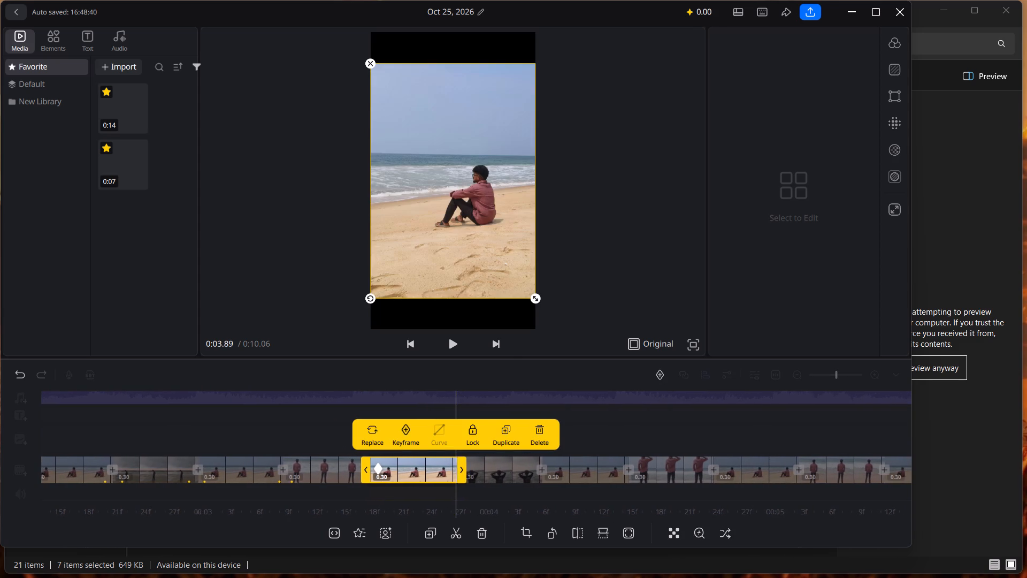
{"action": "left_click_drag", "start_coordinate": [606, 442], "coordinate": [608, 442]}
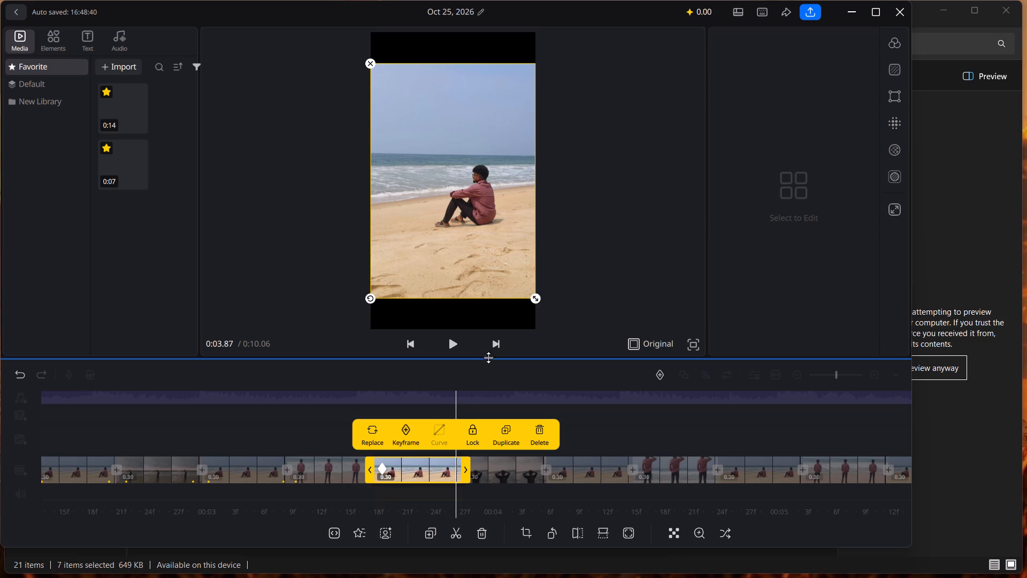
{"action": "left_click", "coordinate": [381, 468]}
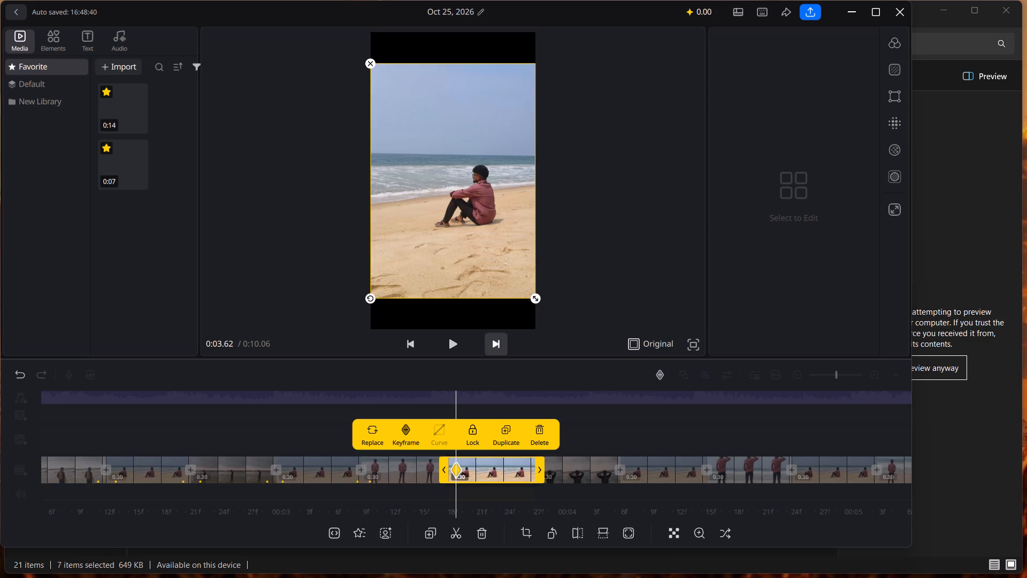
{"action": "left_click_drag", "start_coordinate": [534, 296], "coordinate": [552, 328]}
Add a keyframe at 0:03.87 near this seated clip's end, shrink the clip there to about the frame width, and apply the CircOut curve.
{"action": "left_click", "coordinate": [530, 462]}
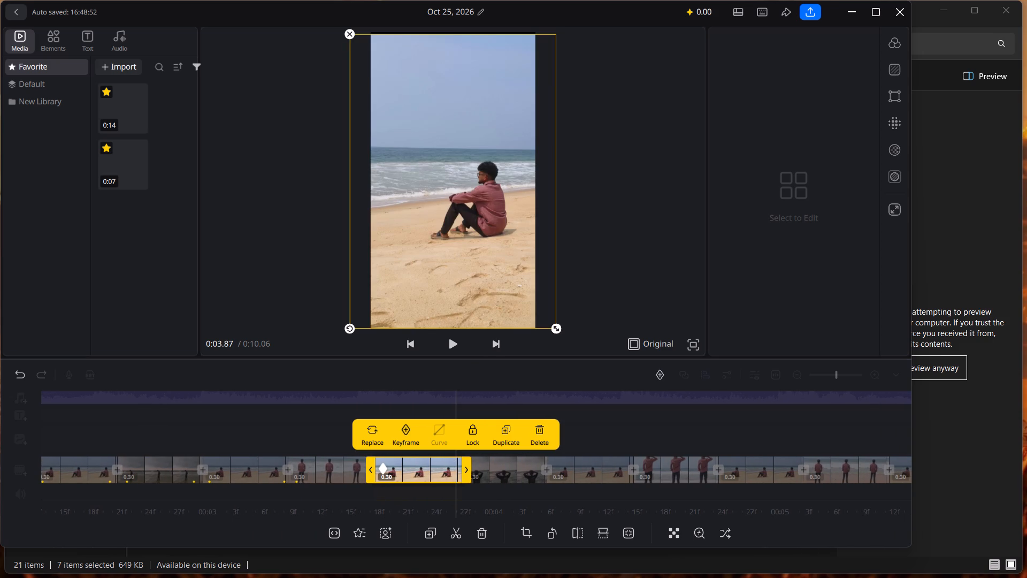
{"action": "left_click", "coordinate": [656, 376]}
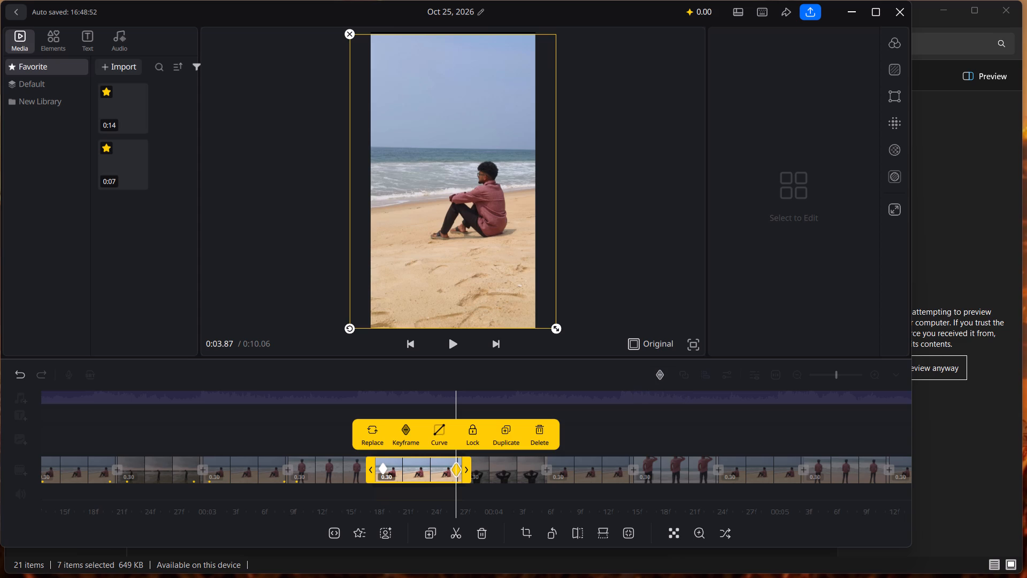
{"action": "left_click_drag", "start_coordinate": [556, 329], "coordinate": [520, 307]}
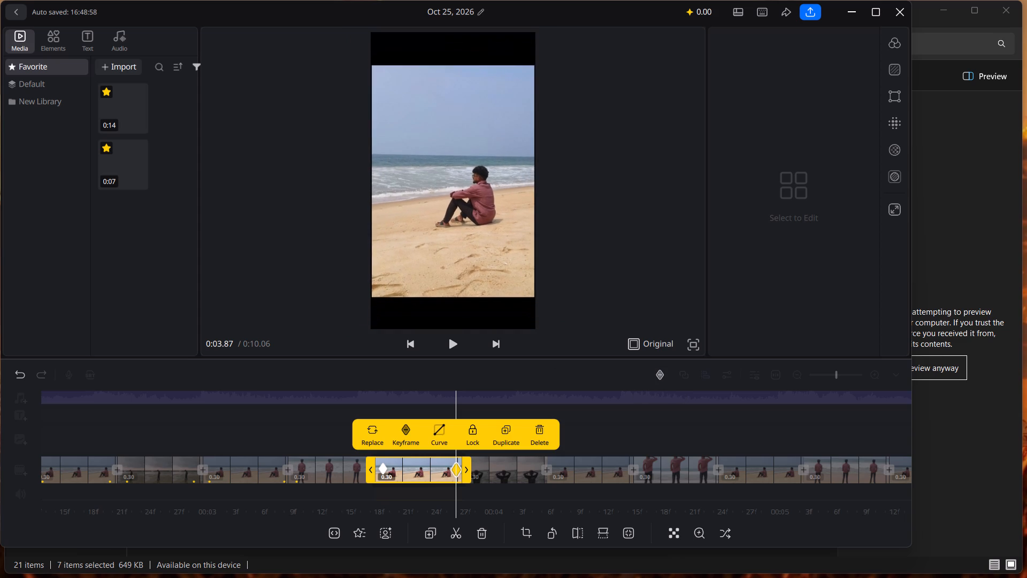
{"action": "left_click_drag", "start_coordinate": [520, 307], "coordinate": [528, 308]}
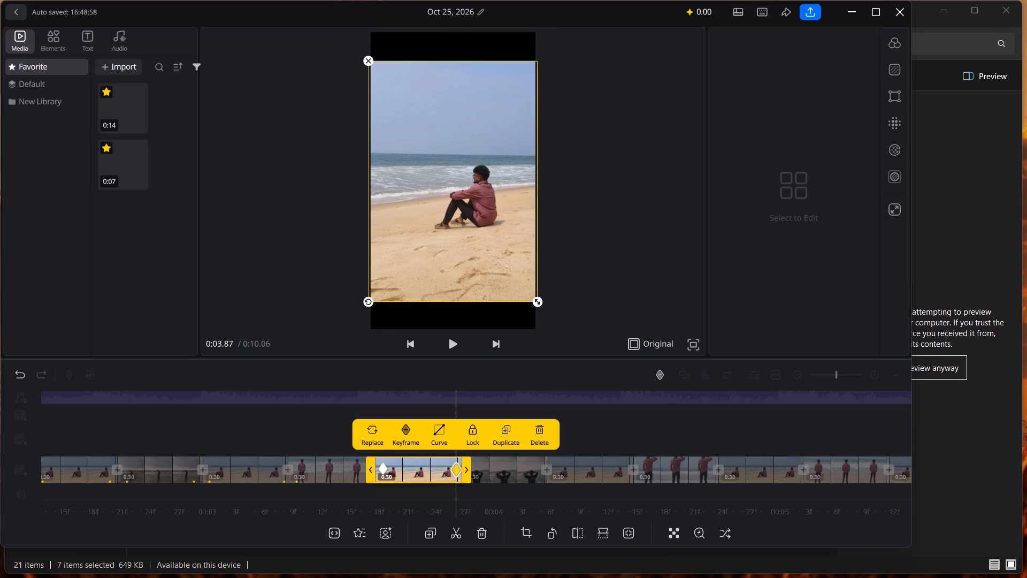
{"action": "left_click", "coordinate": [435, 431]}
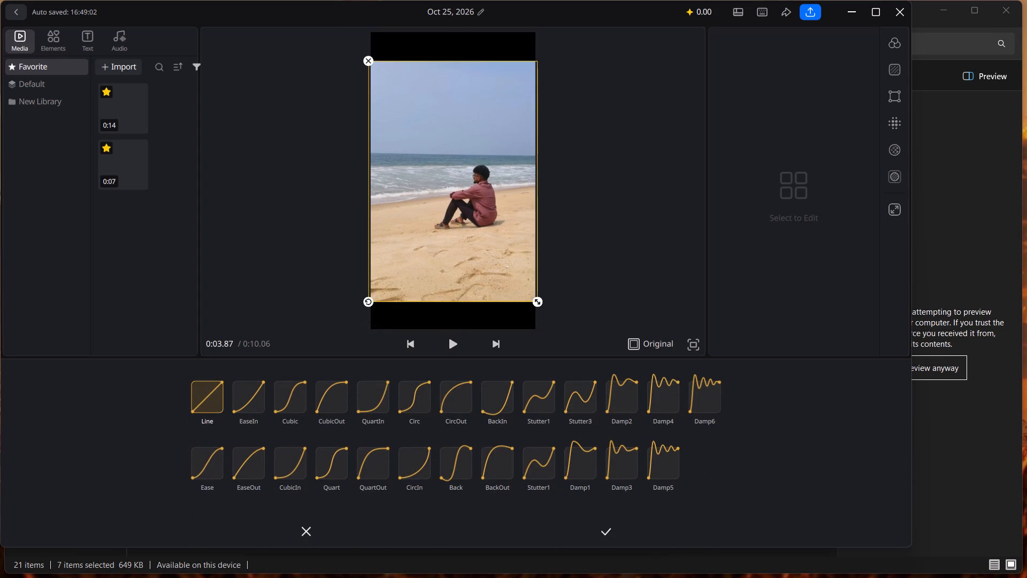
{"action": "left_click", "coordinate": [458, 399]}
{"action": "left_click", "coordinate": [603, 530]}
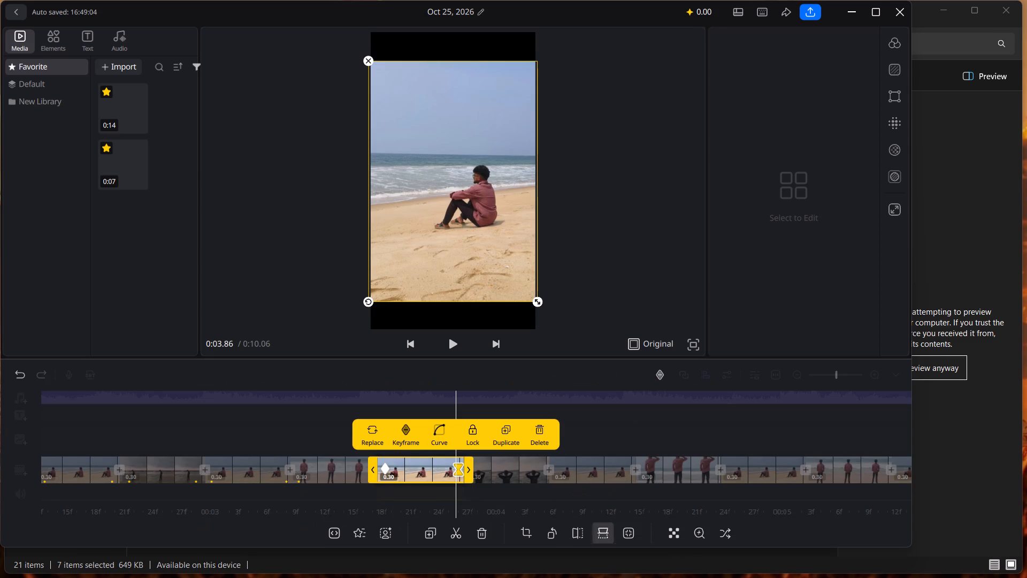
Add a keyframe near the start of the following hands-on-head sea photo.
{"action": "left_click", "coordinate": [473, 462]}
{"action": "left_click", "coordinate": [473, 462]}
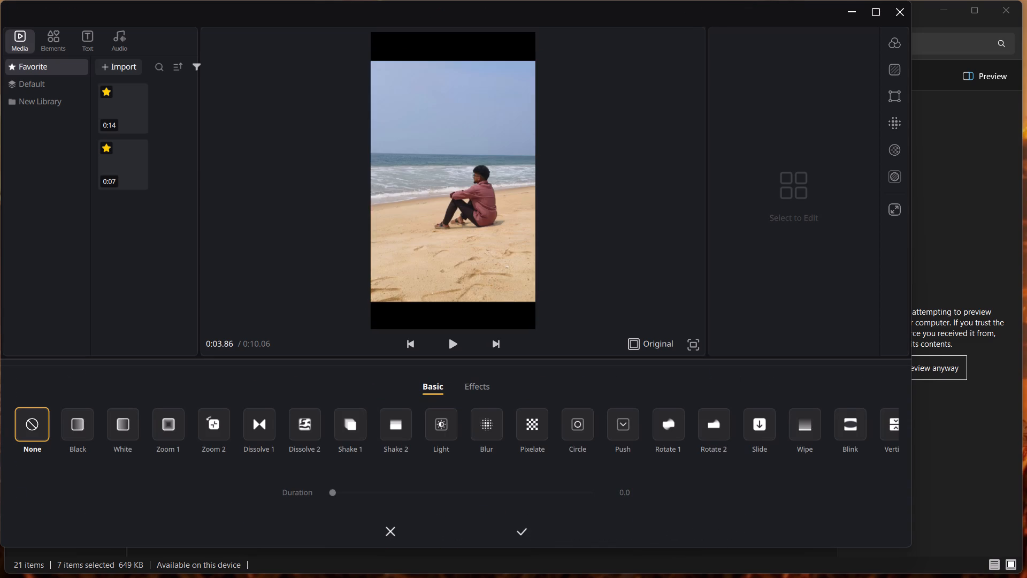
{"action": "left_click", "coordinate": [391, 530]}
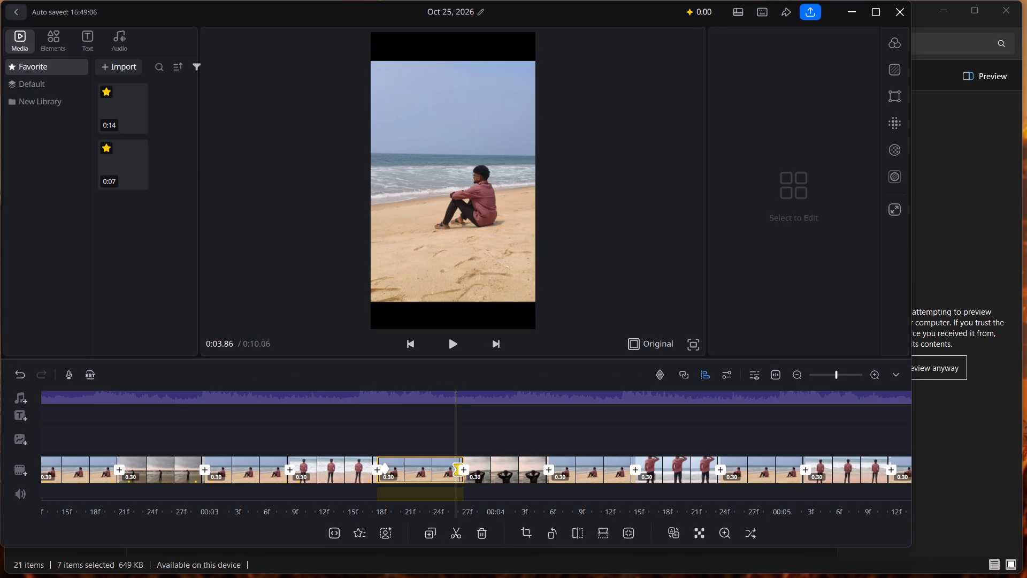
{"action": "left_click", "coordinate": [471, 459]}
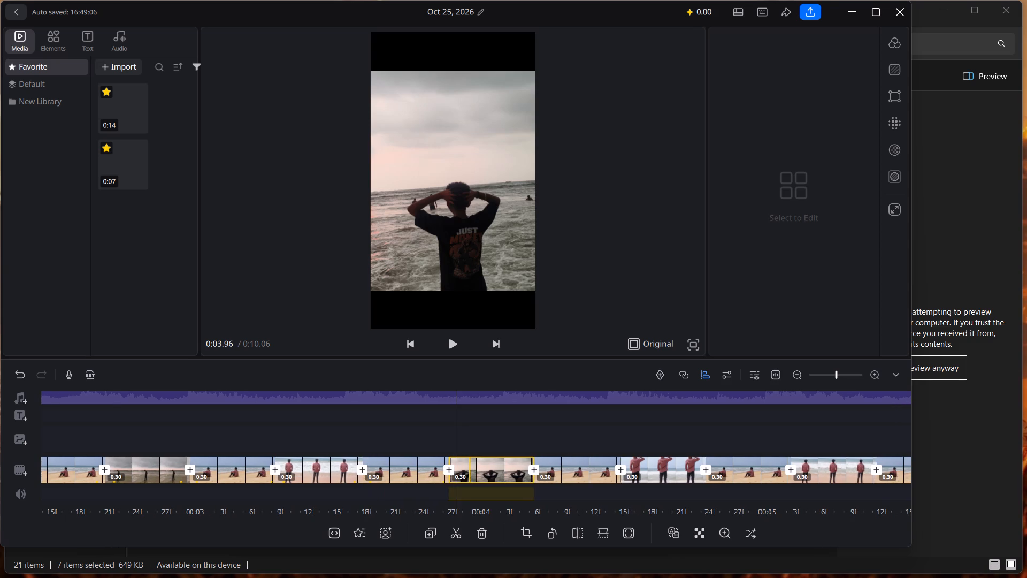
{"action": "left_click", "coordinate": [663, 376]}
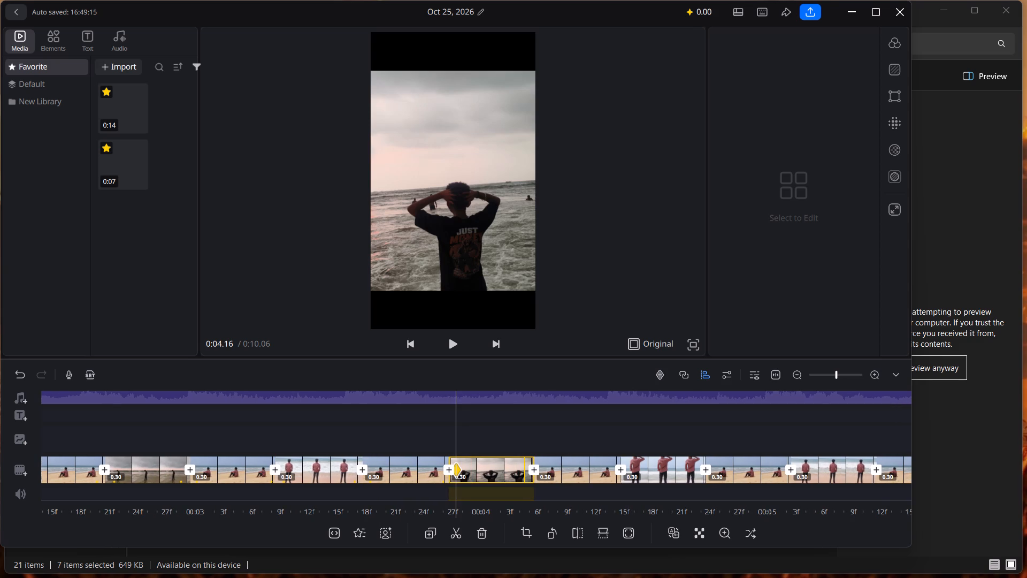
Enlarge the hands-on-head photo to nearly the frame height at a 0:04.17 keyframe near its end, and apply the CircOut curve.
{"action": "left_click", "coordinate": [526, 459]}
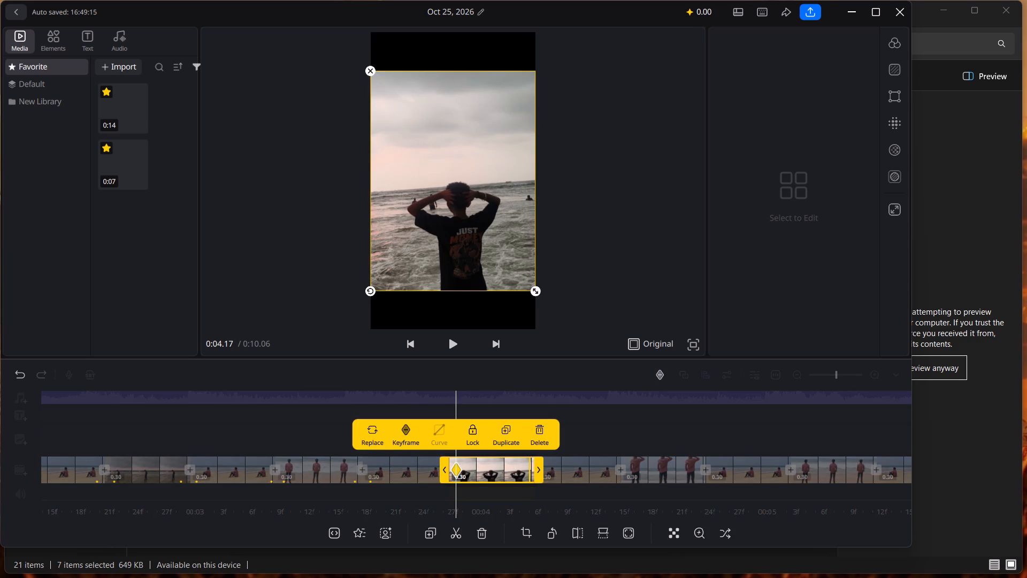
{"action": "left_click", "coordinate": [530, 459]}
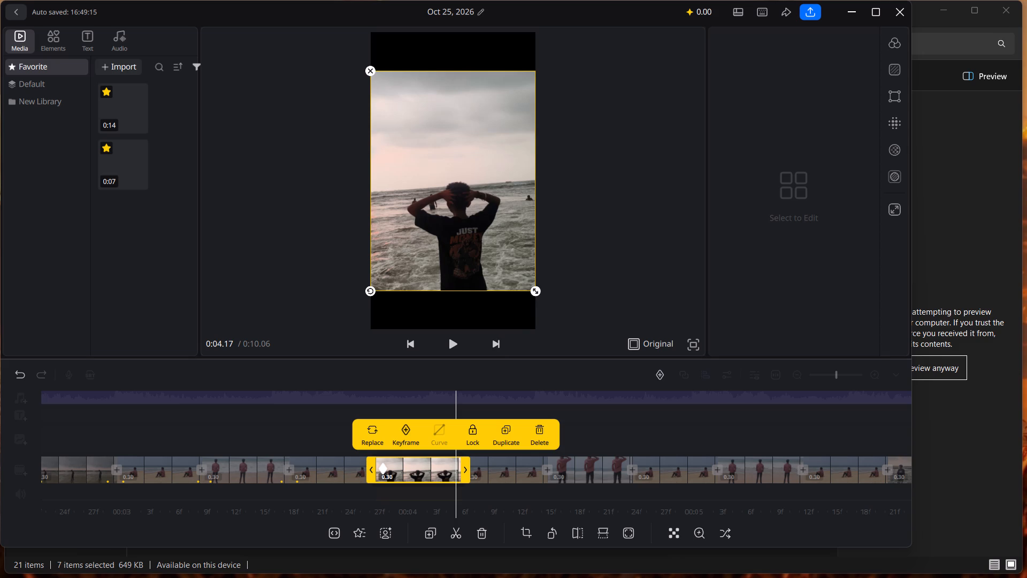
{"action": "left_click_drag", "start_coordinate": [538, 293], "coordinate": [551, 337]}
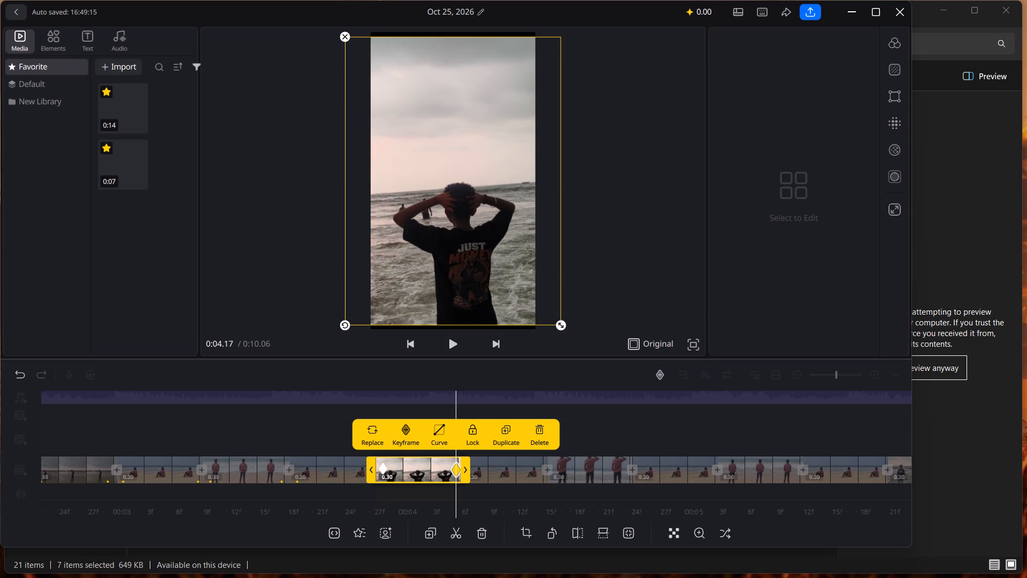
{"action": "left_click", "coordinate": [443, 427]}
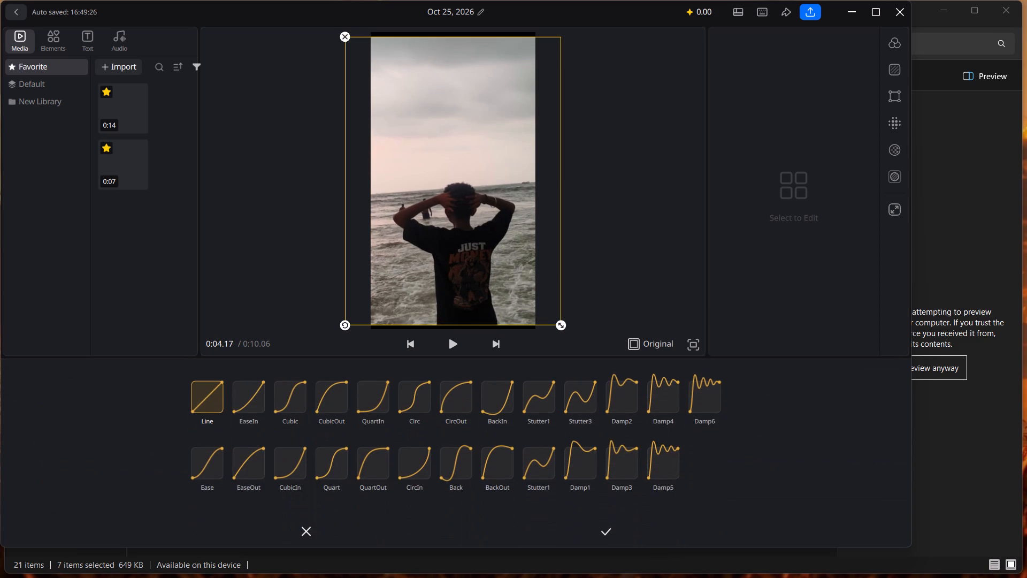
{"action": "left_click", "coordinate": [454, 394]}
{"action": "left_click", "coordinate": [603, 530]}
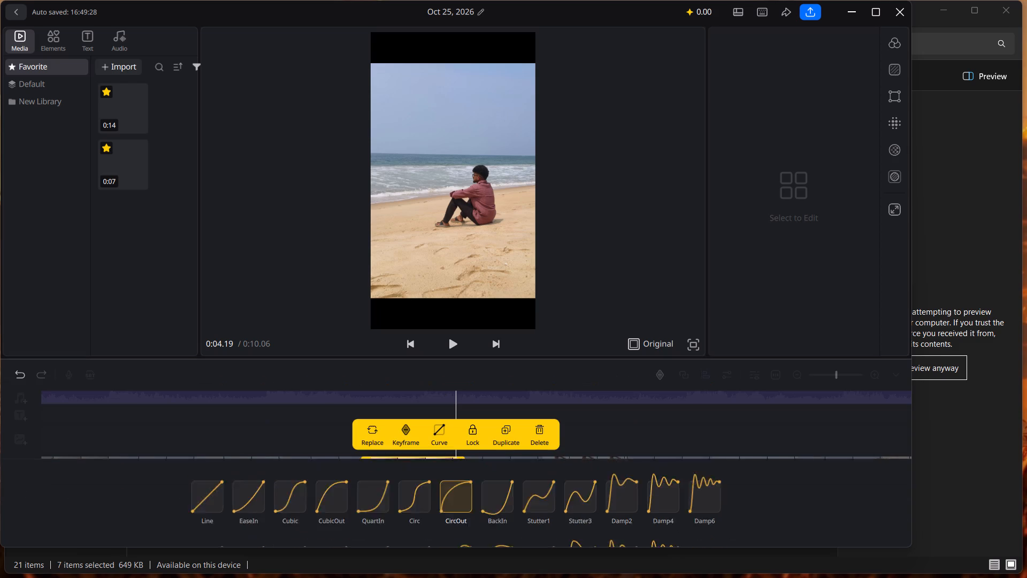
Add a keyframe at 0:04.21 near the start of the following seated beach clip and enlarge the clip there to nearly the frame height.
{"action": "left_click", "coordinate": [580, 430]}
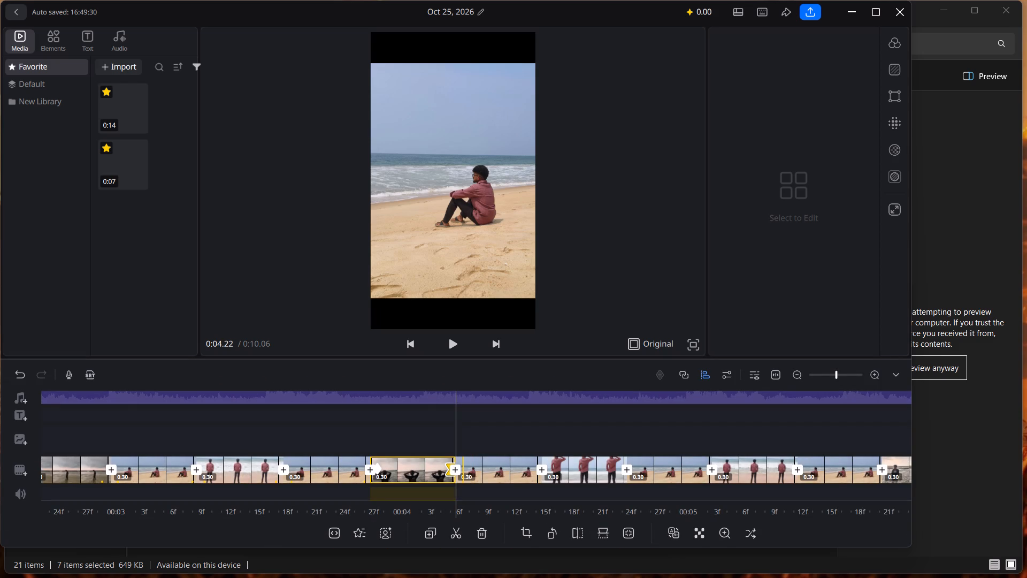
{"action": "left_click", "coordinate": [463, 463]}
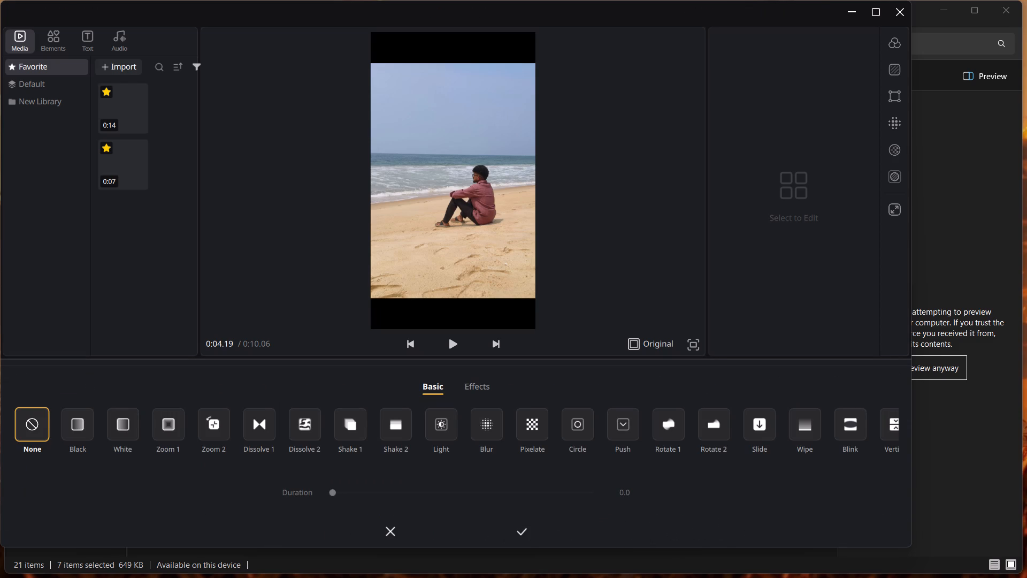
{"action": "left_click", "coordinate": [393, 533]}
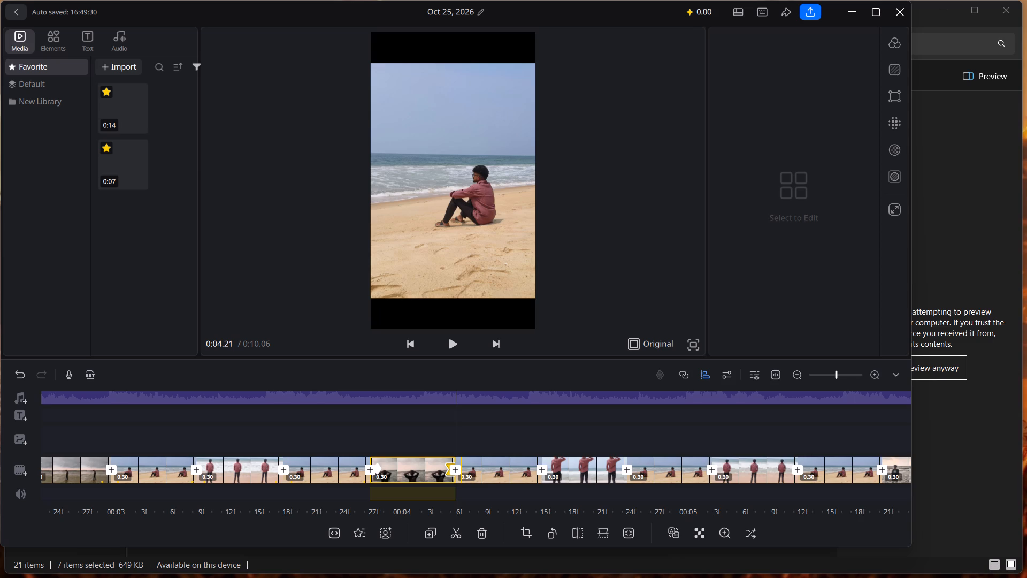
{"action": "left_click", "coordinate": [462, 458]}
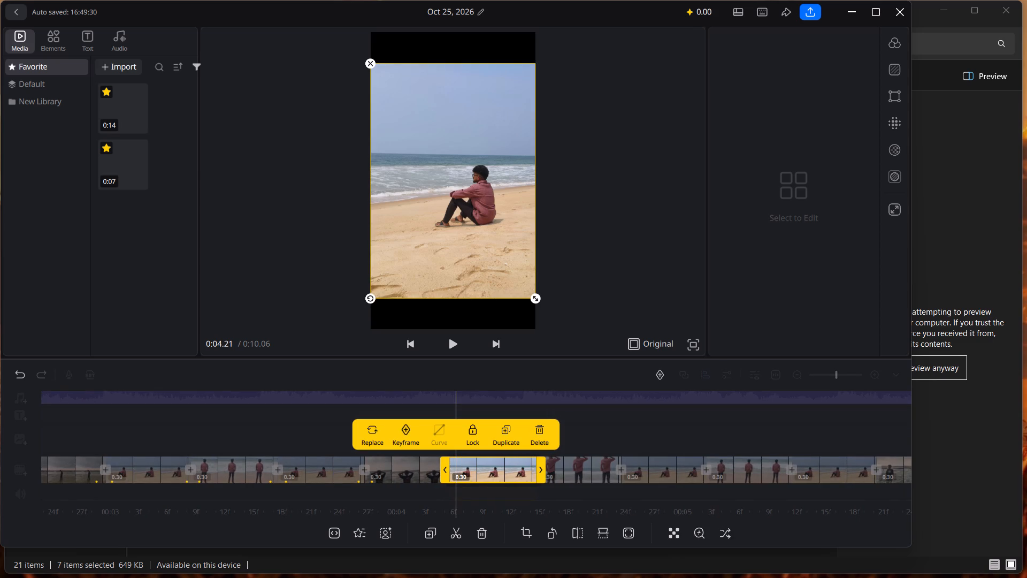
{"action": "left_click", "coordinate": [656, 374]}
{"action": "left_click_drag", "start_coordinate": [532, 300], "coordinate": [548, 332]}
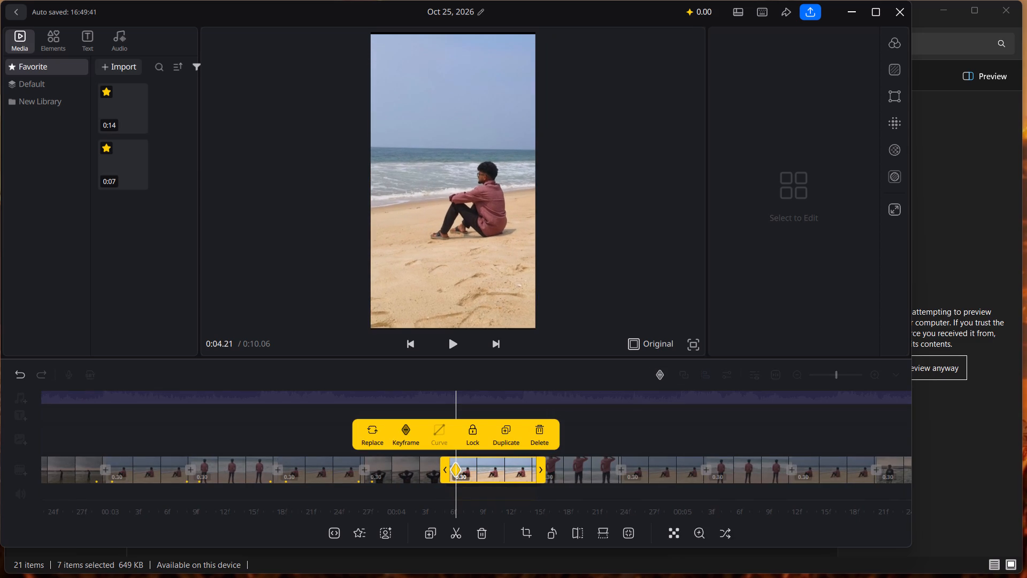
{"action": "left_click_drag", "start_coordinate": [548, 332], "coordinate": [546, 330]}
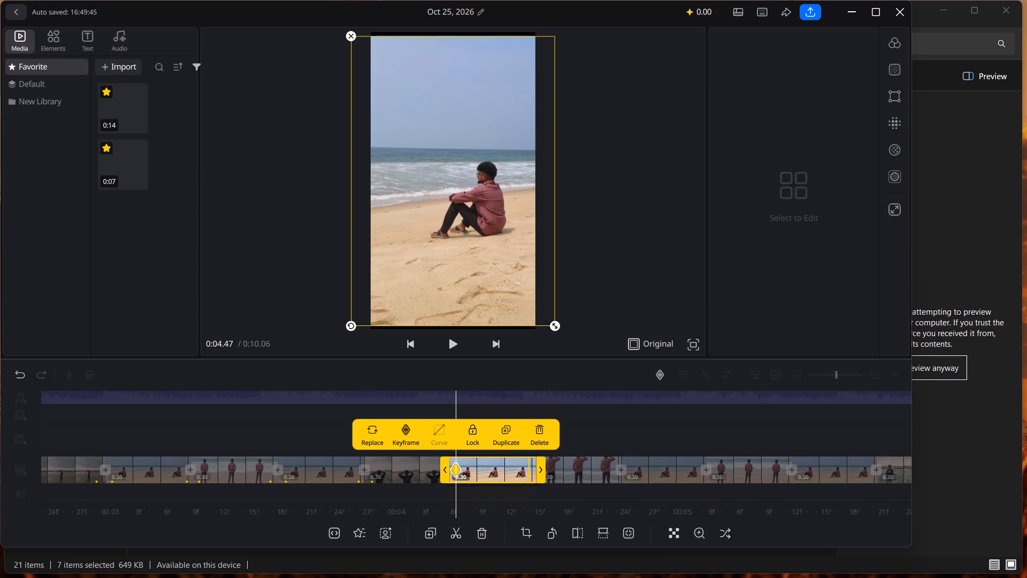
Shrink this seated clip to about the frame width at a 0:04.48 keyframe near its end, and apply the CircOut curve.
{"action": "left_click", "coordinate": [532, 465]}
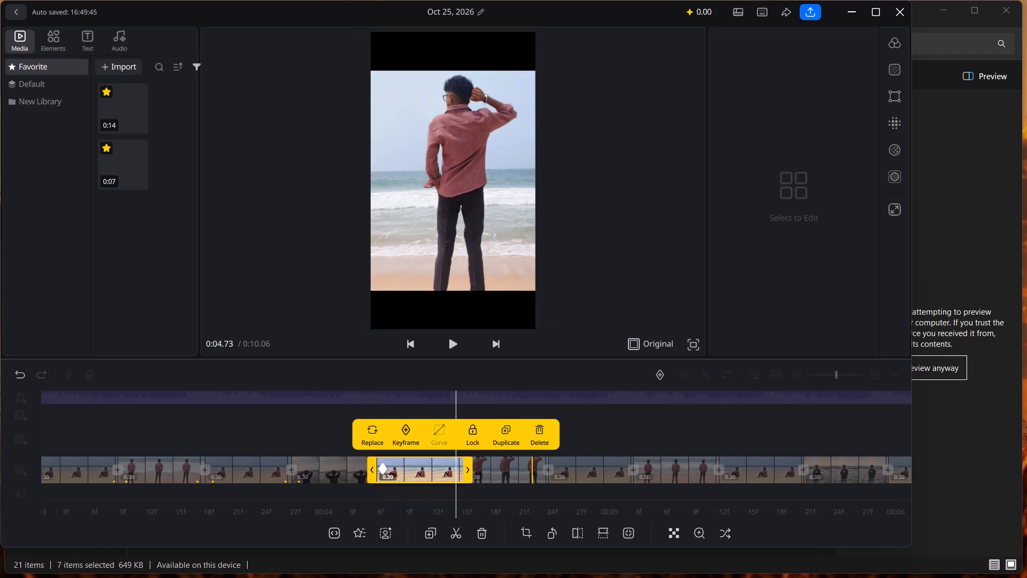
{"action": "left_click_drag", "start_coordinate": [556, 326], "coordinate": [541, 314]}
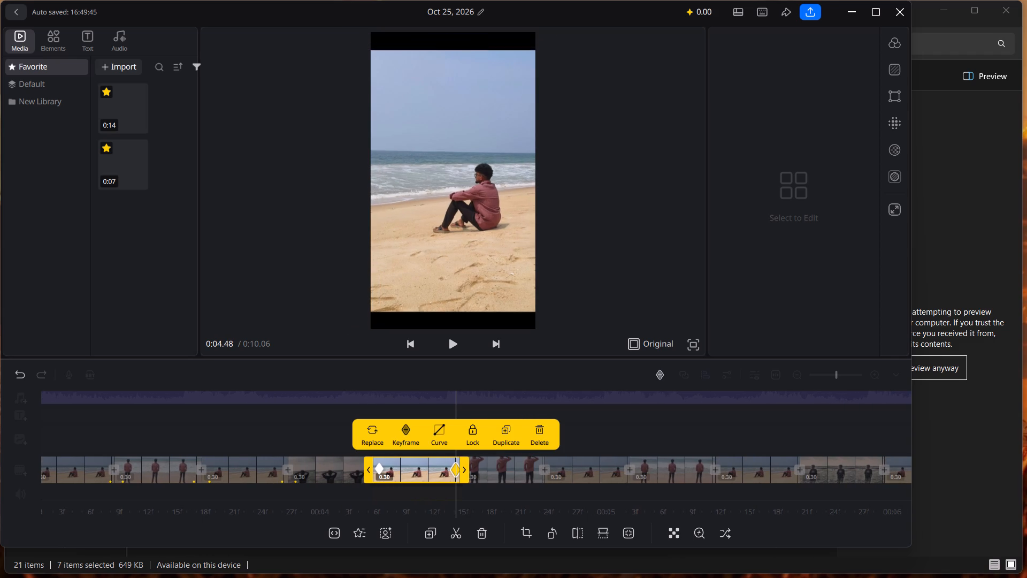
{"action": "left_click_drag", "start_coordinate": [541, 314], "coordinate": [535, 301]}
{"action": "left_click", "coordinate": [438, 425]}
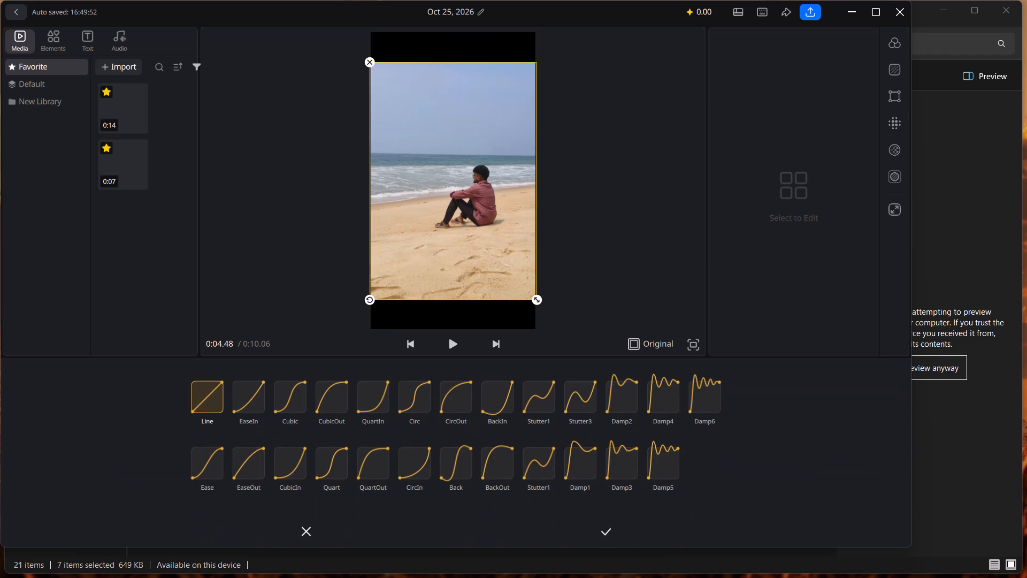
{"action": "left_click", "coordinate": [459, 391]}
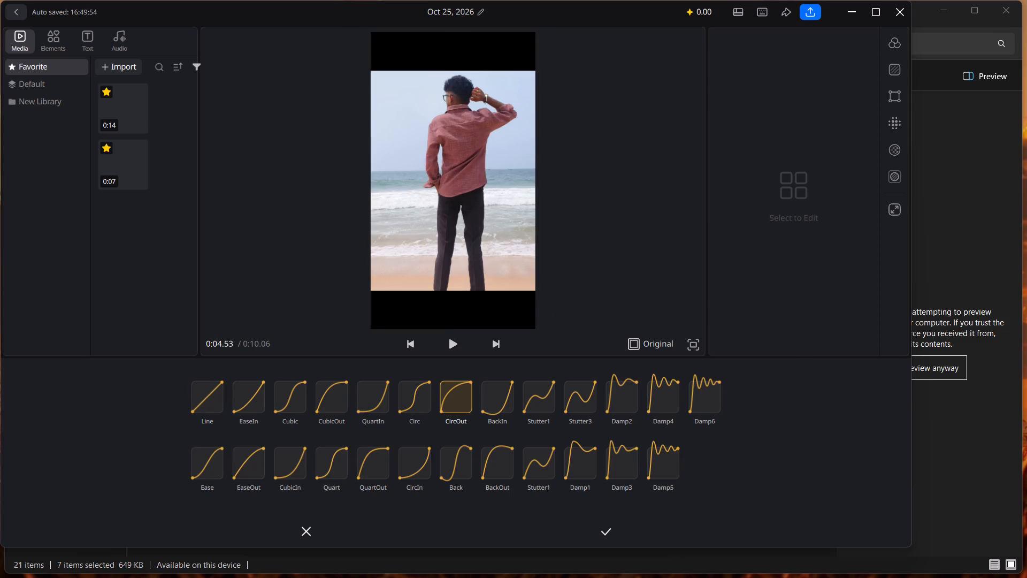
{"action": "left_click", "coordinate": [608, 530]}
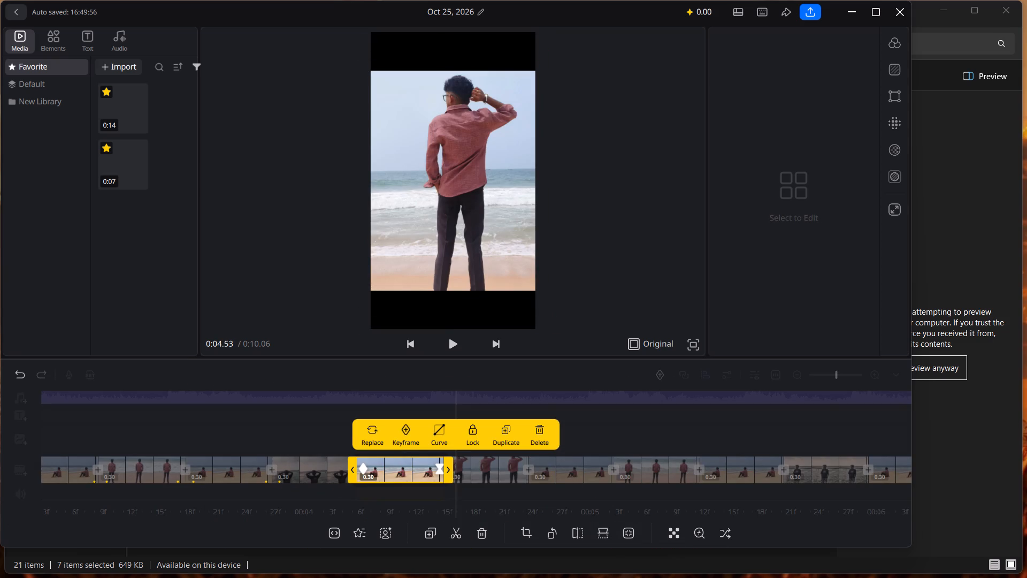
Add a keyframe at 0:04.50 near the start of the following photo of the man standing with one hand raised to his head.
{"action": "left_click_drag", "start_coordinate": [578, 427], "coordinate": [590, 427]}
{"action": "left_click", "coordinate": [508, 463]}
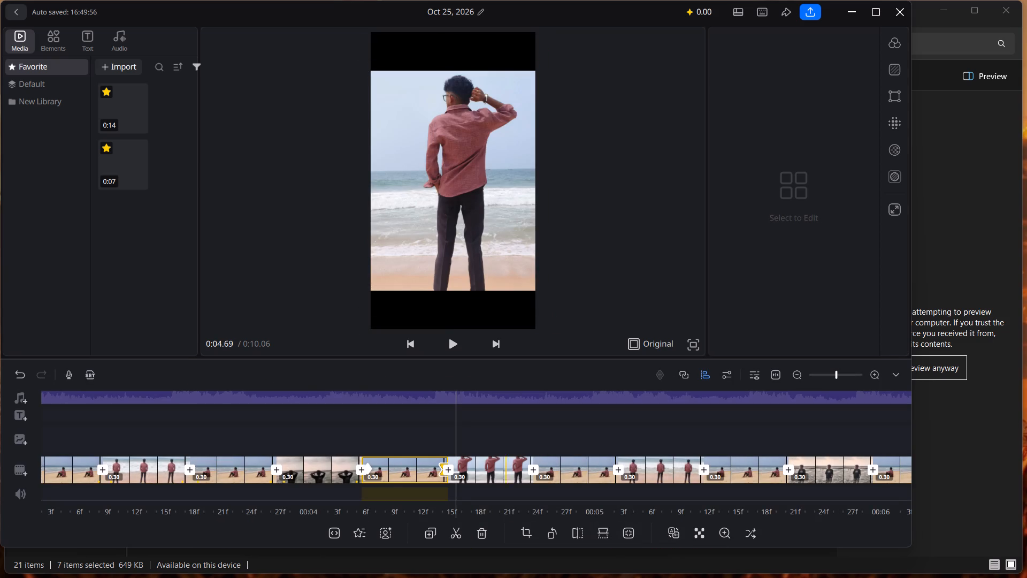
{"action": "left_click", "coordinate": [546, 446]}
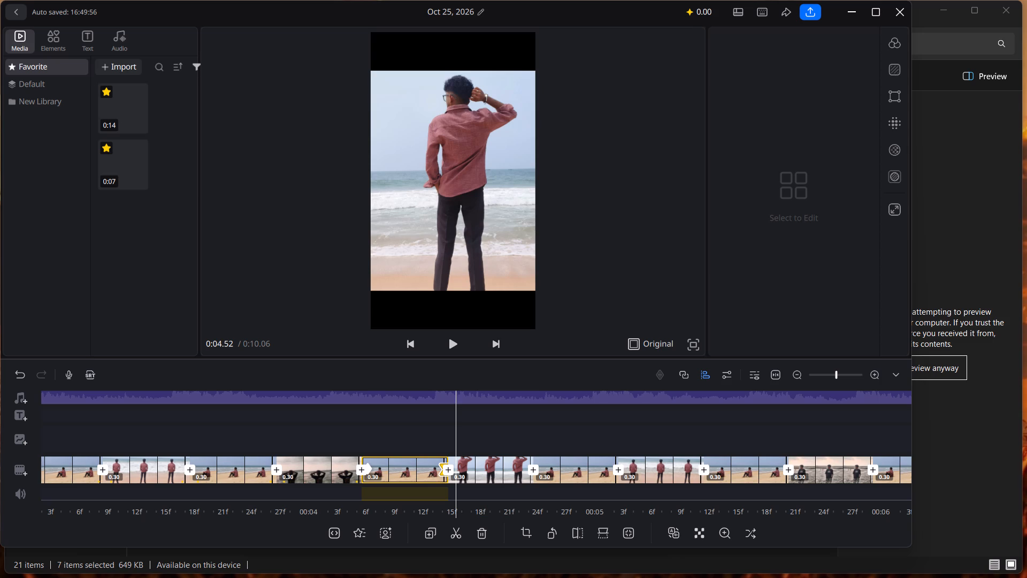
{"action": "left_click", "coordinate": [503, 422]}
{"action": "left_click", "coordinate": [497, 470]}
{"action": "left_click_drag", "start_coordinate": [575, 441], "coordinate": [592, 440]}
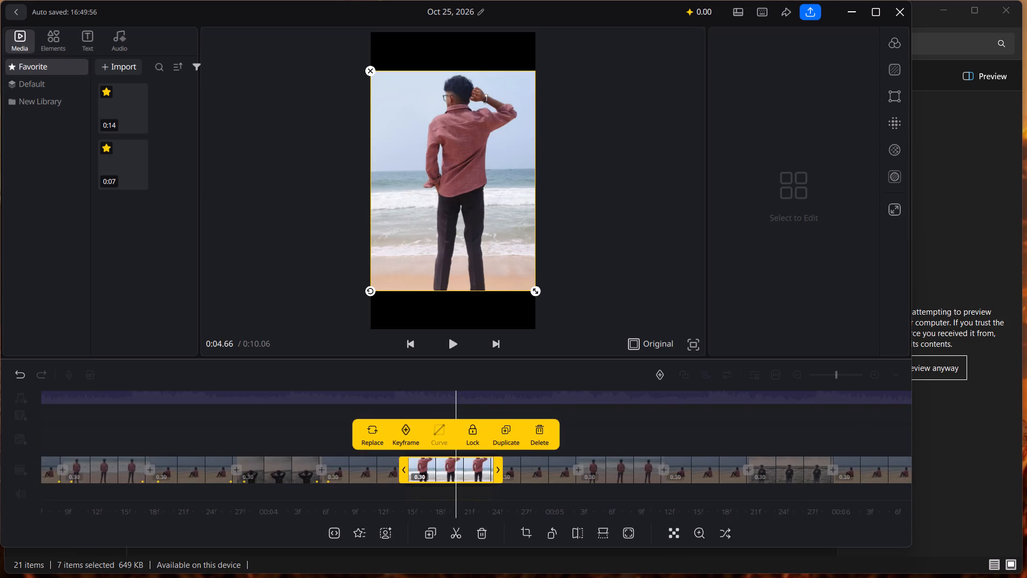
{"action": "left_click_drag", "start_coordinate": [592, 440], "coordinate": [631, 437]}
{"action": "left_click_drag", "start_coordinate": [632, 435], "coordinate": [632, 434]}
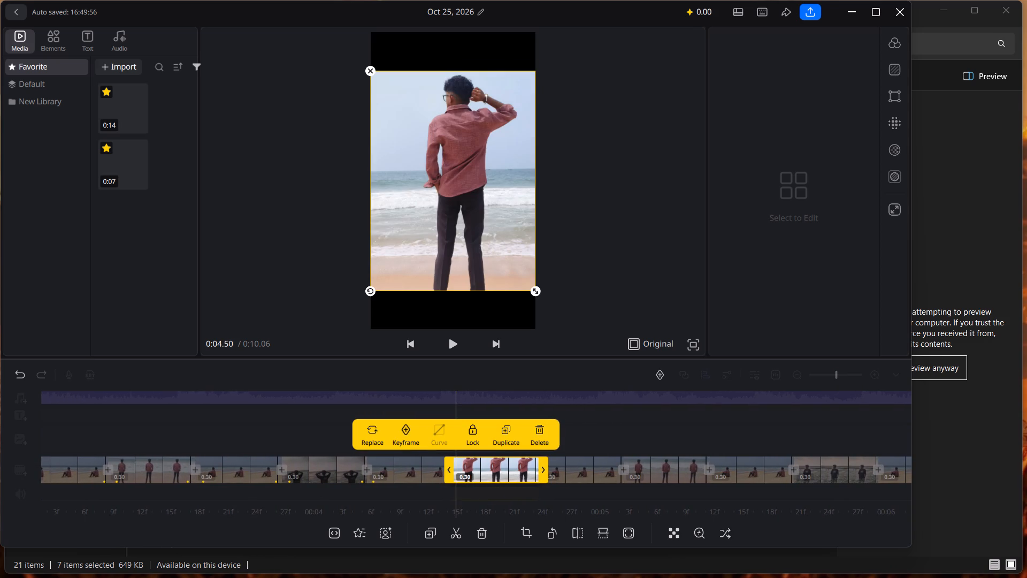
{"action": "left_click_drag", "start_coordinate": [632, 434], "coordinate": [624, 435]}
{"action": "left_click", "coordinate": [662, 368]}
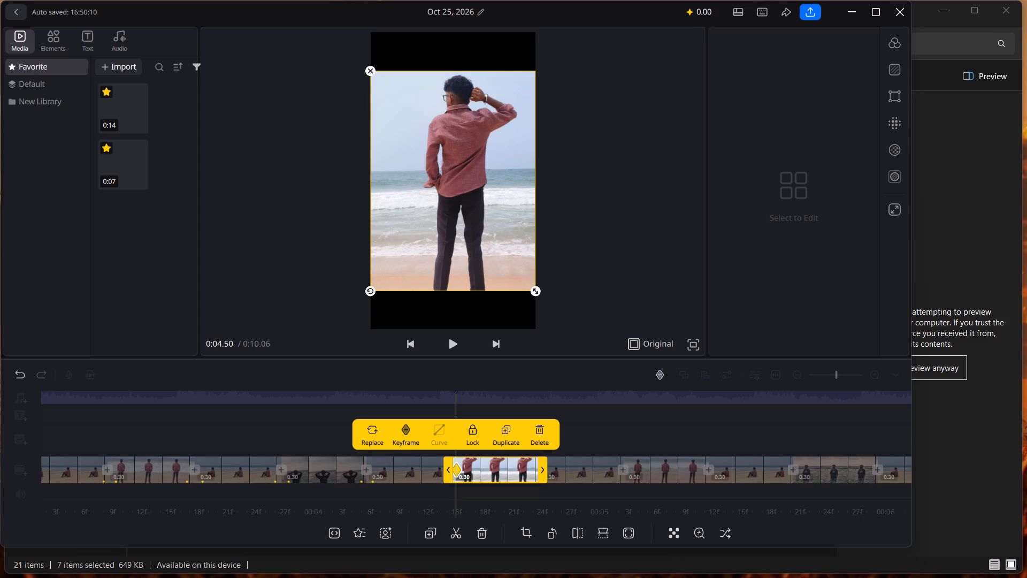
Enlarge the raised-hand photo to fill the frame height at a 0:04.77 keyframe near its end, and apply the CircOut curve.
{"action": "left_click_drag", "start_coordinate": [615, 421], "coordinate": [556, 420]}
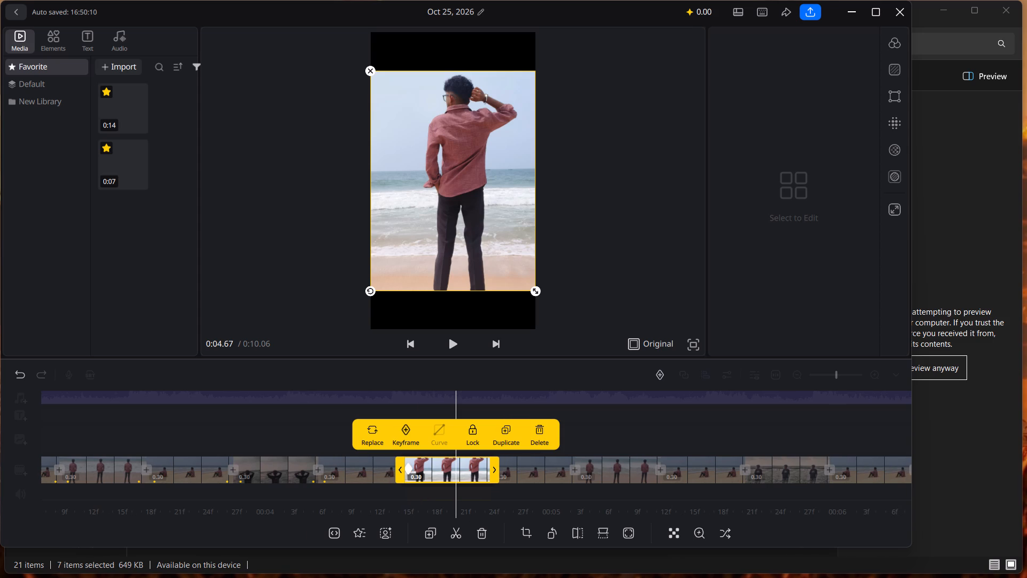
{"action": "left_click_drag", "start_coordinate": [556, 420], "coordinate": [531, 419]}
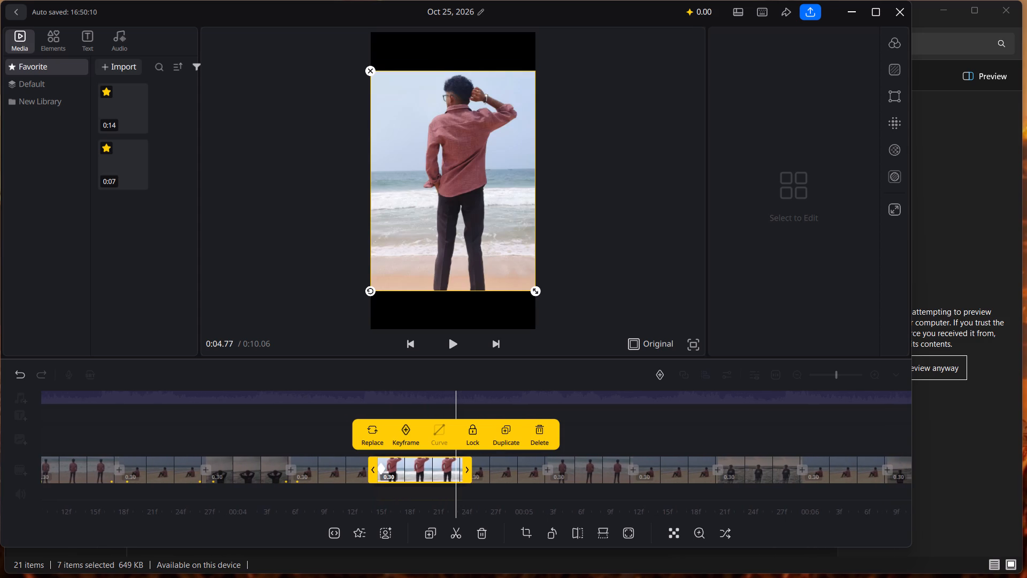
{"action": "left_click_drag", "start_coordinate": [531, 419], "coordinate": [528, 419]}
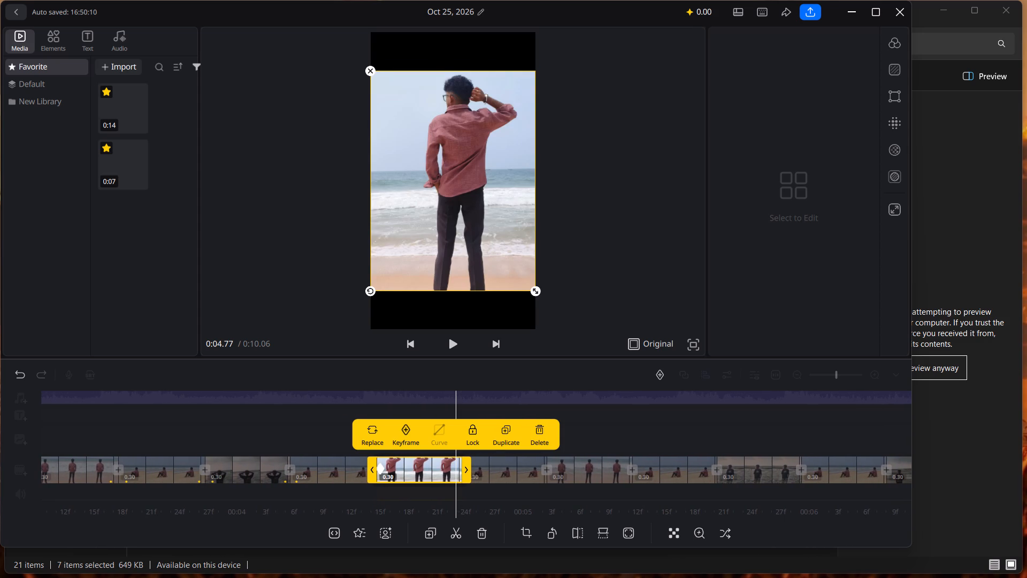
{"action": "left_click_drag", "start_coordinate": [538, 291], "coordinate": [553, 341]}
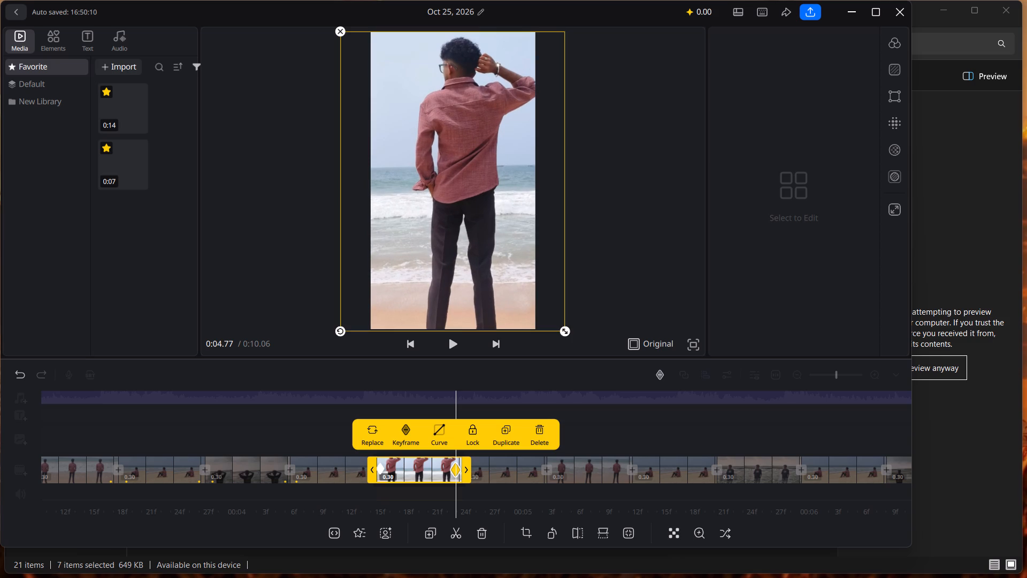
{"action": "left_click", "coordinate": [435, 437]}
{"action": "left_click", "coordinate": [449, 406]}
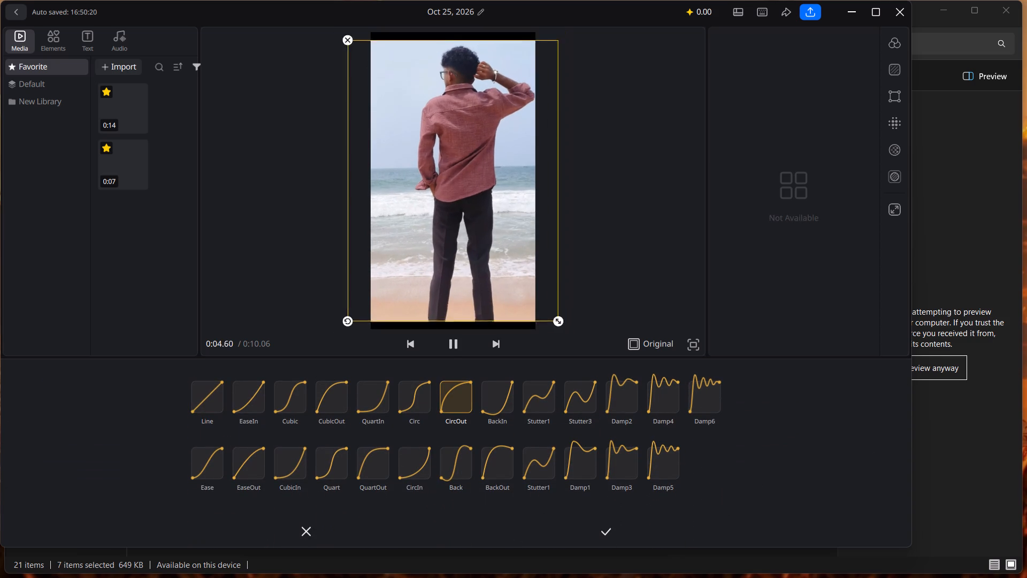
{"action": "left_click", "coordinate": [603, 531]}
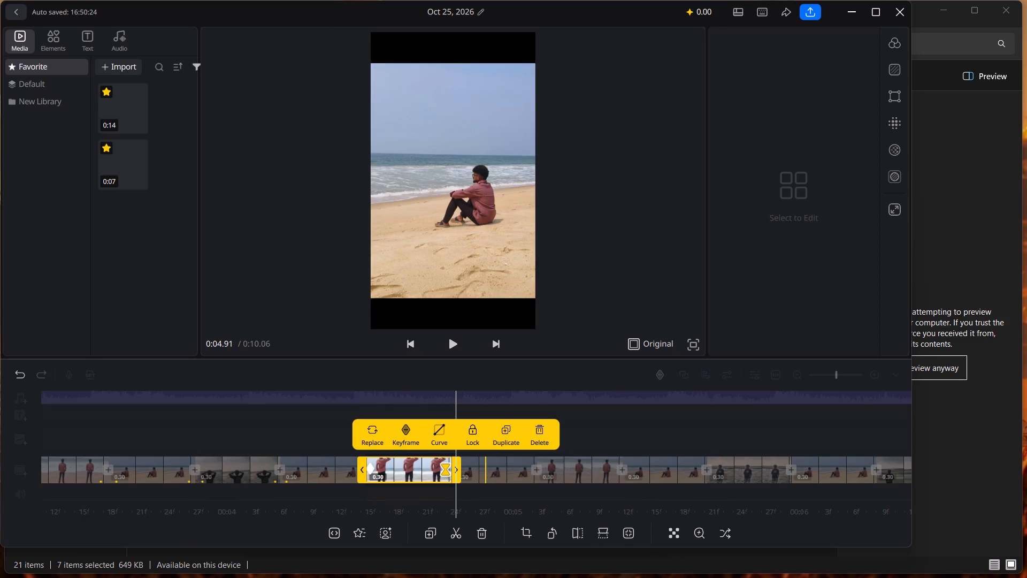
Add a keyframe at 0:04.81 near the start of the following seated beach clip and enlarge the clip there to about the frame height.
{"action": "left_click", "coordinate": [467, 465]}
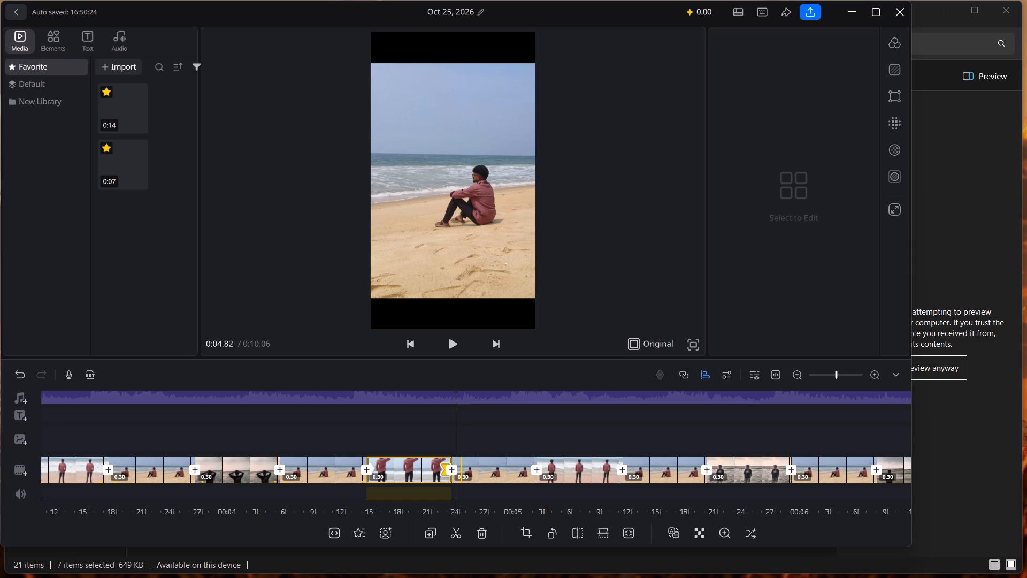
{"action": "left_click", "coordinate": [459, 463]}
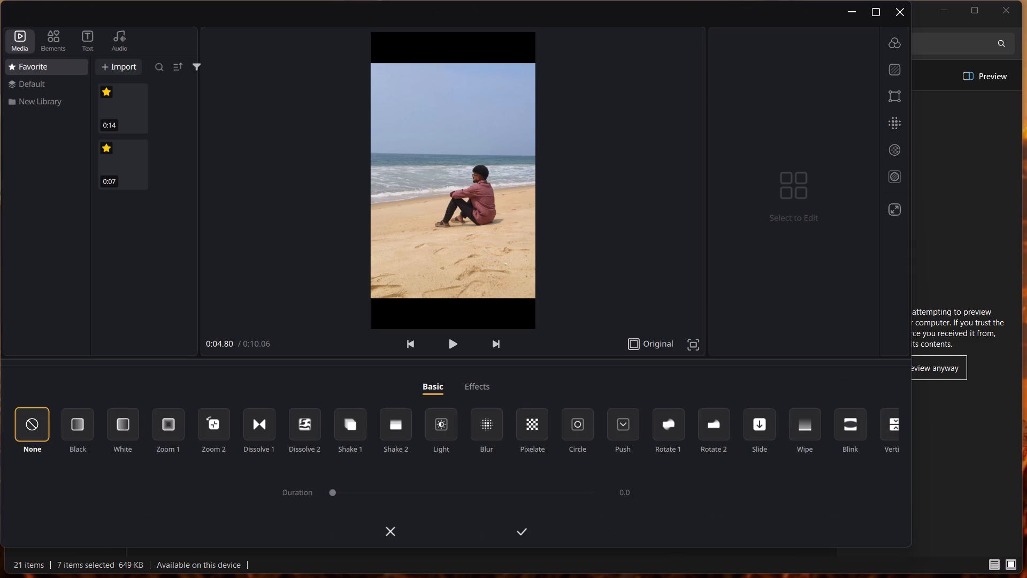
{"action": "left_click", "coordinate": [389, 531]}
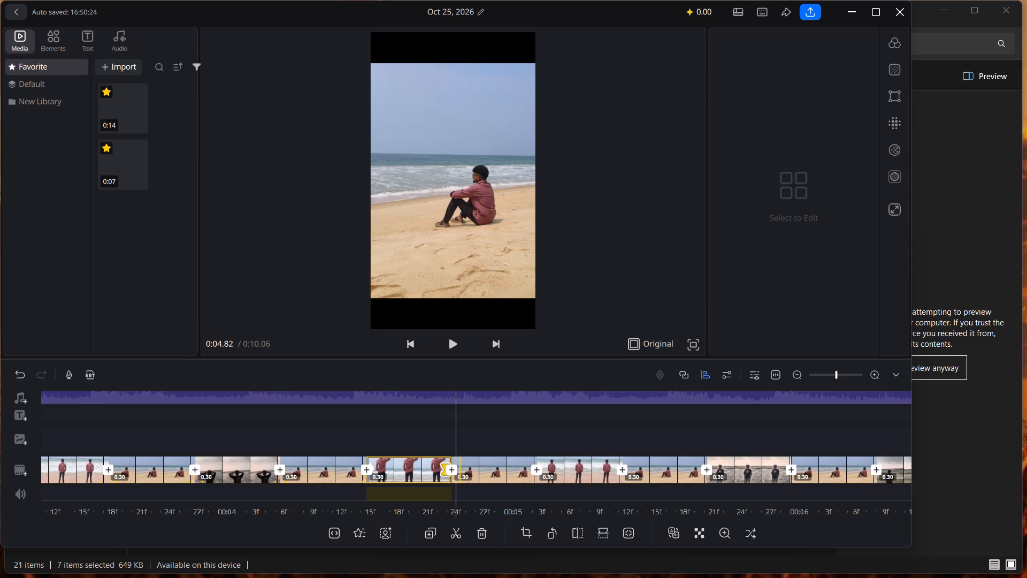
{"action": "left_click", "coordinate": [459, 458]}
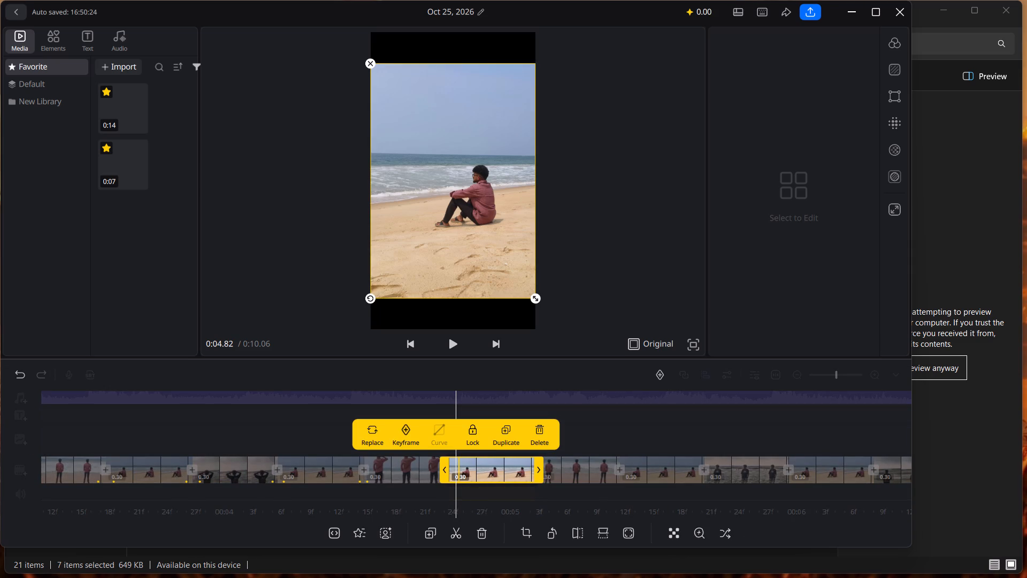
{"action": "left_click", "coordinate": [459, 458]}
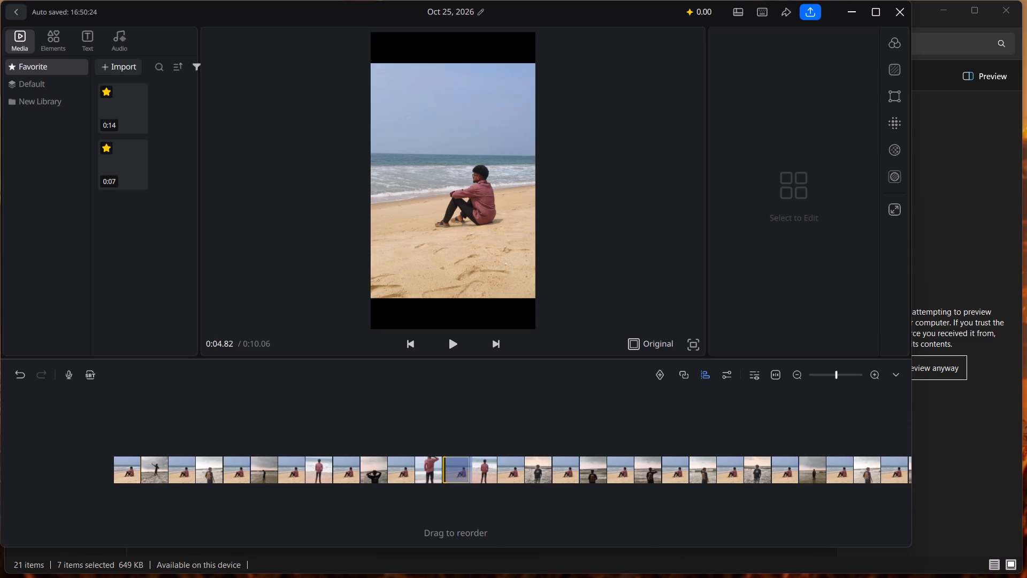
{"action": "left_click", "coordinate": [466, 439]}
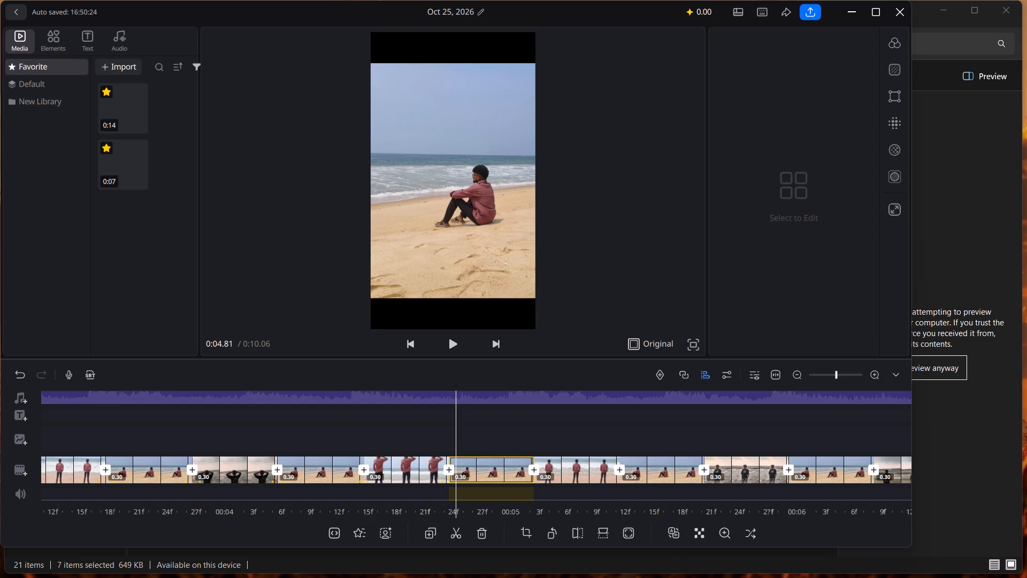
{"action": "left_click", "coordinate": [661, 375]}
{"action": "left_click", "coordinate": [516, 269]}
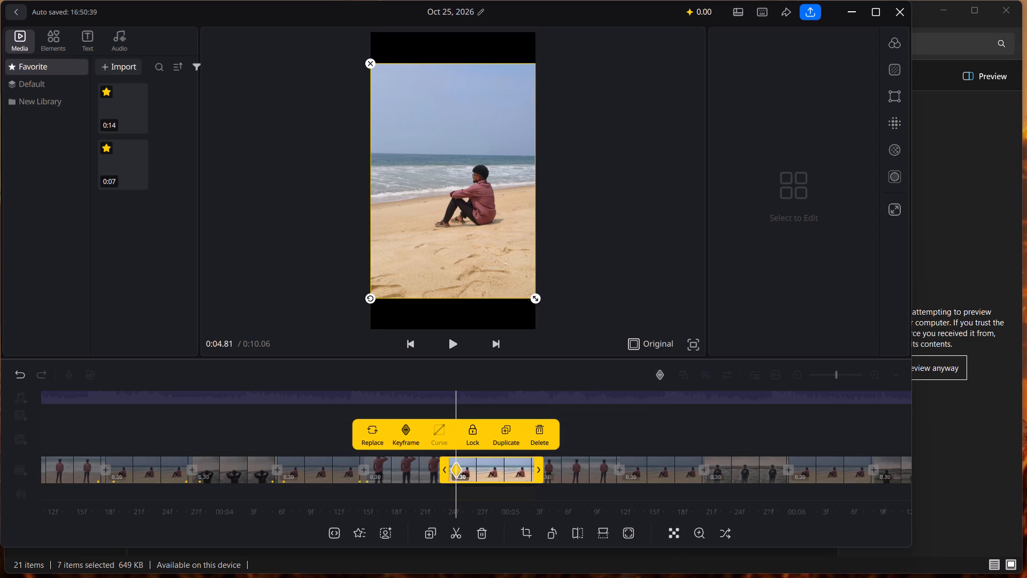
{"action": "left_click_drag", "start_coordinate": [538, 298], "coordinate": [546, 338]}
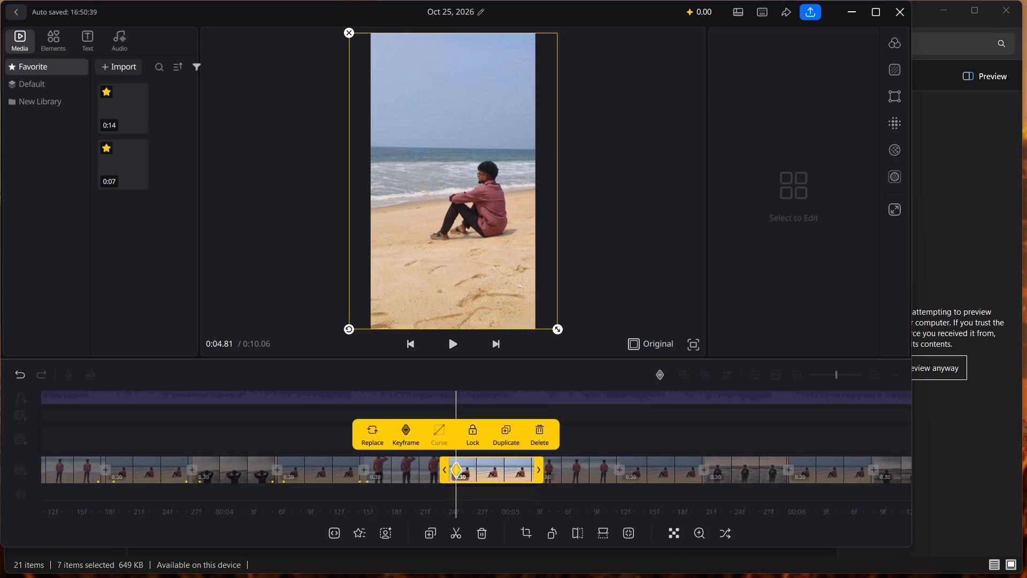
Shrink the seated beach clip to about the frame width at a 0:05.06 keyframe near its end, and apply the CircOut curve.
{"action": "left_click", "coordinate": [528, 459]}
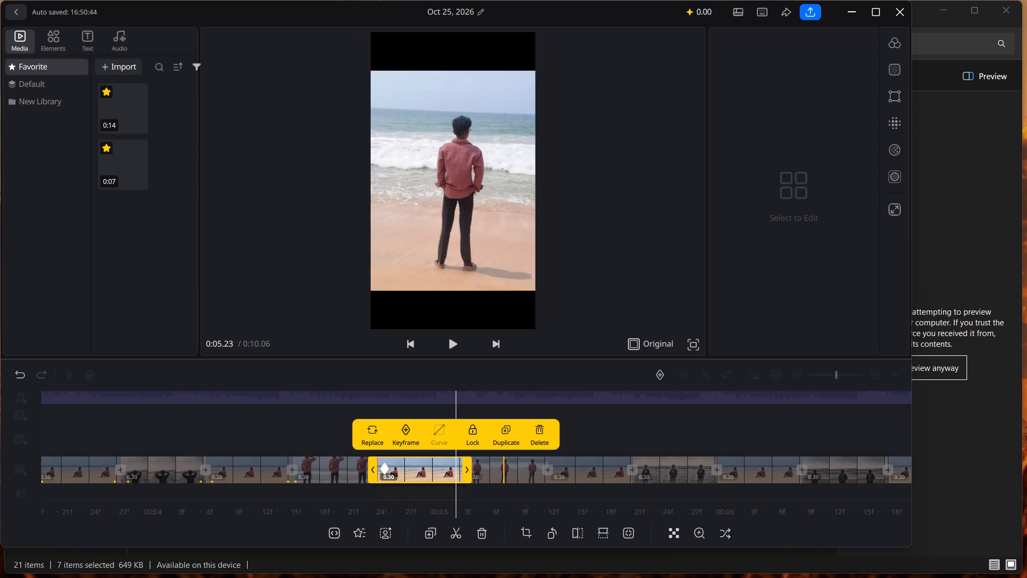
{"action": "left_click_drag", "start_coordinate": [558, 329], "coordinate": [556, 327]}
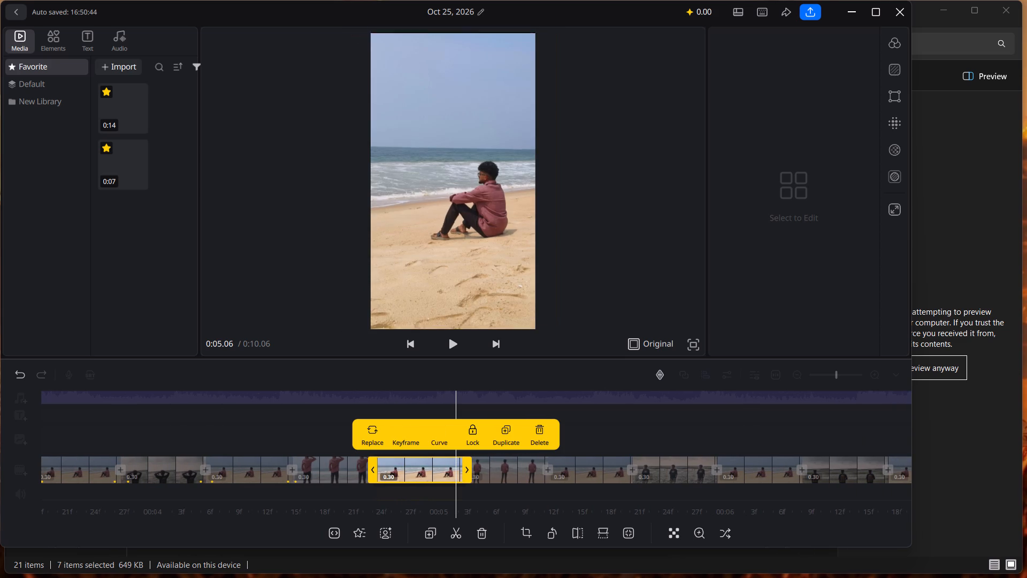
{"action": "left_click_drag", "start_coordinate": [556, 327], "coordinate": [528, 302]}
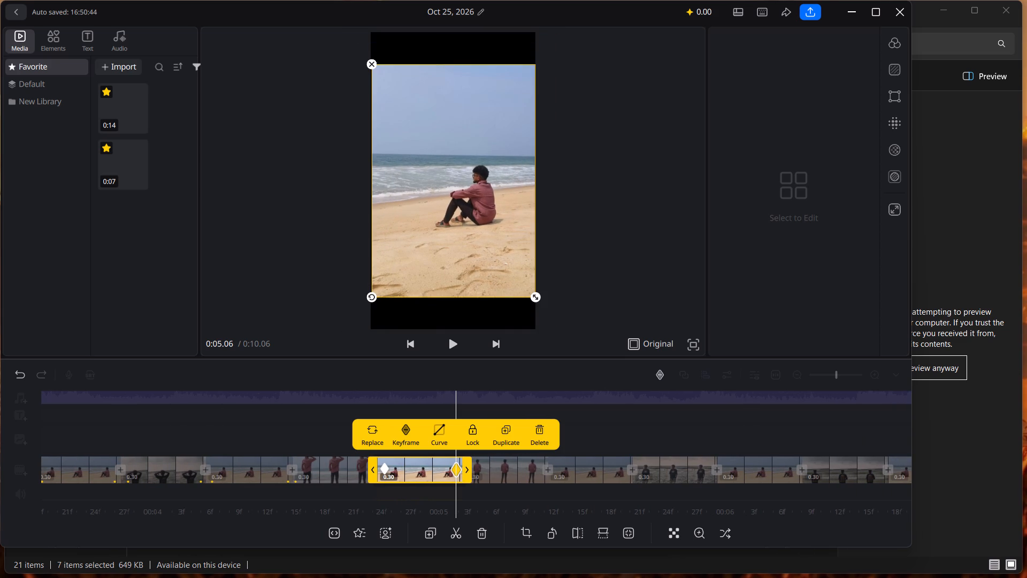
{"action": "left_click", "coordinate": [442, 427]}
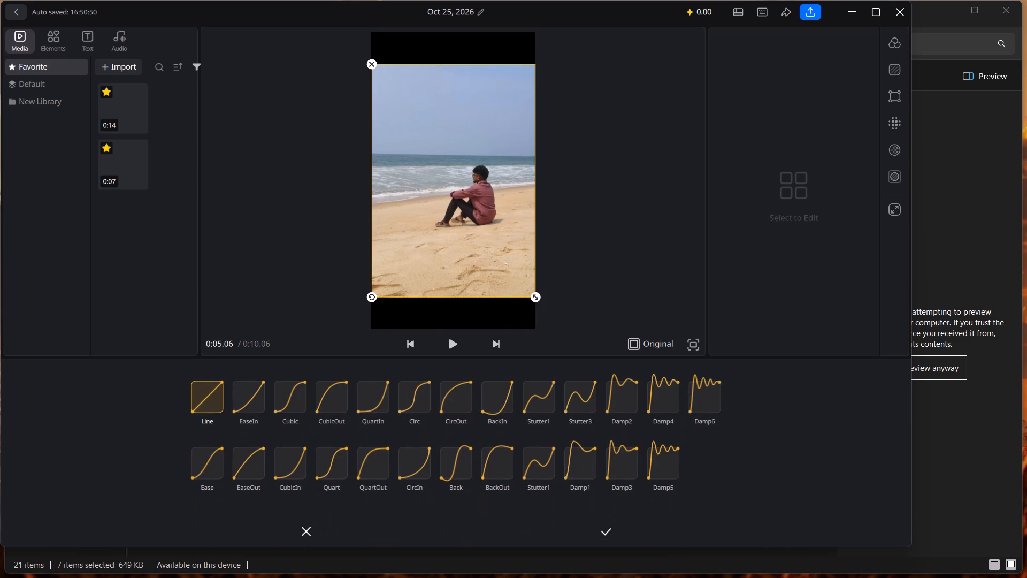
{"action": "left_click", "coordinate": [466, 390]}
{"action": "left_click", "coordinate": [606, 531]}
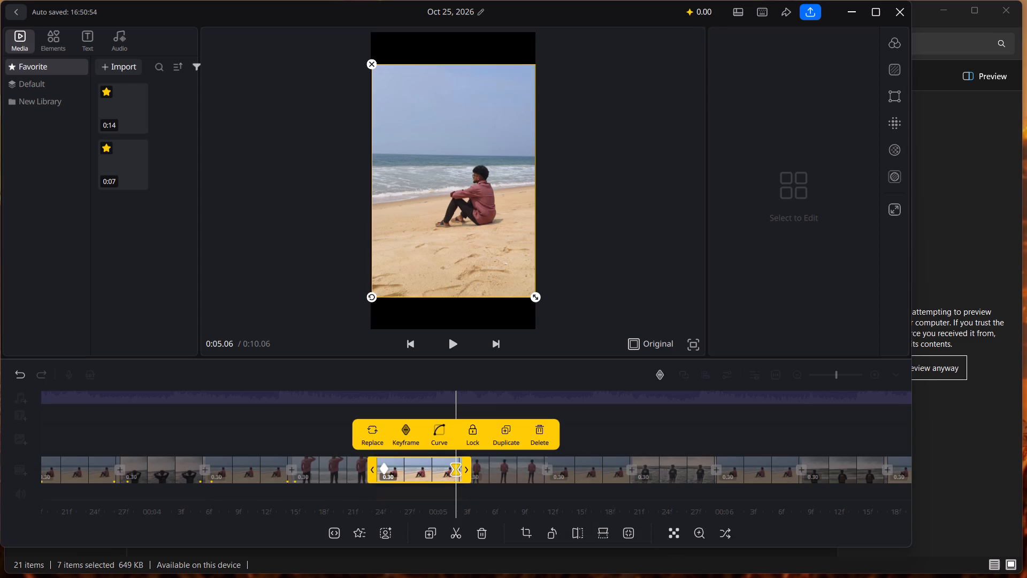
{"action": "left_click", "coordinate": [600, 430]}
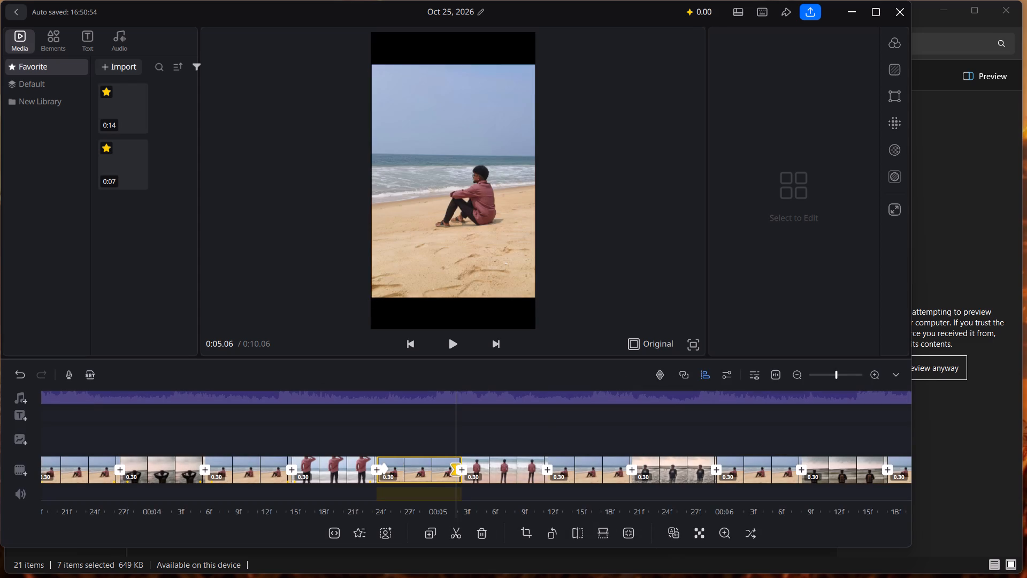
Add a keyframe at 0:05.11 near the start of the following photo of the man standing with his back to the camera.
{"action": "left_click_drag", "start_coordinate": [566, 417], "coordinate": [545, 420]}
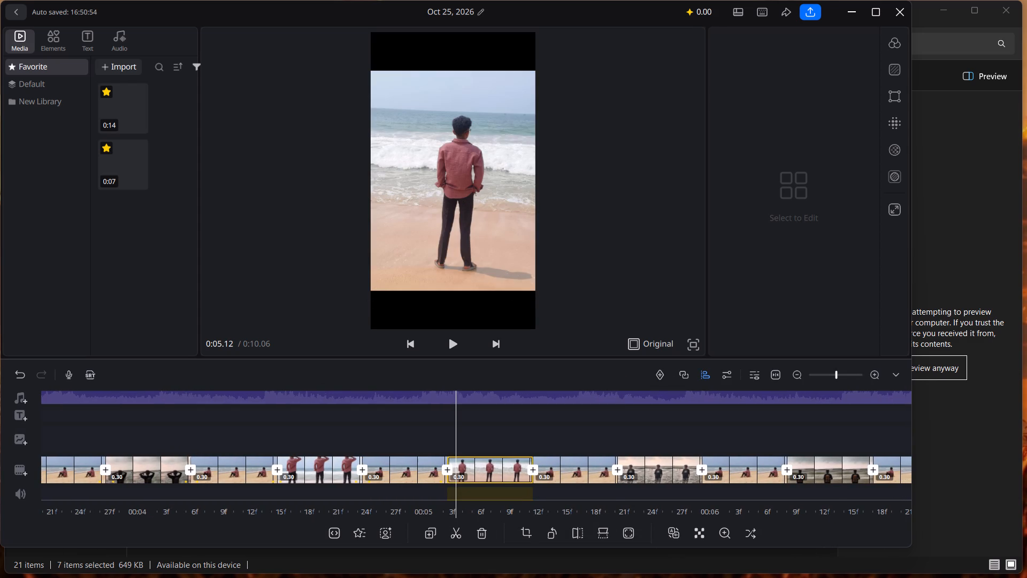
{"action": "left_click_drag", "start_coordinate": [545, 420], "coordinate": [546, 420]}
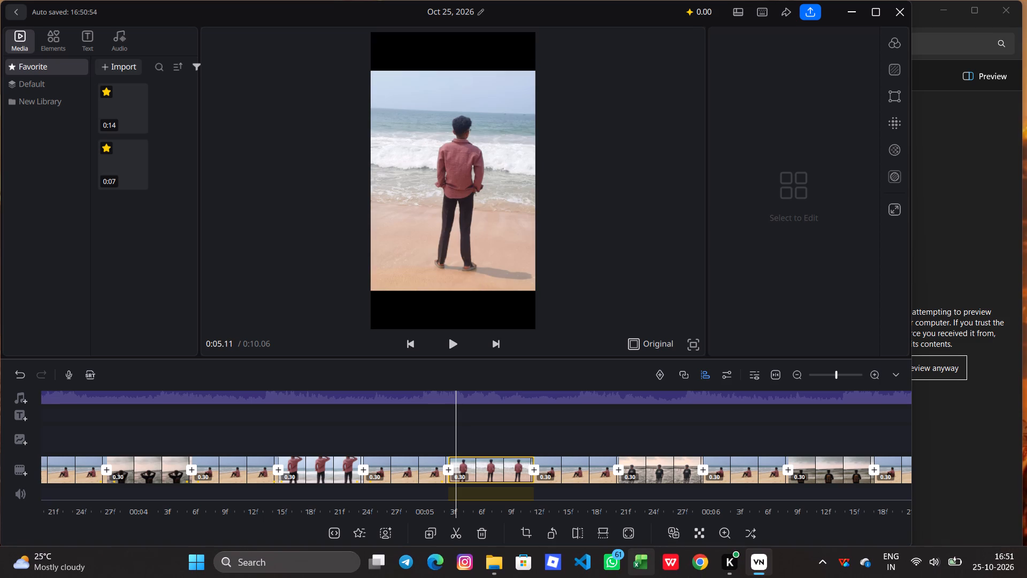
{"action": "left_click", "coordinate": [657, 375]}
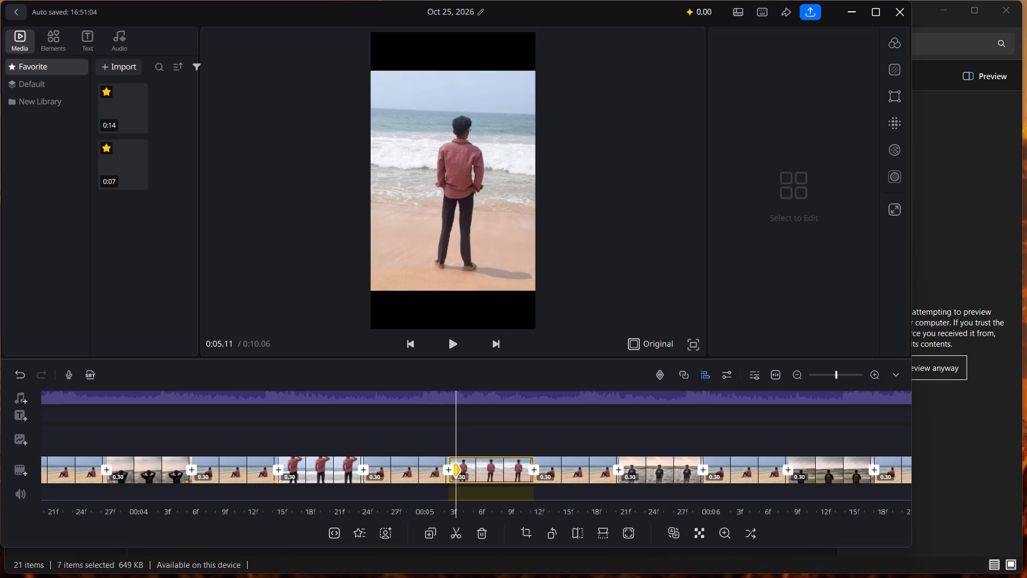
Enlarge the back-view photo to about the frame height at a 0:05.36 keyframe near its end, and apply the CircOut curve.
{"action": "left_click", "coordinate": [527, 461]}
{"action": "left_click", "coordinate": [527, 461]}
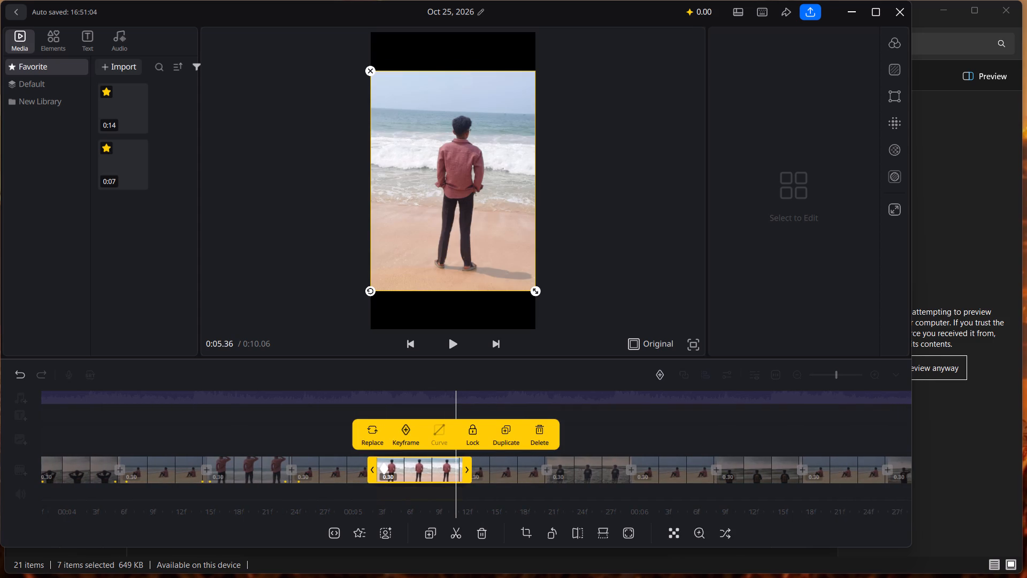
{"action": "left_click_drag", "start_coordinate": [535, 291], "coordinate": [541, 323]}
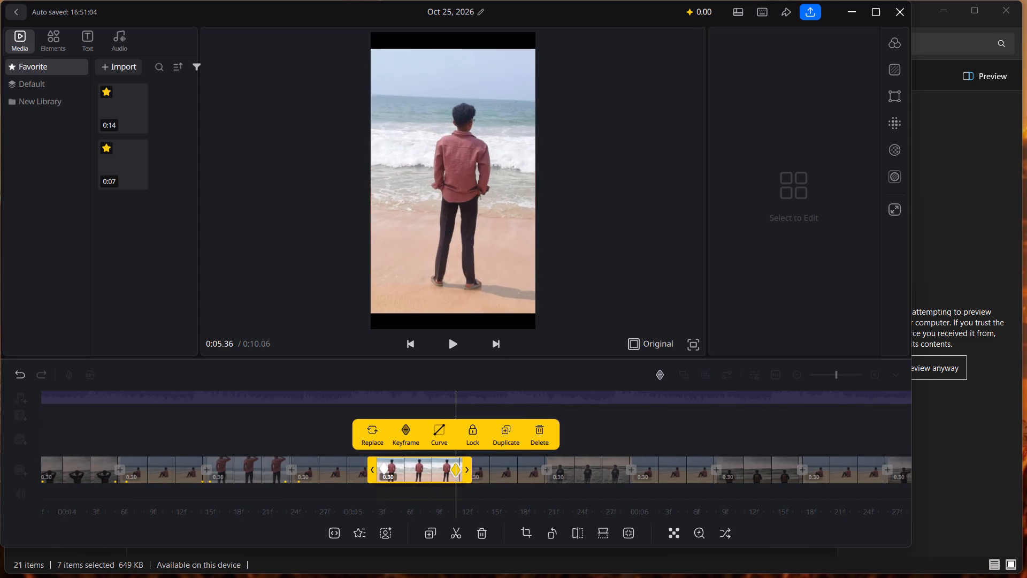
{"action": "left_click_drag", "start_coordinate": [541, 323], "coordinate": [547, 337]}
{"action": "left_click", "coordinate": [439, 436]}
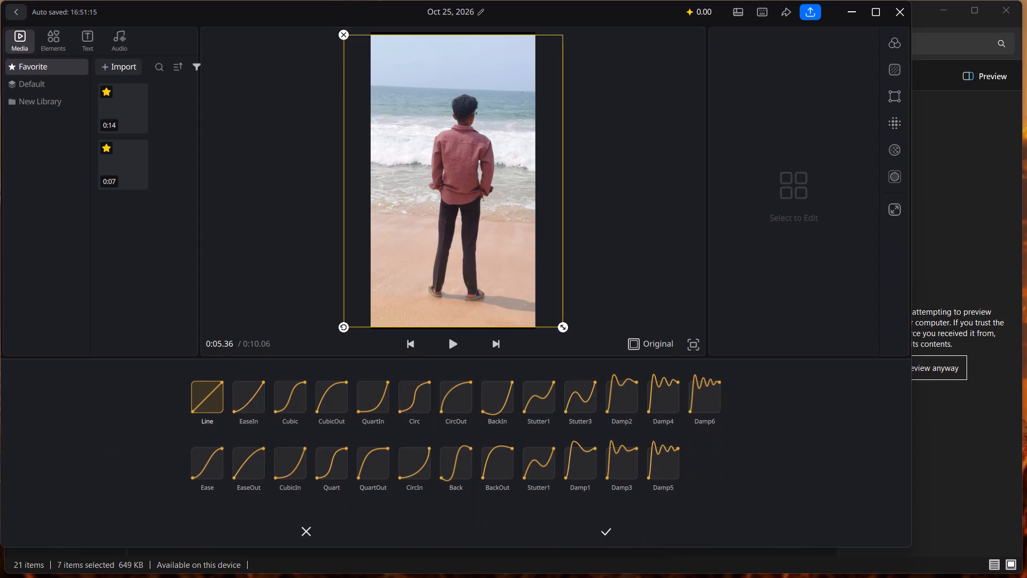
{"action": "left_click", "coordinate": [459, 397]}
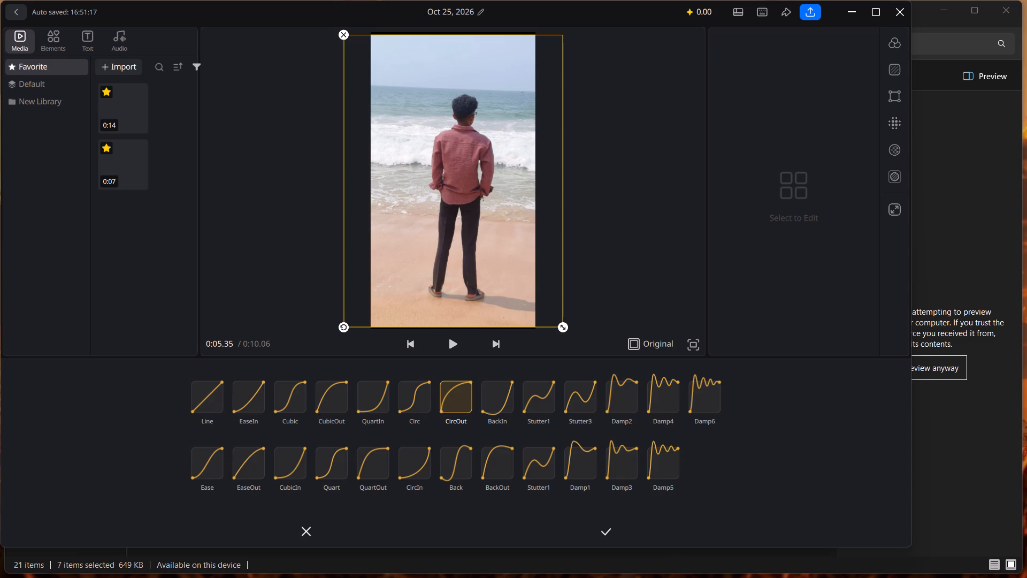
{"action": "left_click", "coordinate": [610, 530]}
{"action": "left_click", "coordinate": [615, 426]}
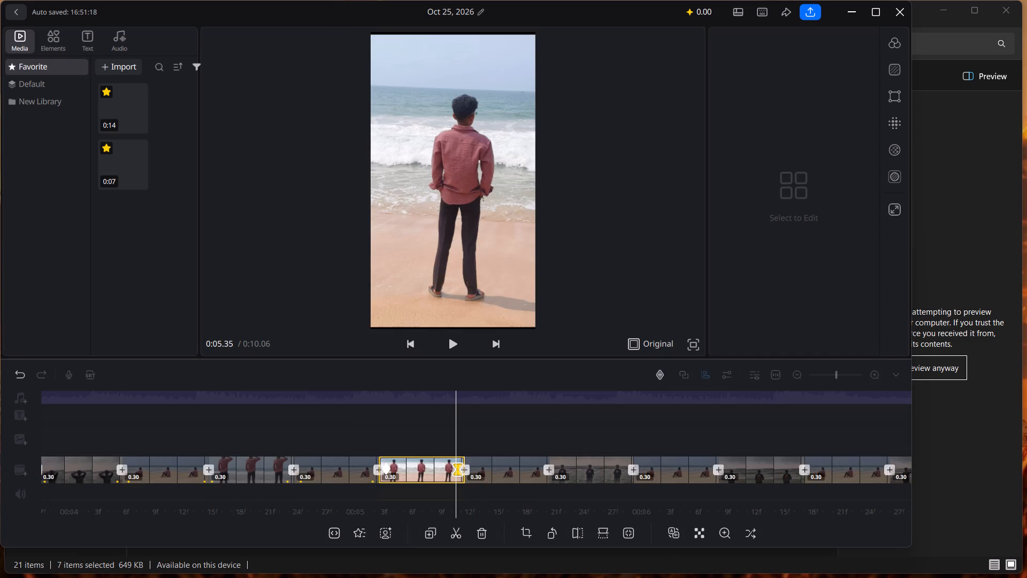
Add a keyframe at 0:05.41 near the start of the following seated beach clip and enlarge the clip there to about the frame height.
{"action": "left_click_drag", "start_coordinate": [529, 430], "coordinate": [509, 430]}
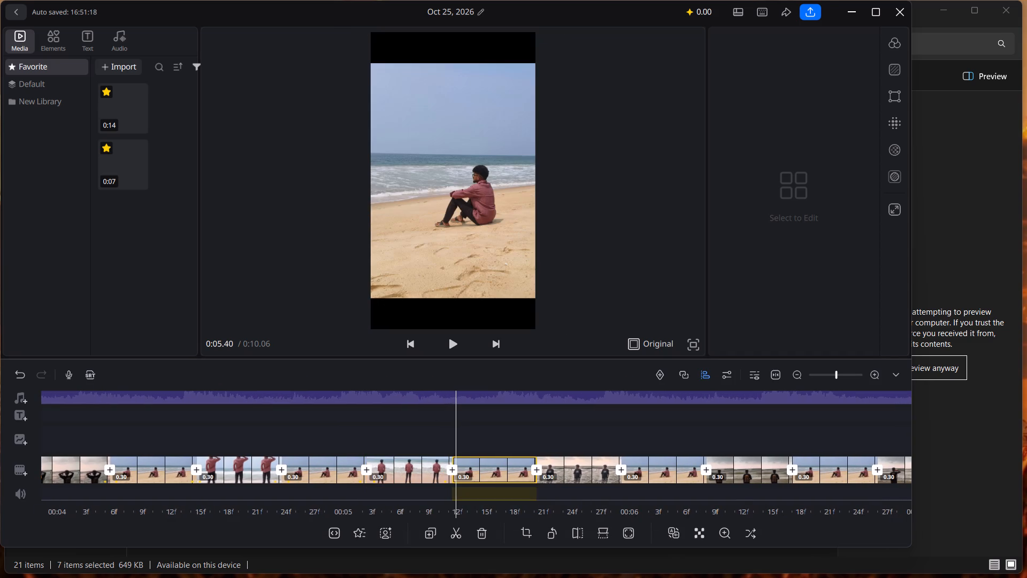
{"action": "left_click_drag", "start_coordinate": [509, 430], "coordinate": [507, 430]}
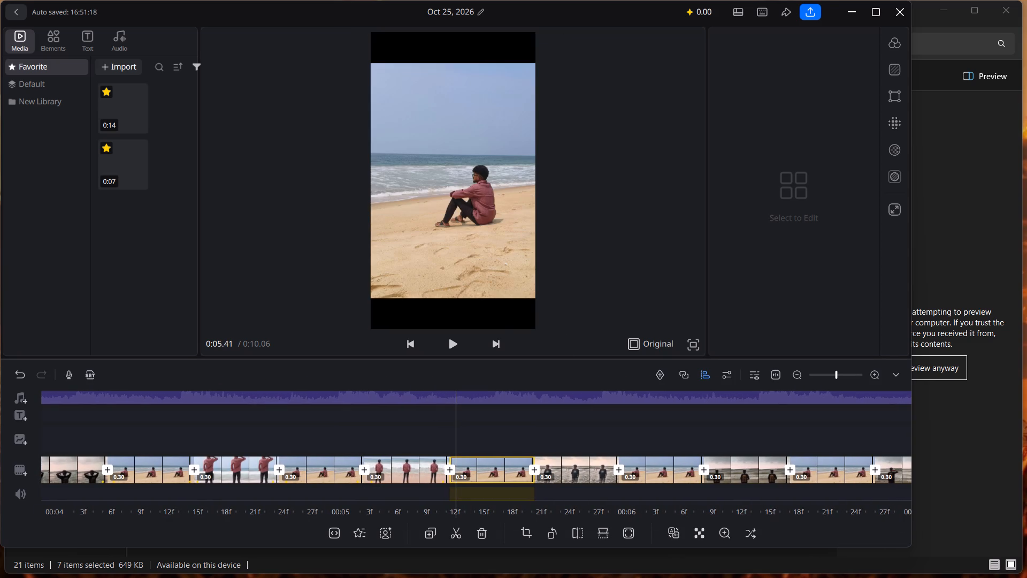
{"action": "left_click", "coordinate": [657, 379]}
{"action": "left_click", "coordinate": [502, 265]}
{"action": "left_click_drag", "start_coordinate": [537, 297], "coordinate": [547, 332]}
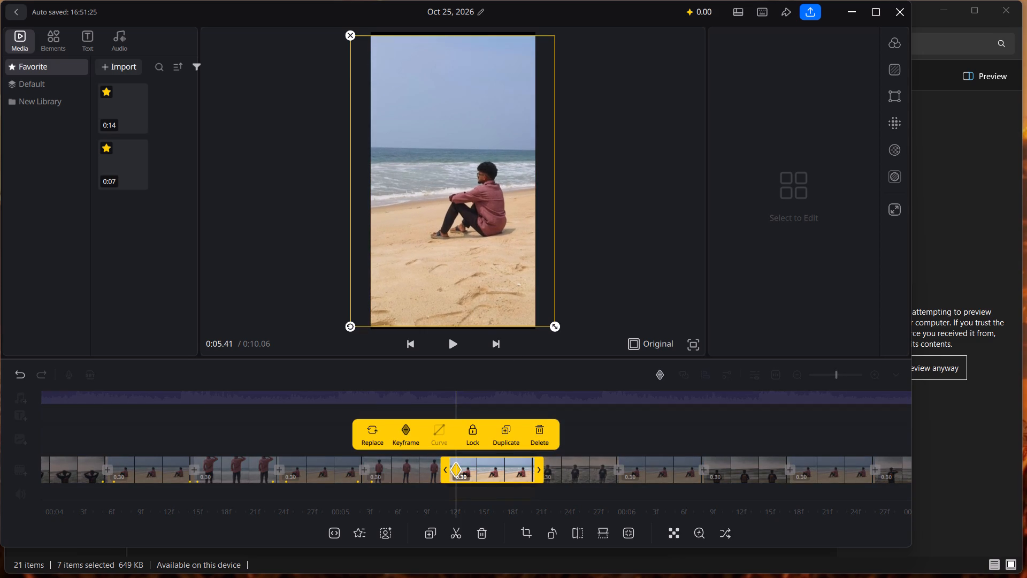
Shrink this seated clip to slightly wider than the frame at a 0:05.67 keyframe near its end, and apply the CircOut curve.
{"action": "left_click", "coordinate": [531, 459]}
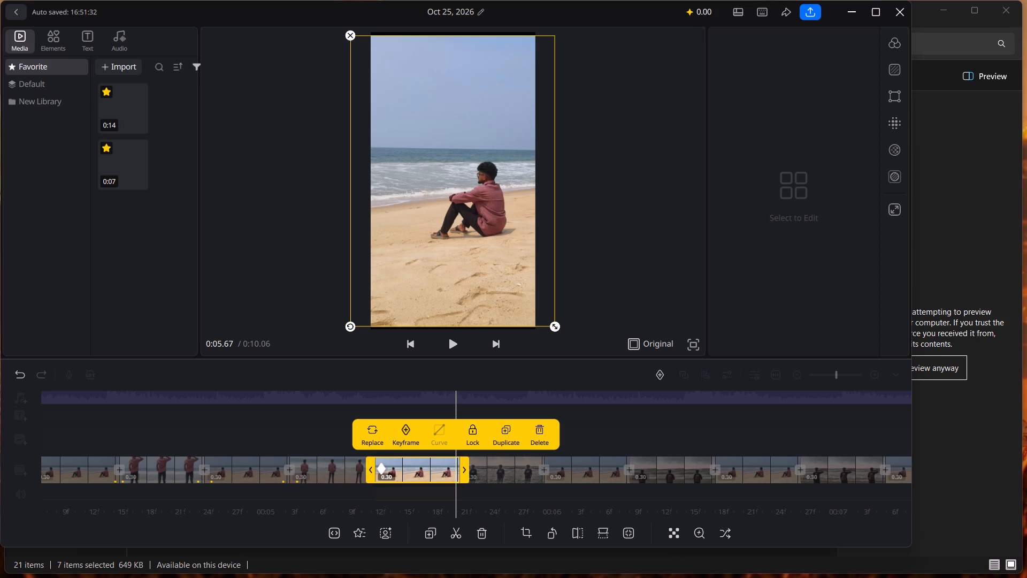
{"action": "left_click_drag", "start_coordinate": [559, 326], "coordinate": [536, 307]}
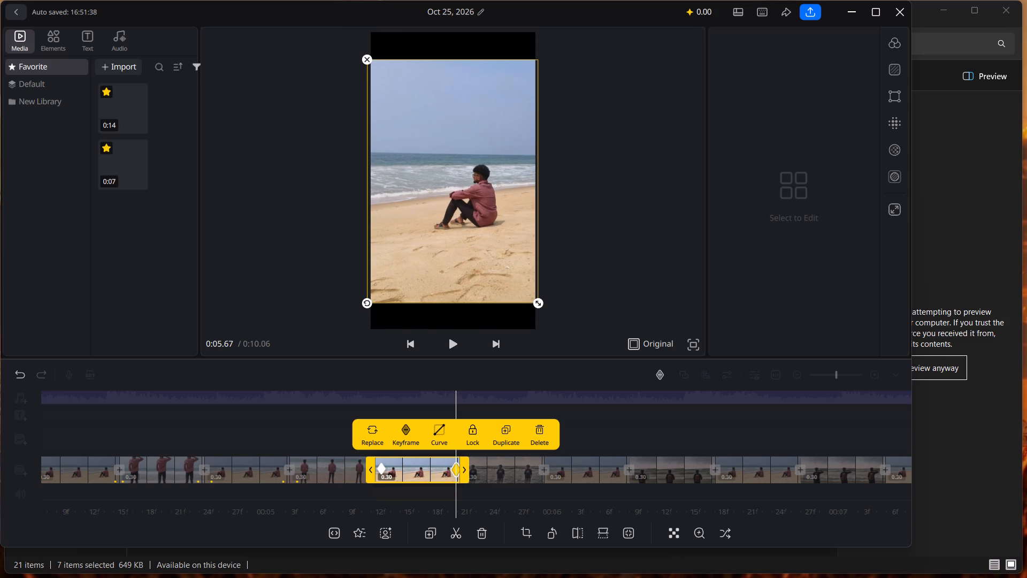
{"action": "left_click", "coordinate": [442, 427]}
{"action": "left_click", "coordinate": [465, 396]}
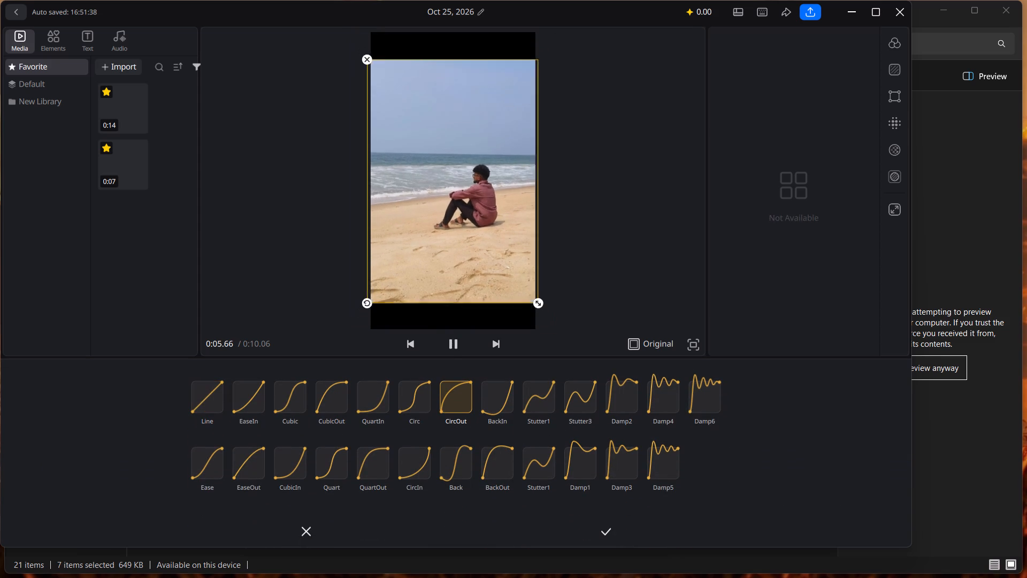
{"action": "left_click", "coordinate": [603, 531]}
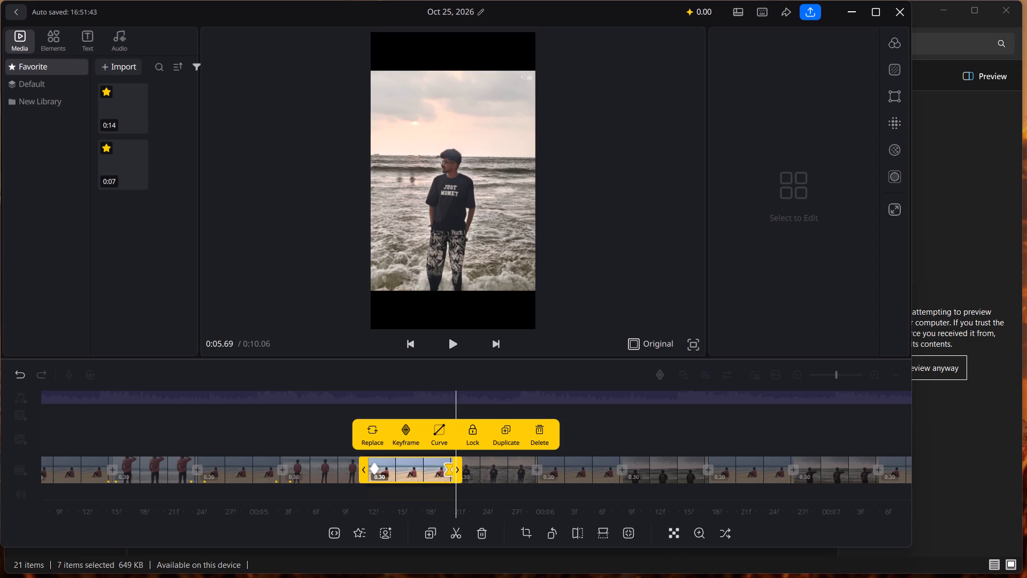
{"action": "left_click", "coordinate": [594, 437]}
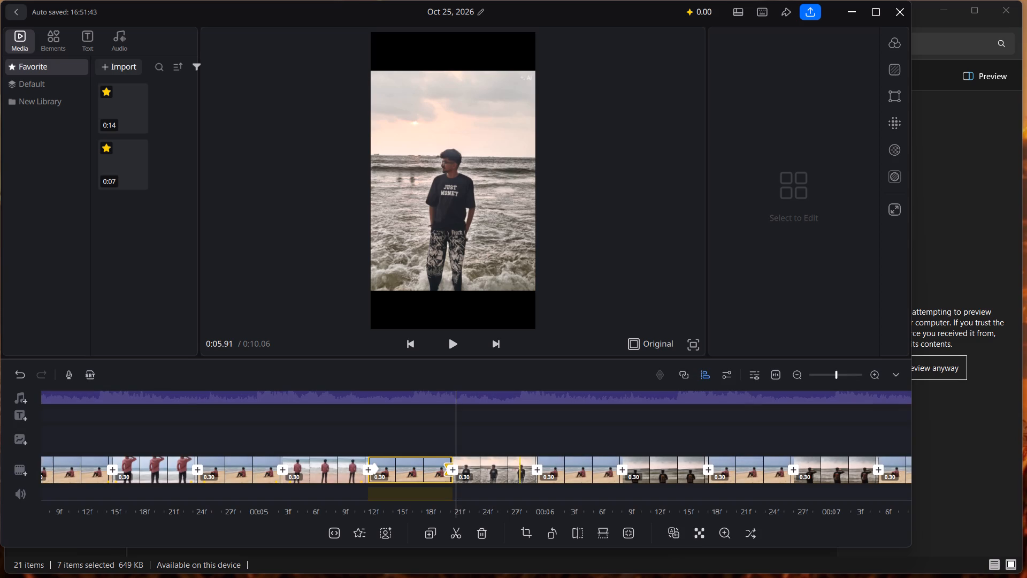
Add a keyframe at 0:05.71 near the start of the following photo of the man in a black T-shirt standing in the waves.
{"action": "left_click_drag", "start_coordinate": [508, 430], "coordinate": [499, 432]}
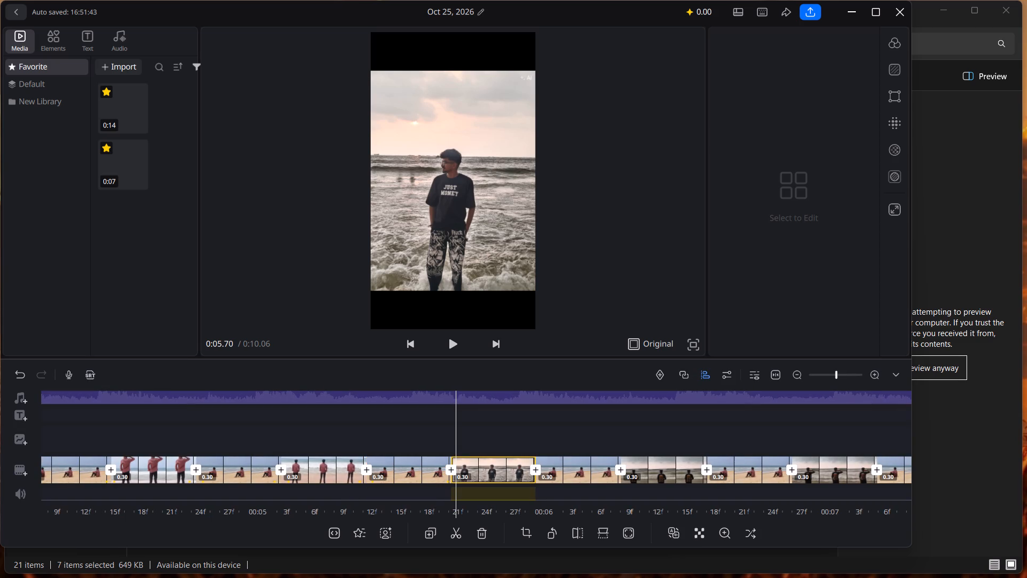
{"action": "left_click_drag", "start_coordinate": [499, 432], "coordinate": [496, 433]}
{"action": "left_click", "coordinate": [660, 377]}
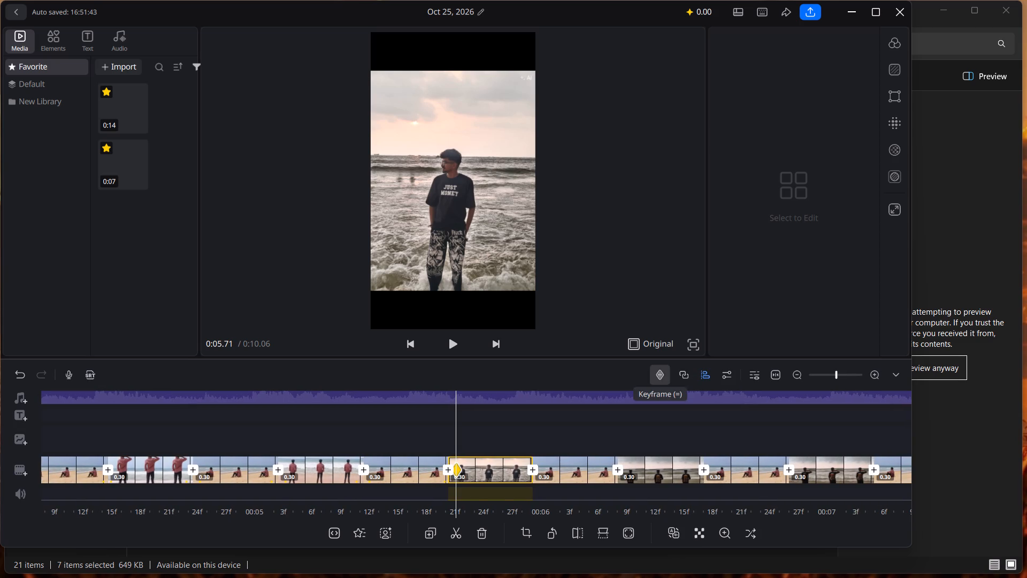
Scrub back and forth between about 0:05.11 and 0:05.74 to review the zooms on the back-view photo and the seated clip after it.
{"action": "left_click_drag", "start_coordinate": [545, 429], "coordinate": [608, 438]}
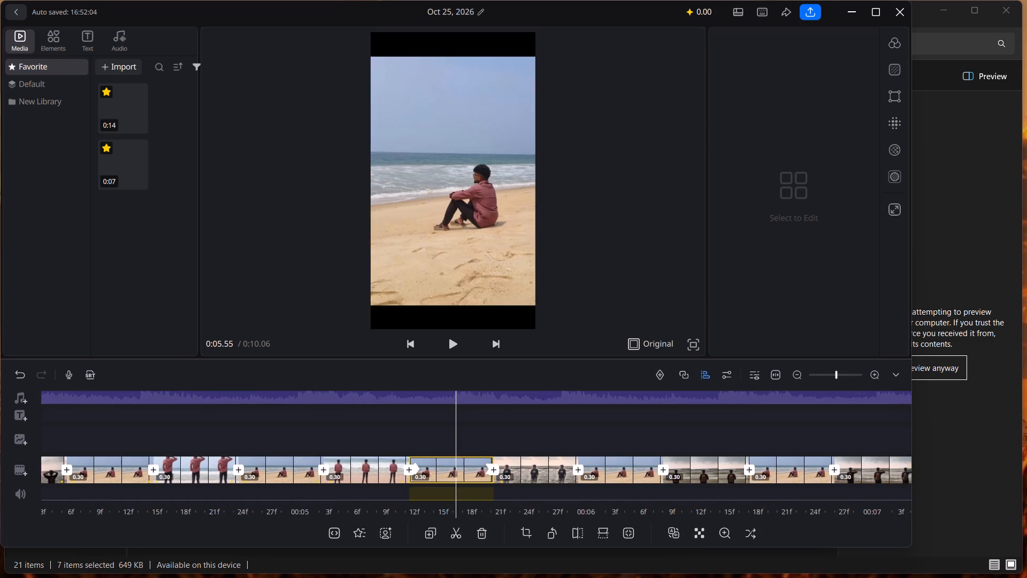
{"action": "left_click_drag", "start_coordinate": [608, 438], "coordinate": [687, 435]}
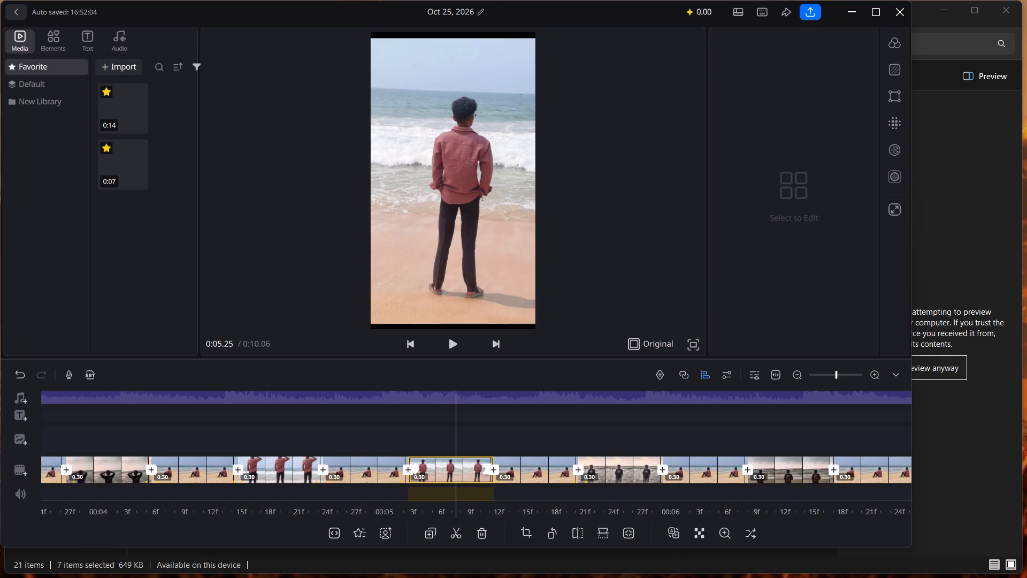
{"action": "left_click_drag", "start_coordinate": [687, 435], "coordinate": [614, 431]}
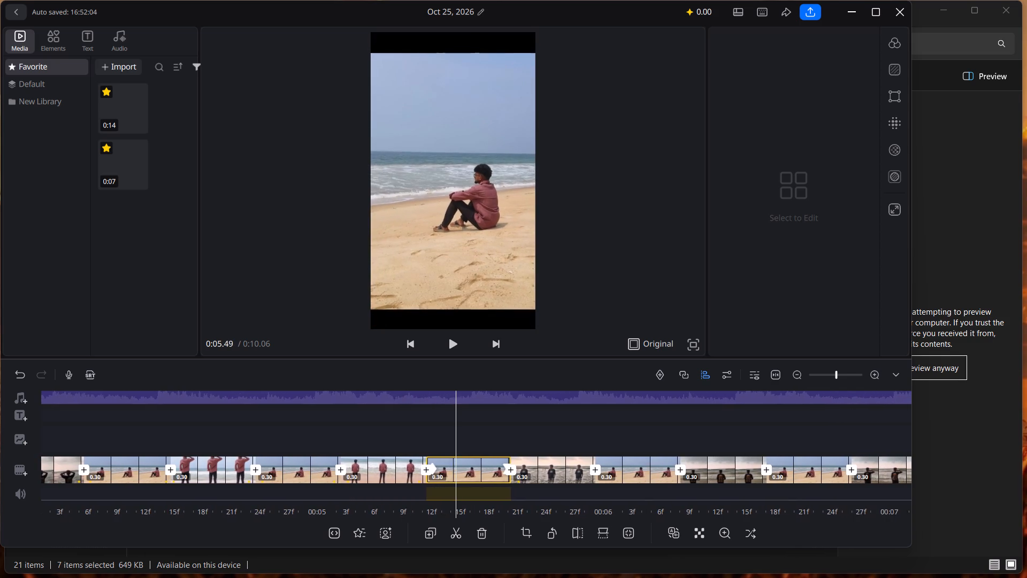
{"action": "left_click_drag", "start_coordinate": [614, 431], "coordinate": [552, 438]}
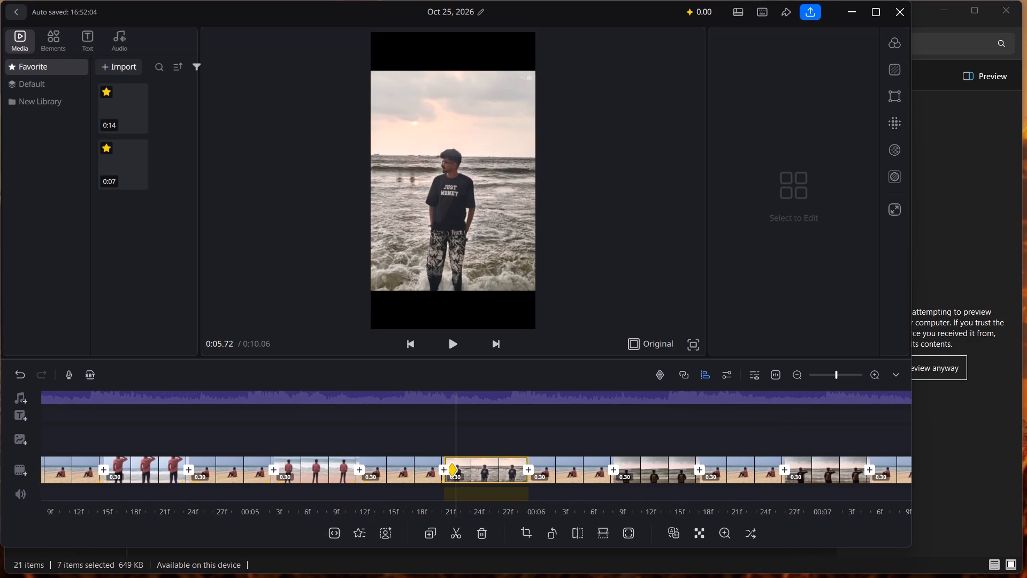
{"action": "left_click_drag", "start_coordinate": [552, 438], "coordinate": [551, 438]}
{"action": "left_click_drag", "start_coordinate": [617, 428], "coordinate": [618, 429]}
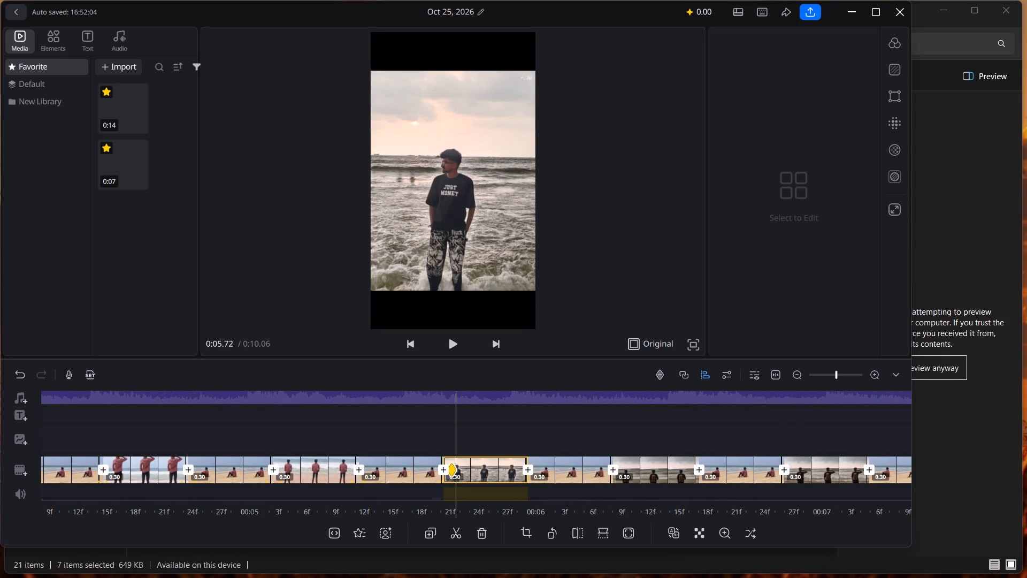
{"action": "left_click_drag", "start_coordinate": [618, 429], "coordinate": [722, 437]}
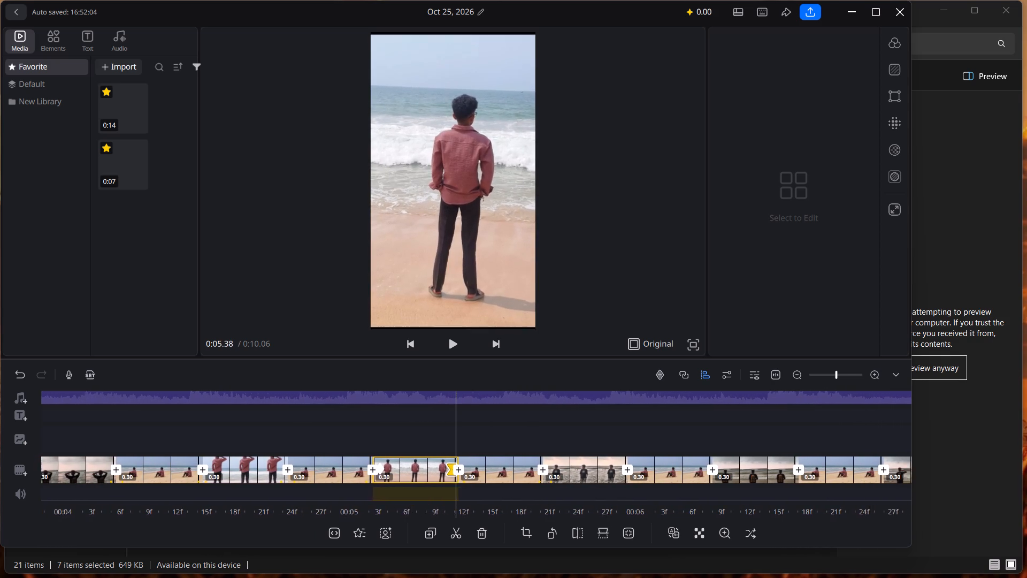
{"action": "left_click_drag", "start_coordinate": [722, 437], "coordinate": [803, 442]}
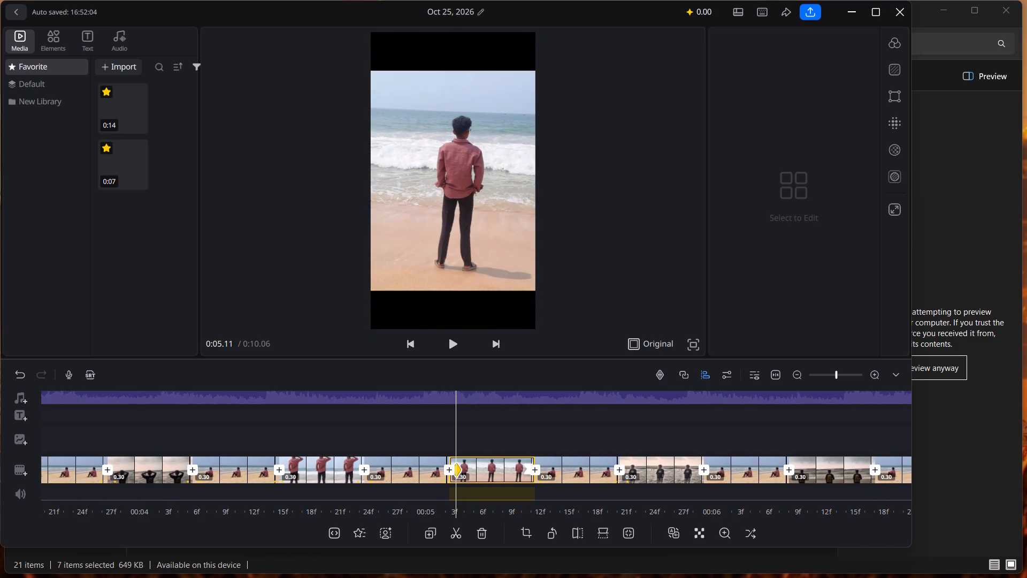
{"action": "left_click_drag", "start_coordinate": [803, 442], "coordinate": [660, 437]}
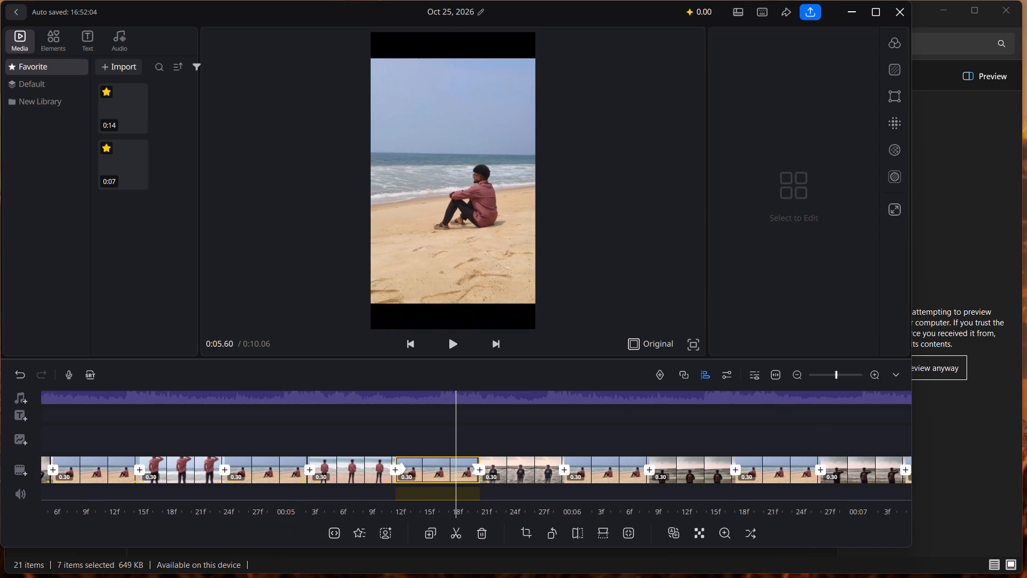
{"action": "left_click_drag", "start_coordinate": [660, 437], "coordinate": [623, 435]}
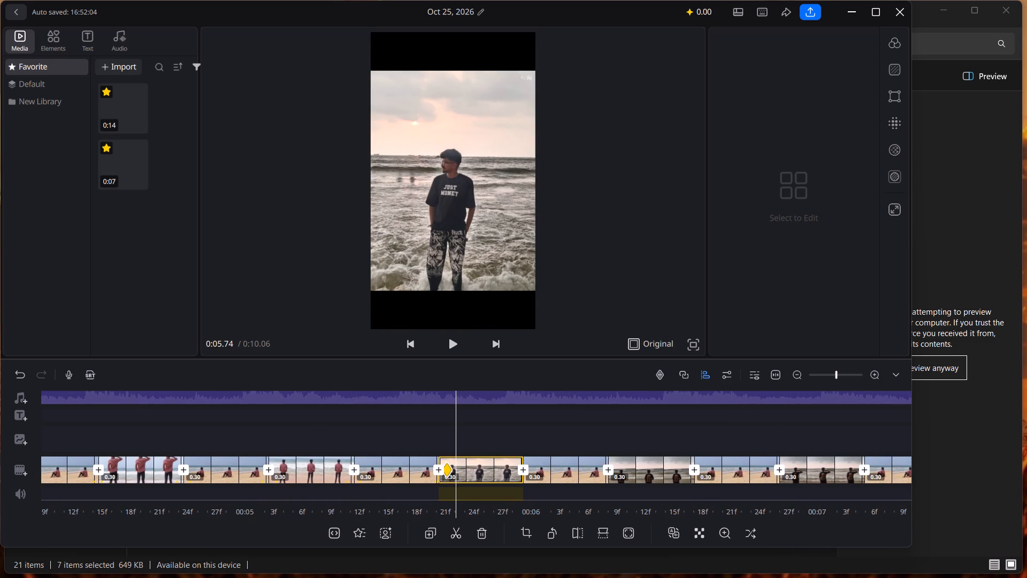
Enlarge the photo of the man standing in the waves to about the frame height at a 0:05.95 keyframe, and apply the CircOut curve.
{"action": "left_click", "coordinate": [516, 457]}
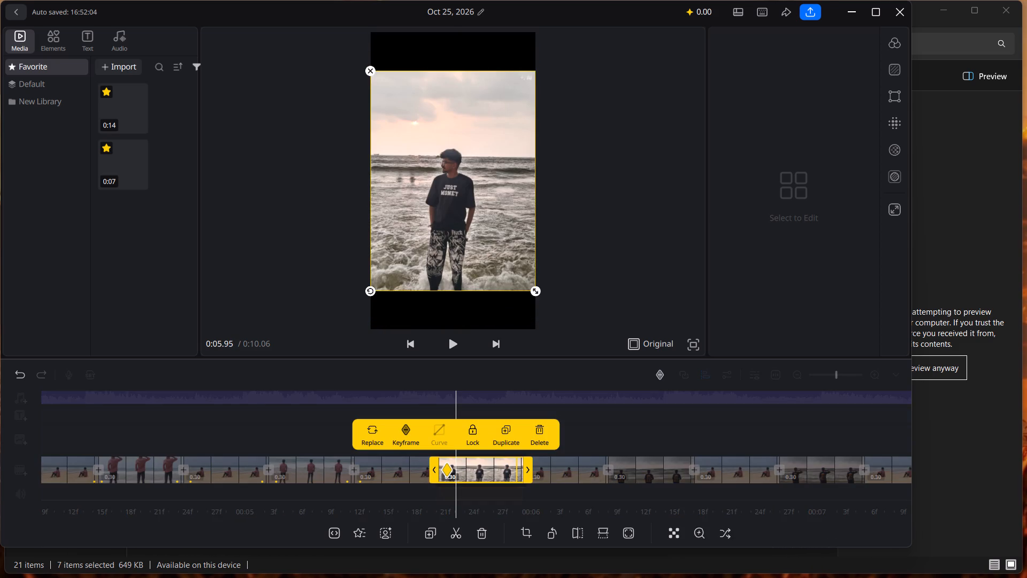
{"action": "left_click", "coordinate": [517, 457]}
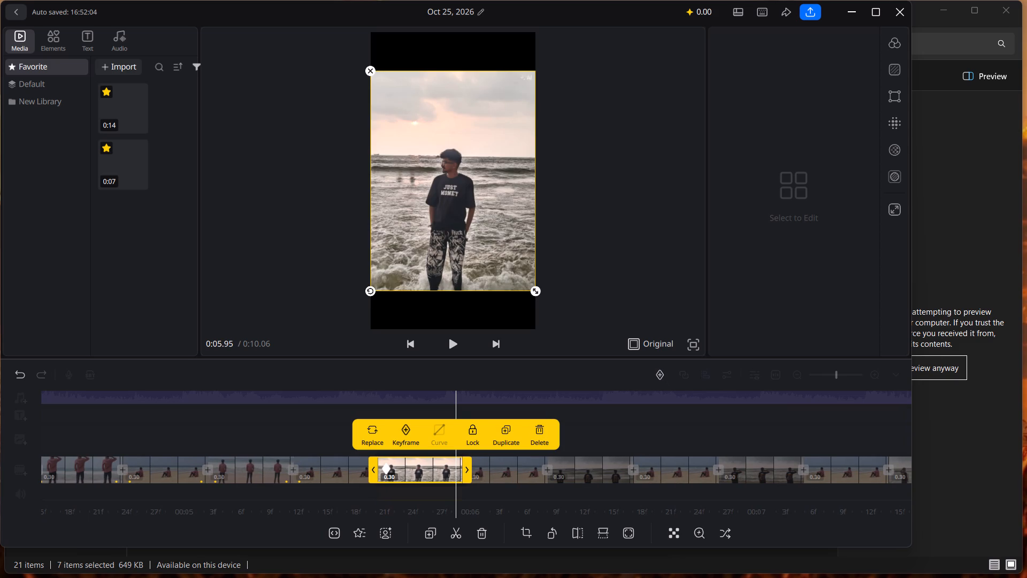
{"action": "left_click_drag", "start_coordinate": [537, 293], "coordinate": [553, 336]}
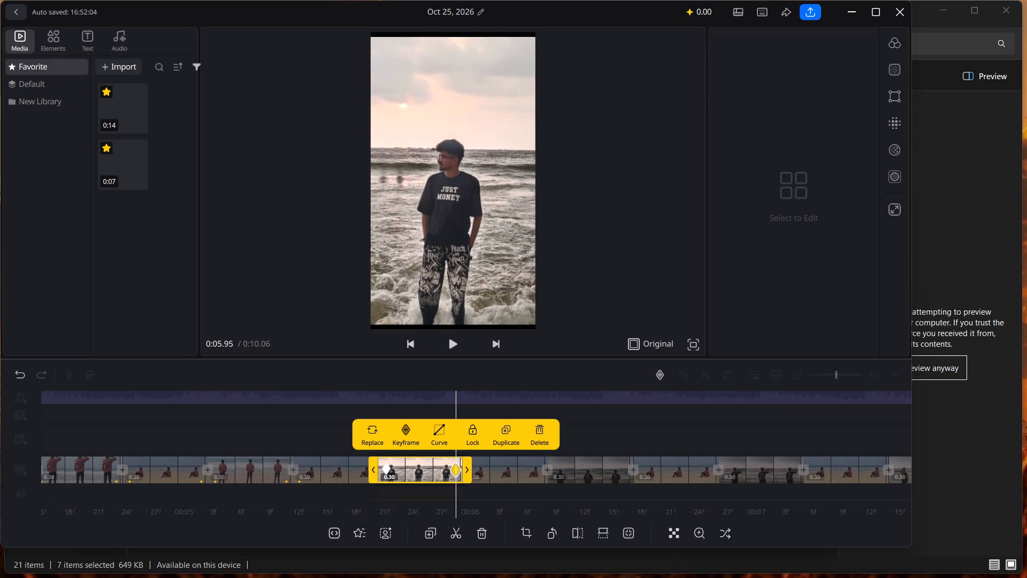
{"action": "left_click_drag", "start_coordinate": [553, 336], "coordinate": [554, 337]}
{"action": "left_click", "coordinate": [441, 428]}
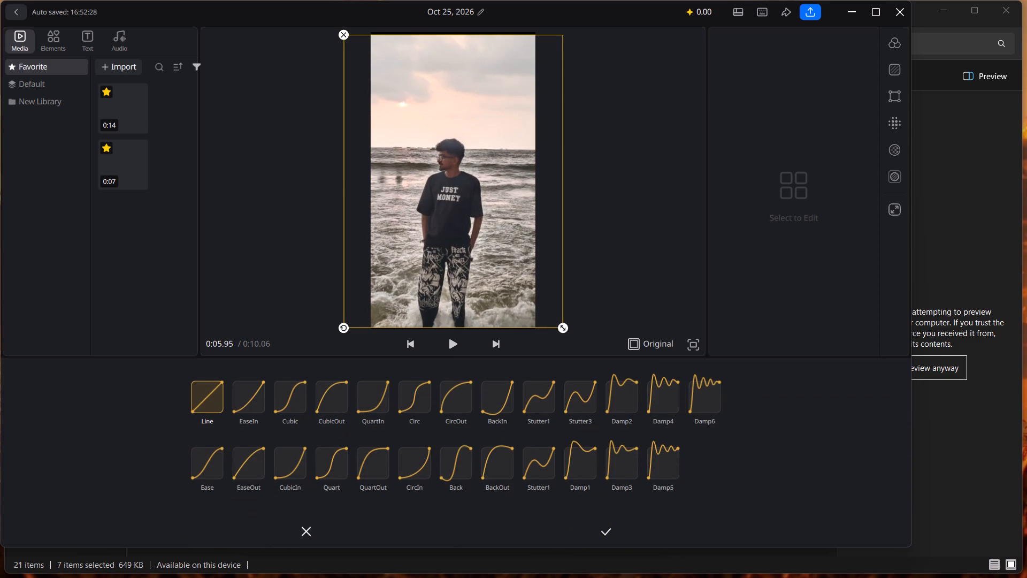
{"action": "left_click", "coordinate": [462, 387]}
{"action": "left_click", "coordinate": [607, 531]}
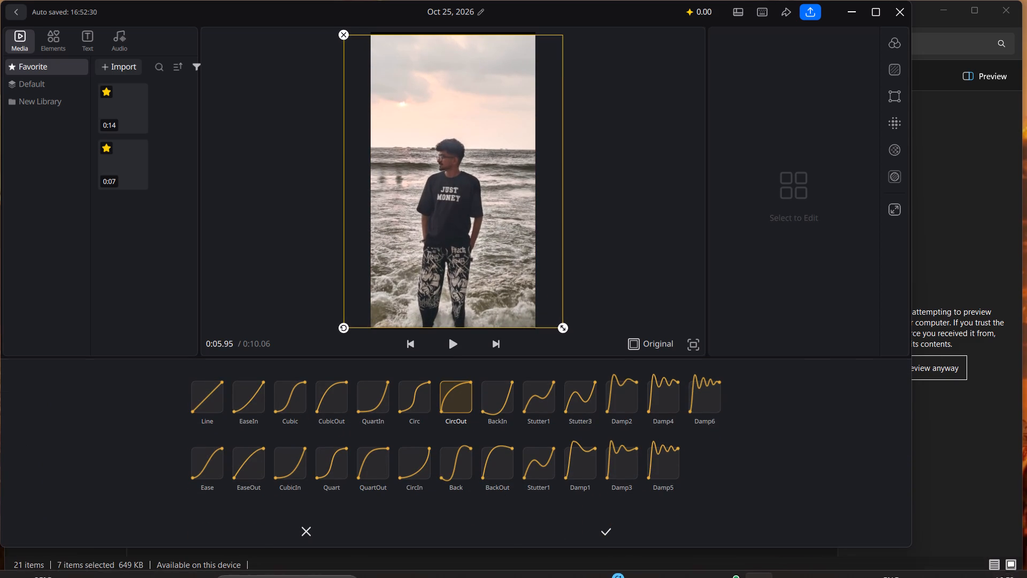
Add a keyframe at 0:06.00 near the start of the following seated beach clip and enlarge the clip there to about the frame height.
{"action": "left_click", "coordinate": [476, 460]}
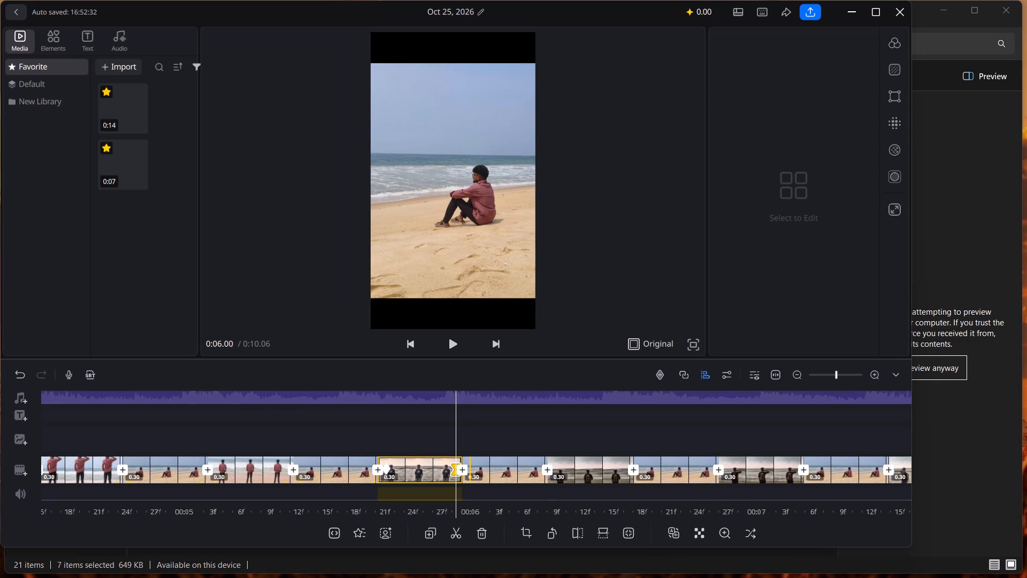
{"action": "left_click", "coordinate": [470, 458]}
{"action": "left_click", "coordinate": [658, 369]}
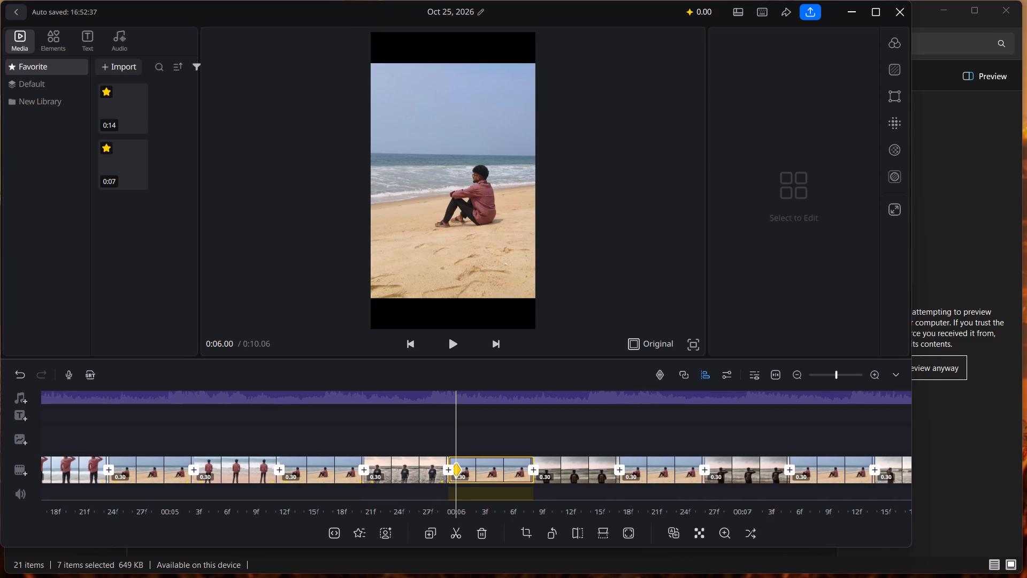
{"action": "left_click", "coordinate": [516, 280]}
{"action": "left_click_drag", "start_coordinate": [536, 299], "coordinate": [546, 339]}
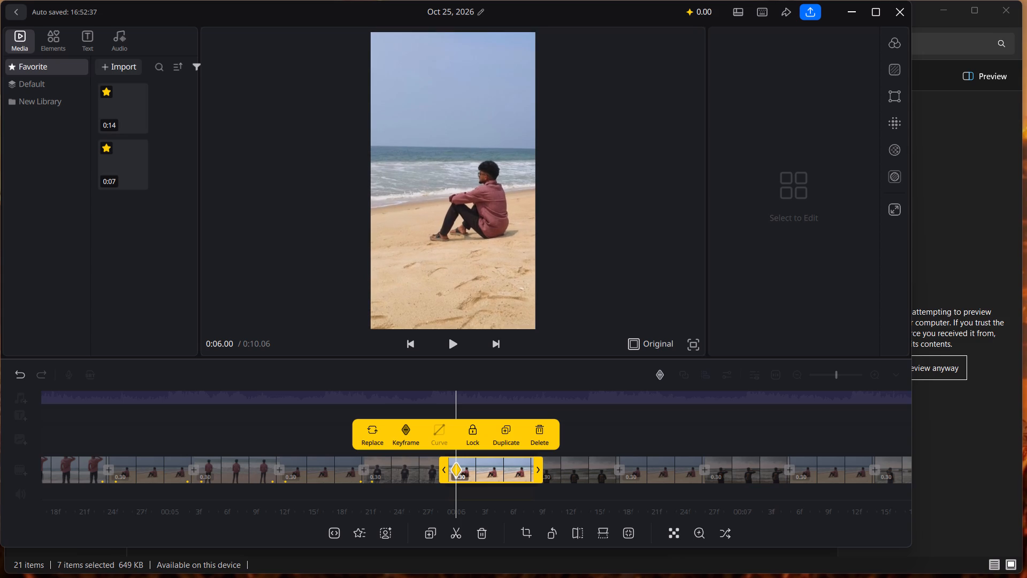
{"action": "left_click_drag", "start_coordinate": [546, 339], "coordinate": [544, 336]}
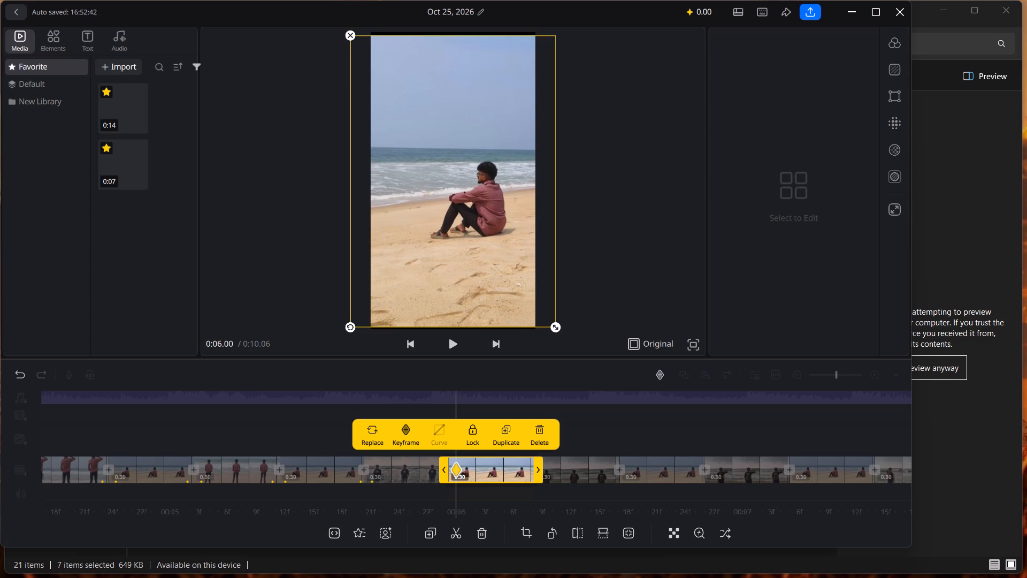
Shrink this seated clip to about the frame width at a 0:06.26 keyframe near its end, and apply the CircOut curve.
{"action": "left_click", "coordinate": [529, 458]}
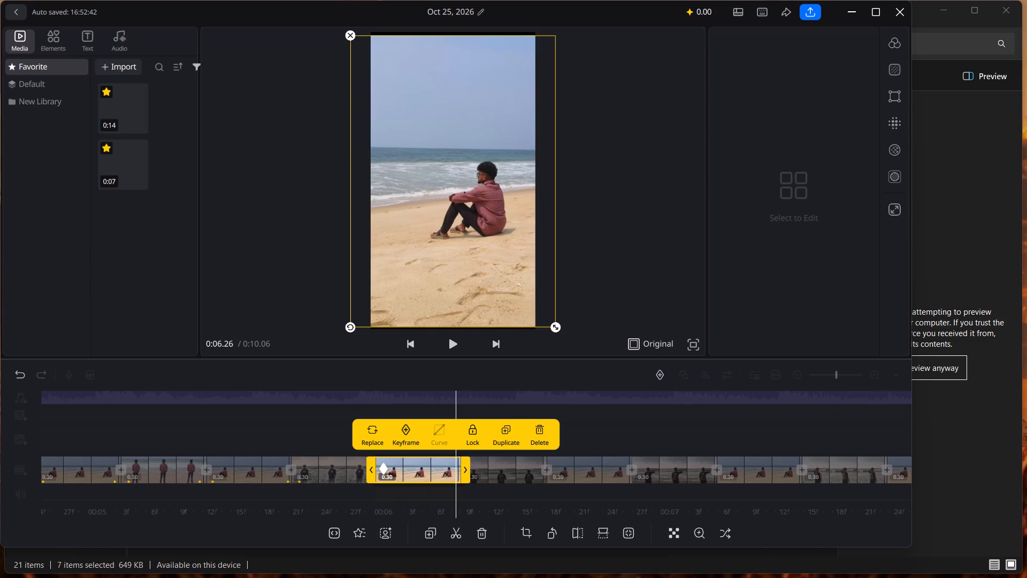
{"action": "left_click_drag", "start_coordinate": [556, 326], "coordinate": [541, 299]}
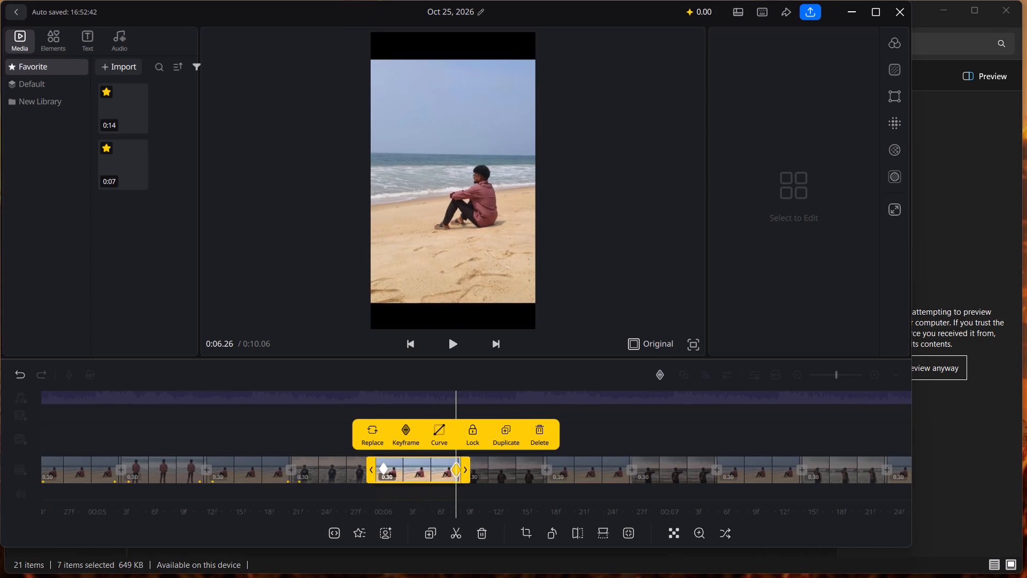
{"action": "left_click_drag", "start_coordinate": [541, 299], "coordinate": [537, 293]}
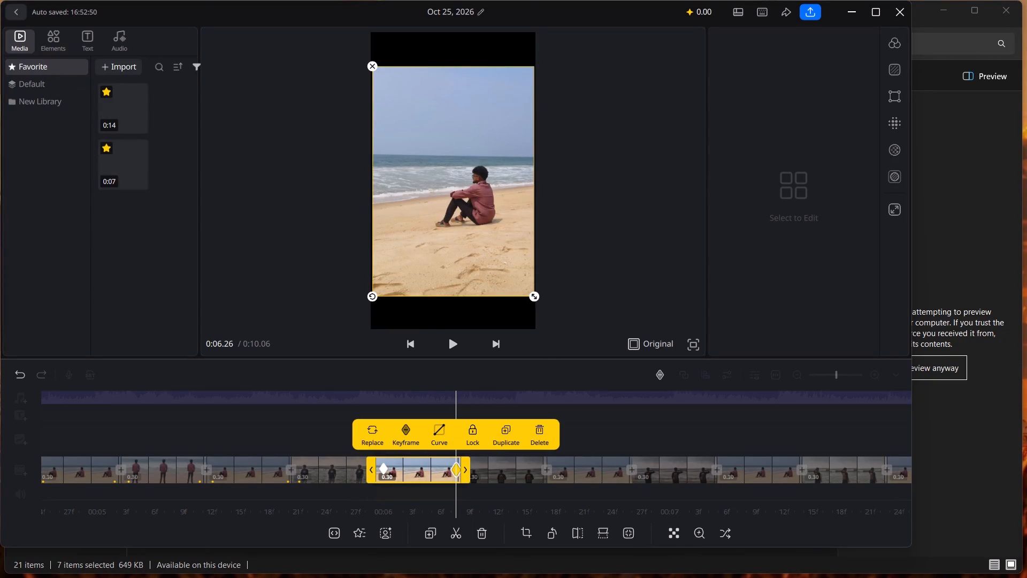
{"action": "left_click", "coordinate": [532, 297]}
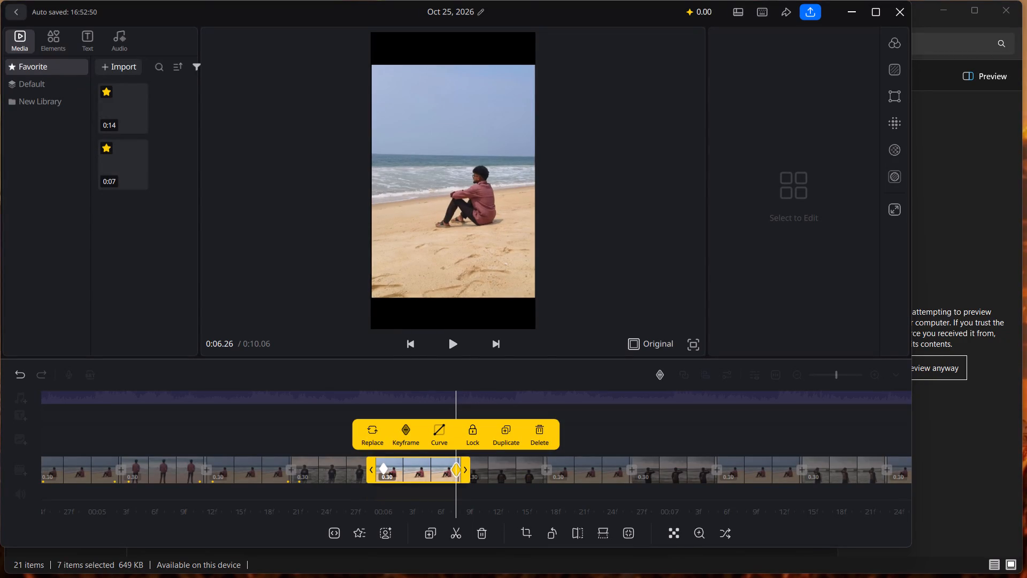
{"action": "left_click", "coordinate": [440, 428]}
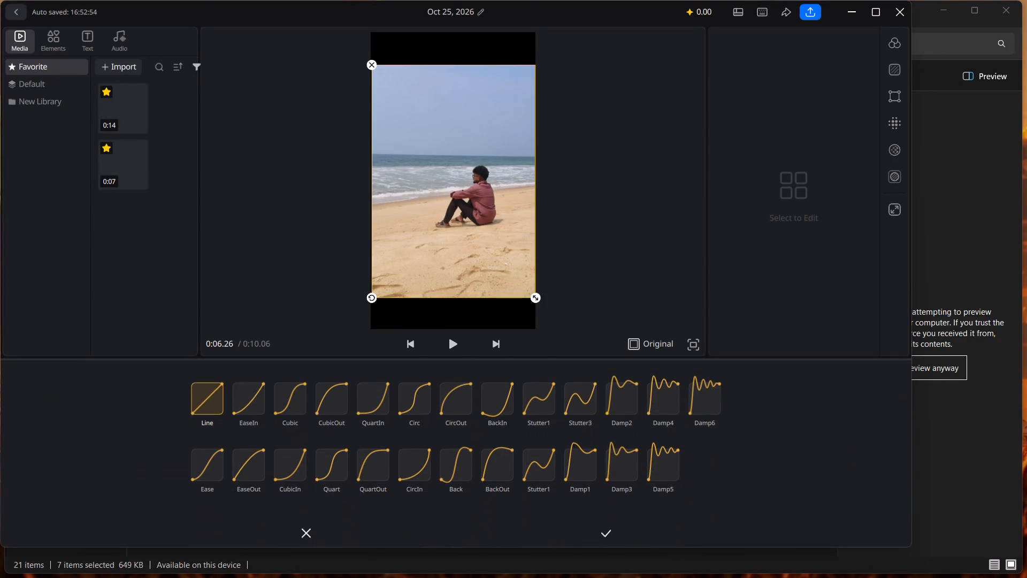
{"action": "left_click", "coordinate": [460, 391]}
{"action": "left_click", "coordinate": [605, 535]}
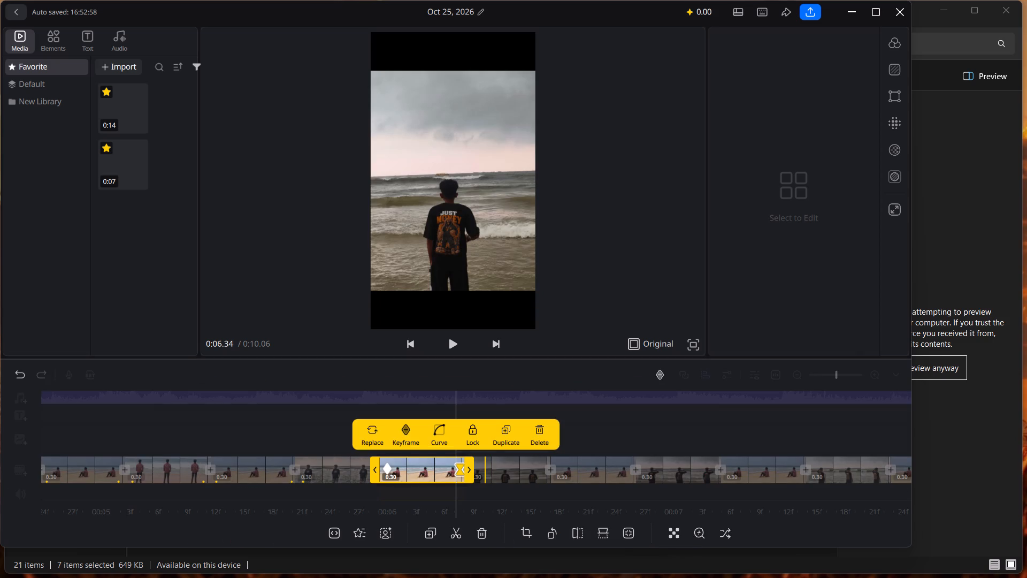
Add a keyframe at 0:06.29 near the start of the following back-view photo of the man in a black T-shirt.
{"action": "left_click_drag", "start_coordinate": [640, 432], "coordinate": [615, 431]}
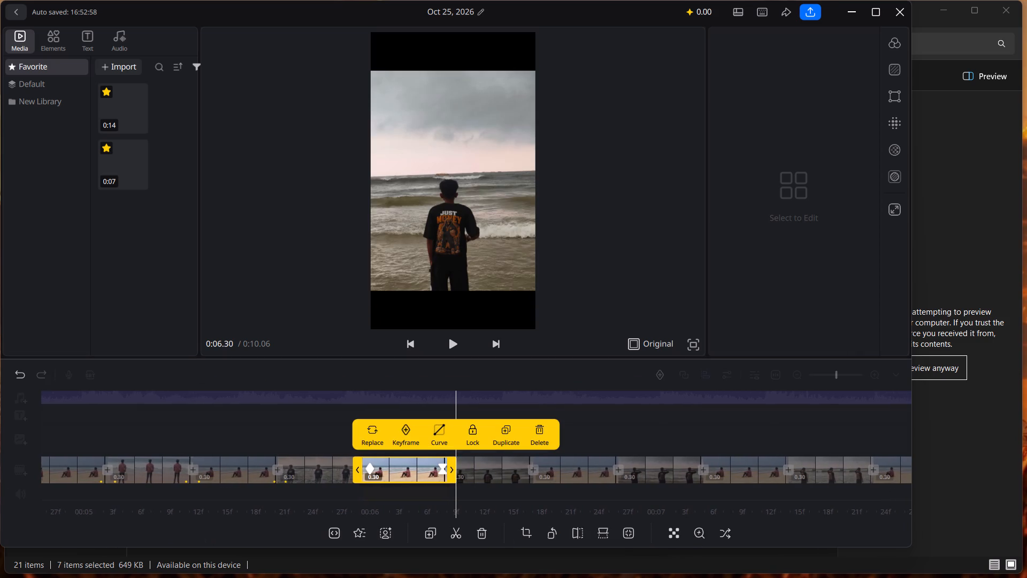
{"action": "left_click", "coordinate": [615, 431]}
{"action": "left_click", "coordinate": [461, 461]}
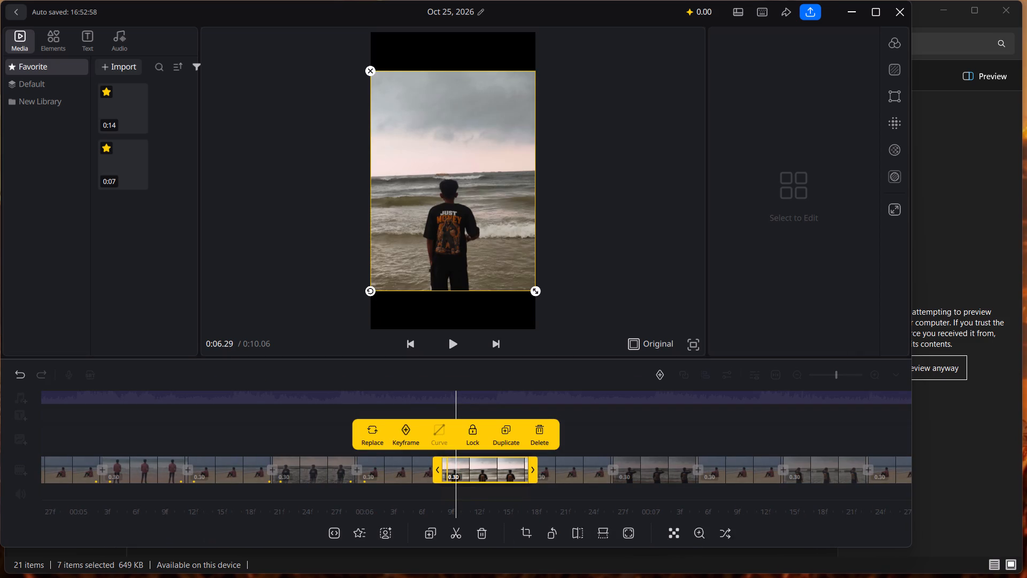
{"action": "left_click", "coordinate": [447, 457]}
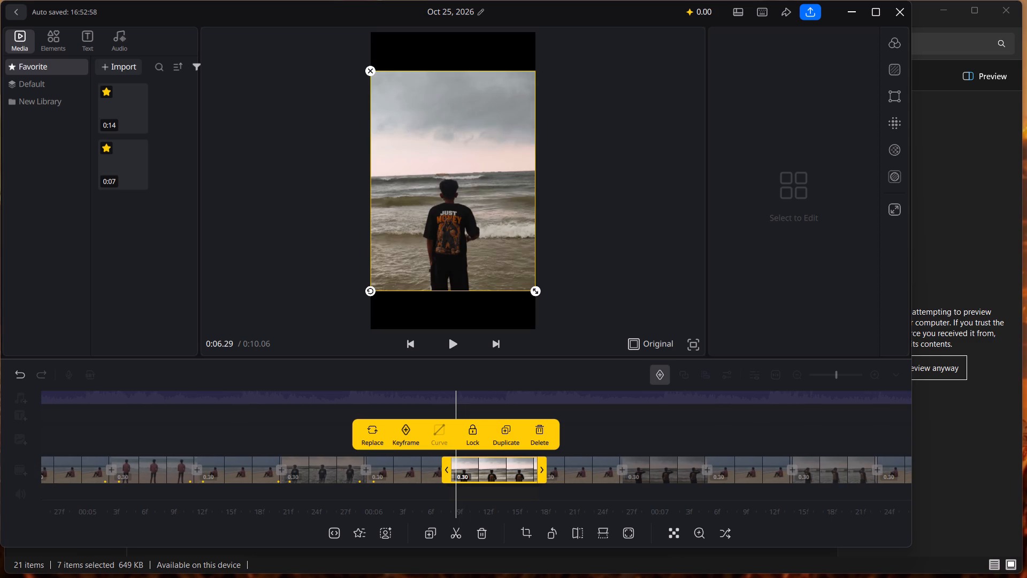
{"action": "left_click", "coordinate": [657, 378]}
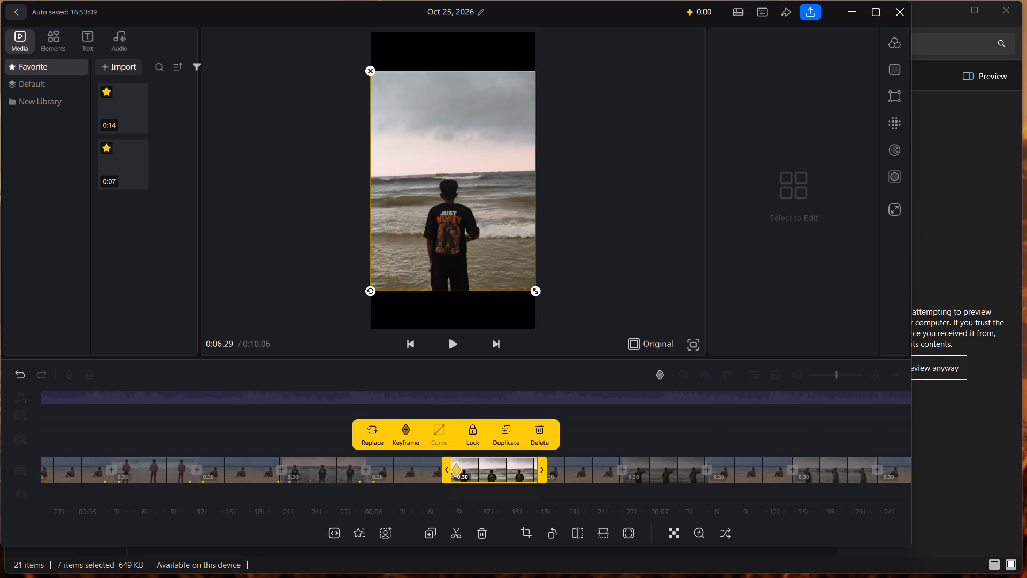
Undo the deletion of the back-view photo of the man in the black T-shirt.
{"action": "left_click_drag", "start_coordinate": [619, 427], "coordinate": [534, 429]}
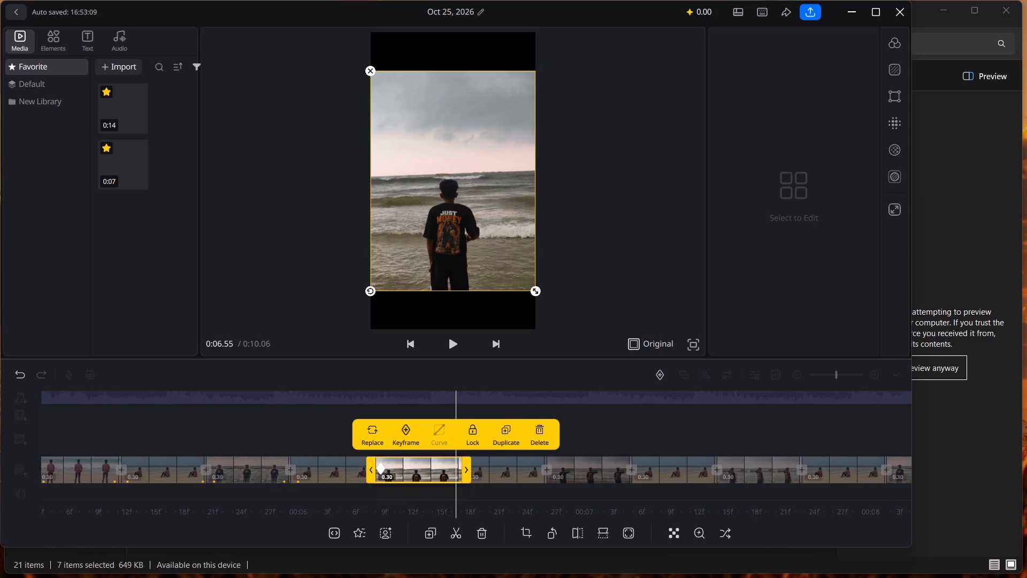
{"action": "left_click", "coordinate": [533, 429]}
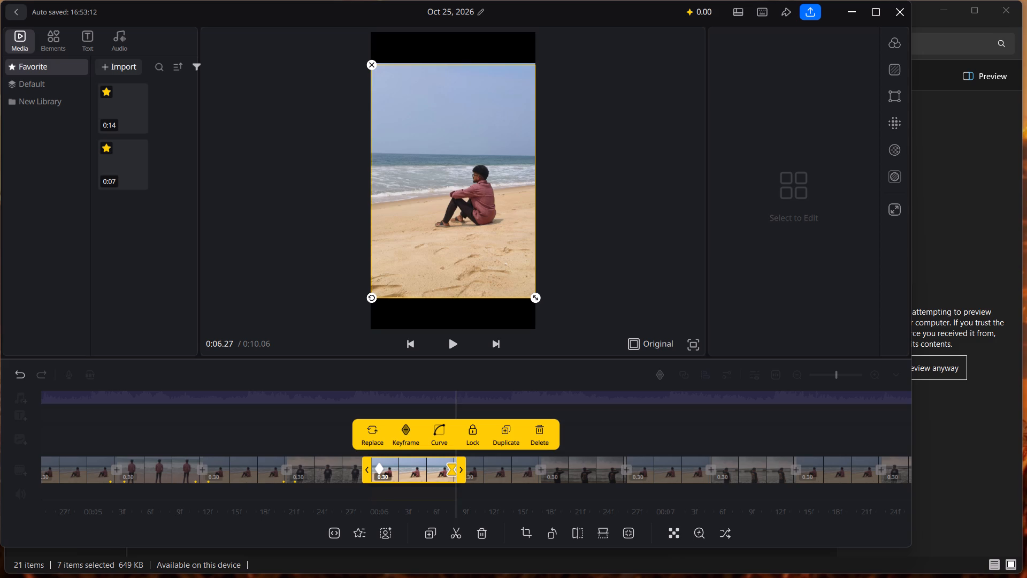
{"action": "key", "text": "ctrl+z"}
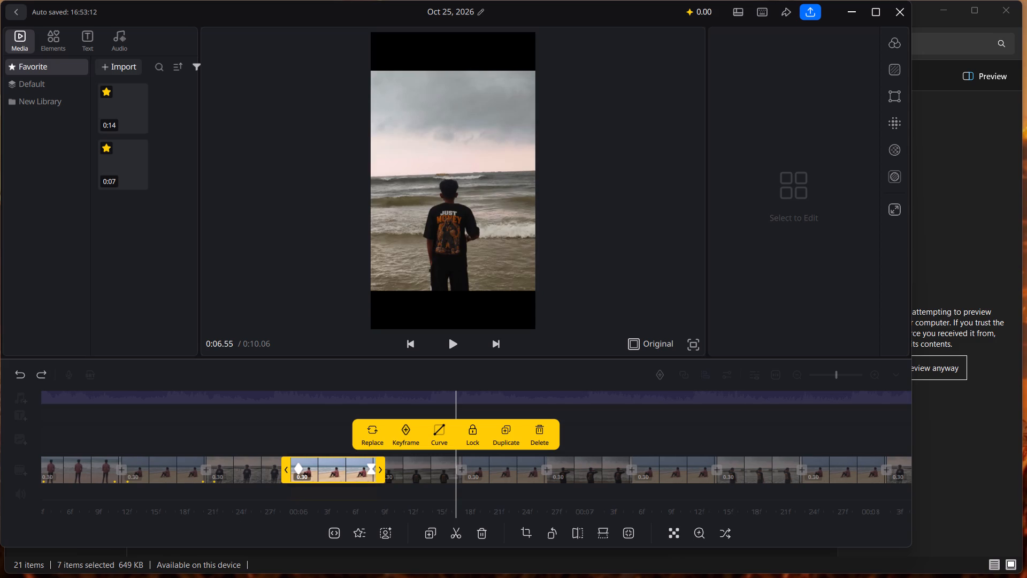
Enlarge the back-view photo to the frame height at a 0:06.55 keyframe near its end, and apply the CircOut curve.
{"action": "left_click", "coordinate": [589, 433]}
{"action": "left_click_drag", "start_coordinate": [479, 430], "coordinate": [509, 436]}
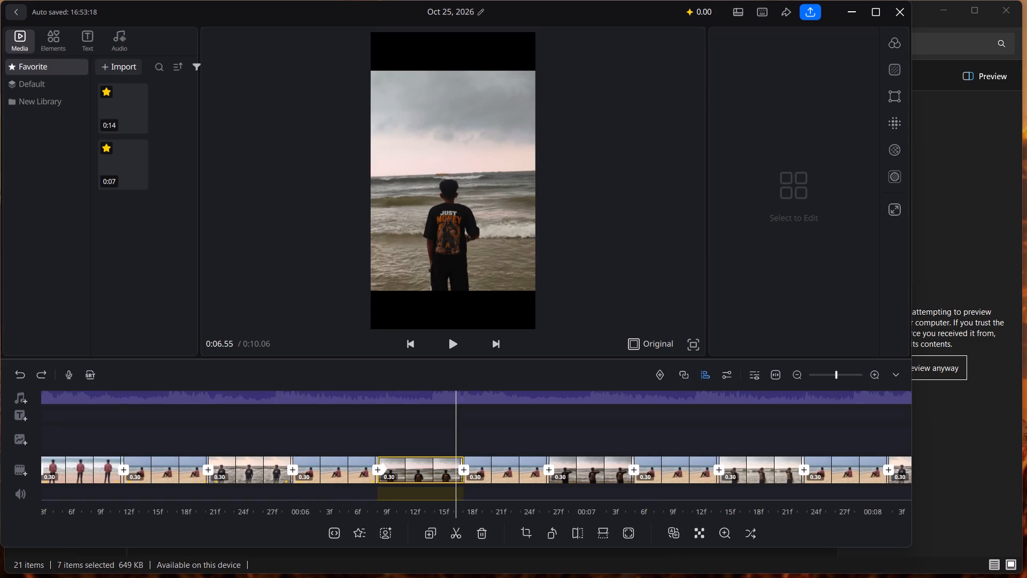
{"action": "left_click_drag", "start_coordinate": [509, 436], "coordinate": [535, 437]}
{"action": "left_click", "coordinate": [439, 462]}
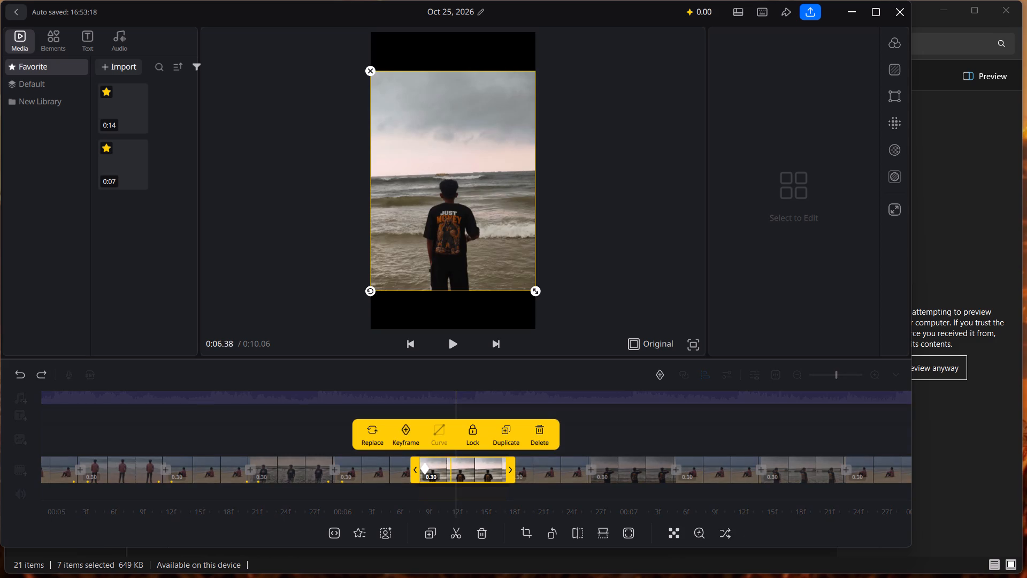
{"action": "left_click", "coordinate": [501, 459]}
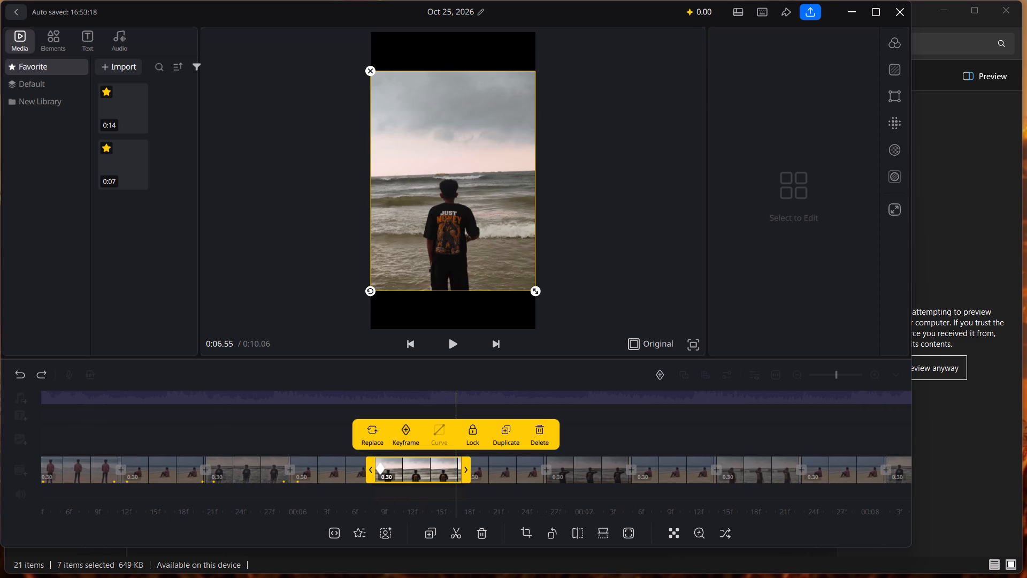
{"action": "left_click_drag", "start_coordinate": [532, 290], "coordinate": [557, 346]}
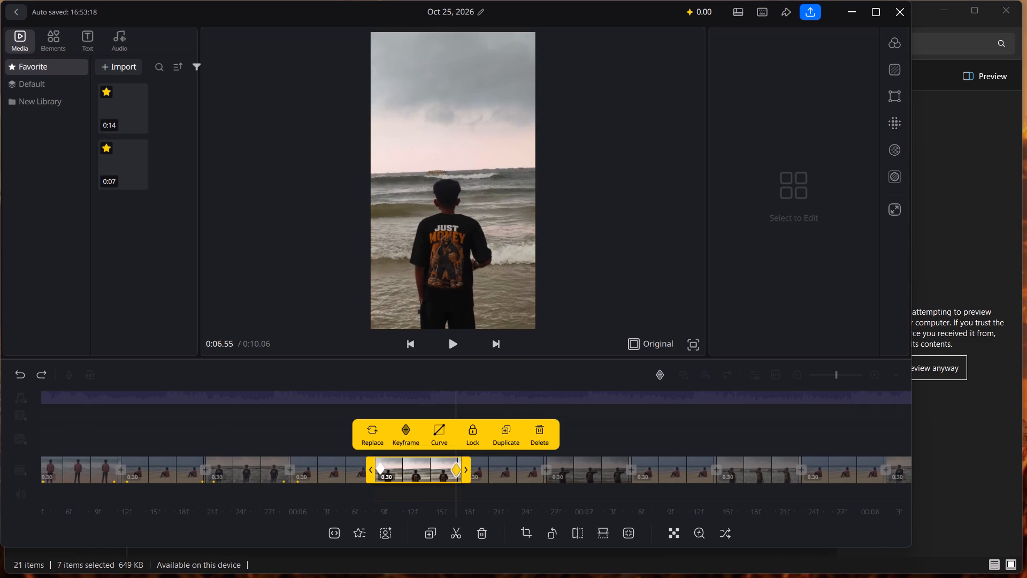
{"action": "left_click_drag", "start_coordinate": [557, 346], "coordinate": [557, 343]}
{"action": "left_click", "coordinate": [550, 330]}
{"action": "left_click_drag", "start_coordinate": [569, 341], "coordinate": [561, 333]}
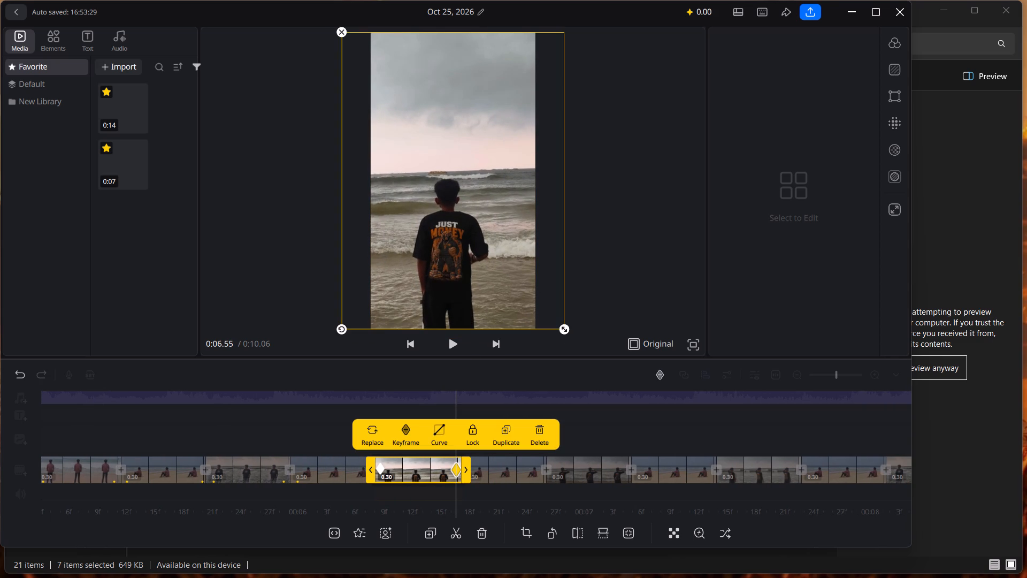
{"action": "left_click", "coordinate": [440, 427]}
{"action": "left_click", "coordinate": [453, 399]}
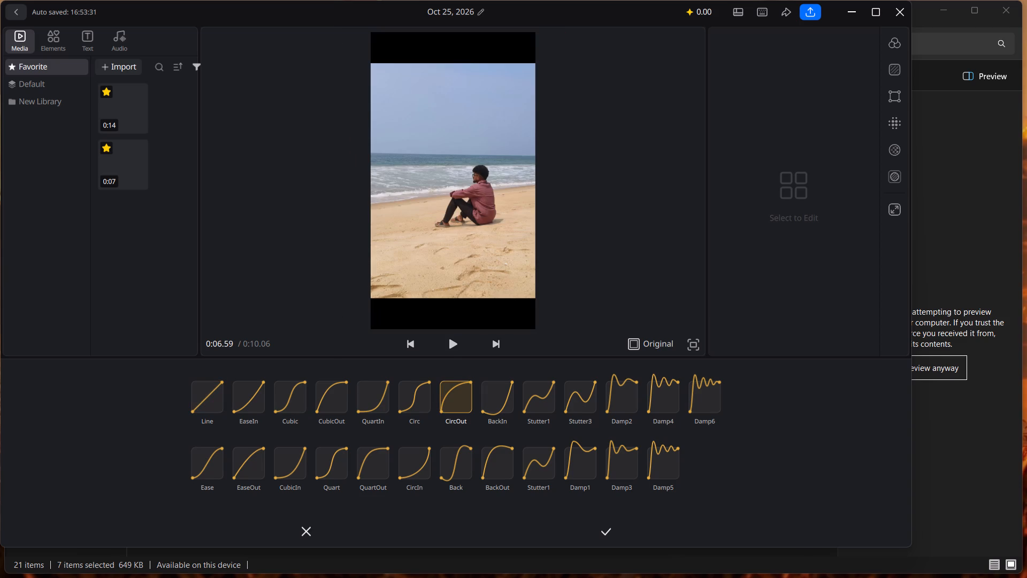
{"action": "left_click", "coordinate": [606, 530]}
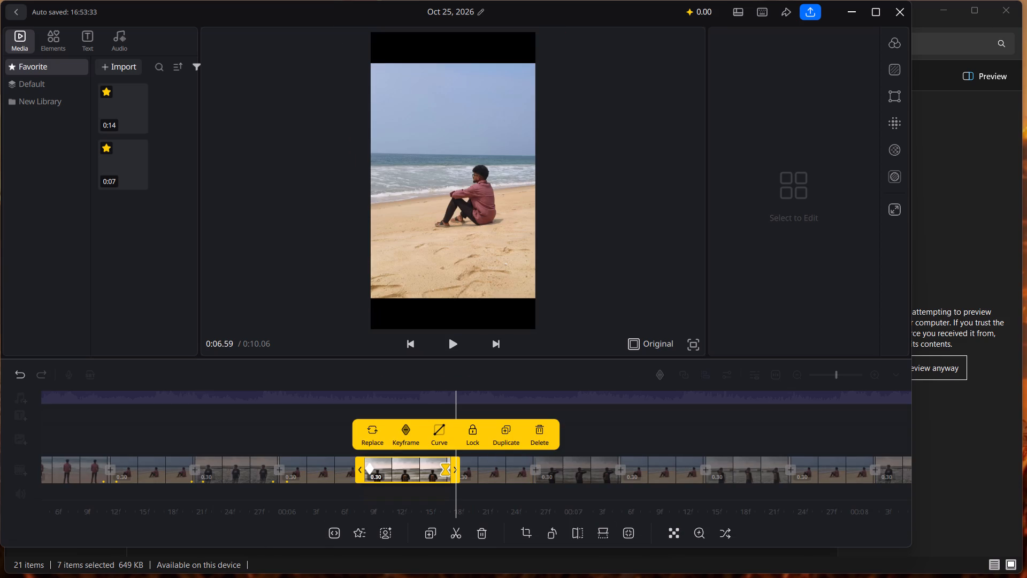
Add a keyframe at 0:06.61 near the start of the following seated beach clip and enlarge the clip there to about the frame height.
{"action": "left_click_drag", "start_coordinate": [610, 425], "coordinate": [598, 429]}
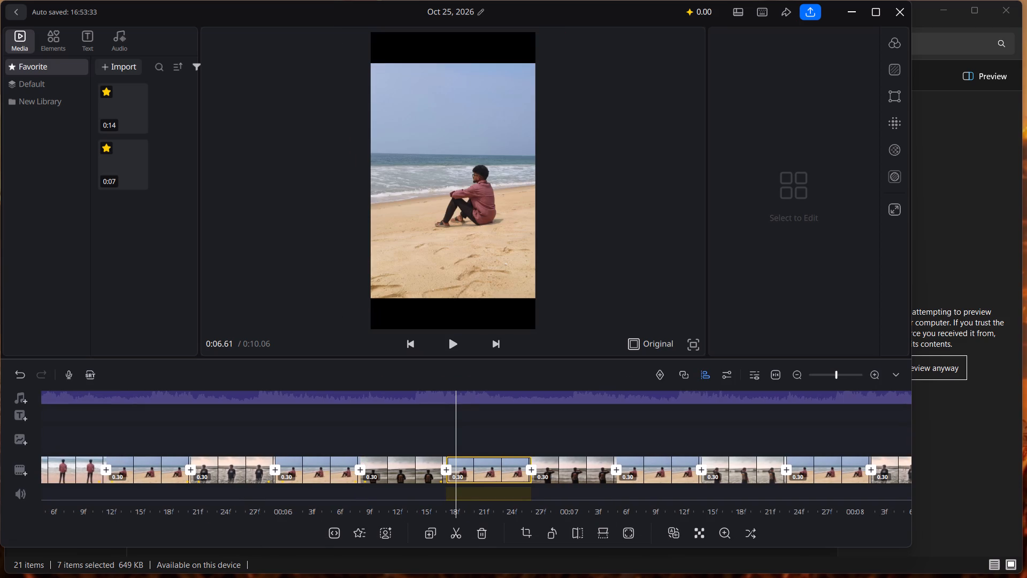
{"action": "left_click", "coordinate": [662, 374]}
{"action": "left_click", "coordinate": [526, 287]}
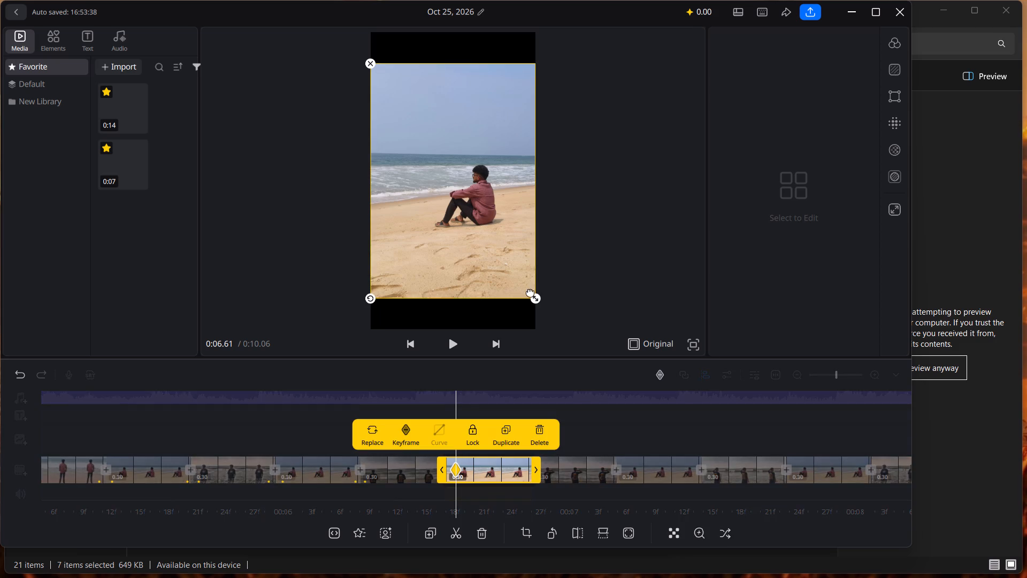
{"action": "left_click_drag", "start_coordinate": [535, 298], "coordinate": [547, 332]}
Shrink the seated beach clip to about the frame width at a 0:06.86 keyframe near its end, and apply the CircOut curve.
{"action": "left_click", "coordinate": [528, 457]}
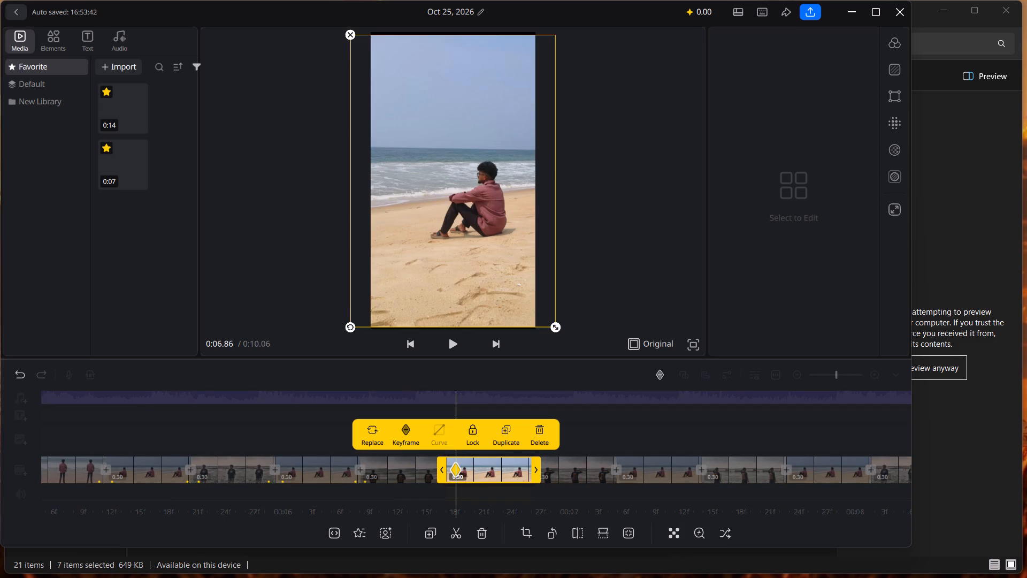
{"action": "left_click_drag", "start_coordinate": [555, 326], "coordinate": [528, 287]}
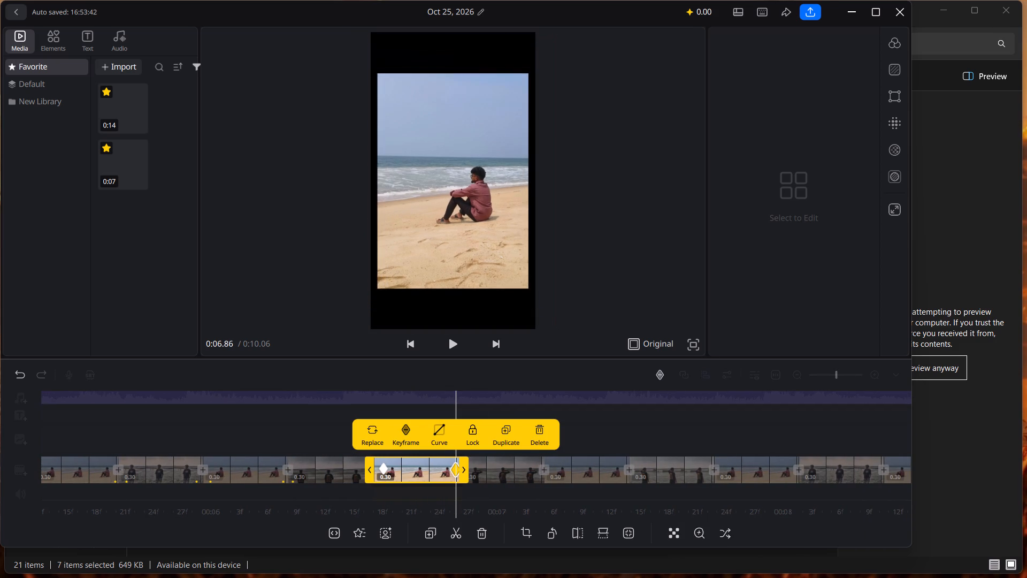
{"action": "left_click_drag", "start_coordinate": [528, 287], "coordinate": [537, 302]}
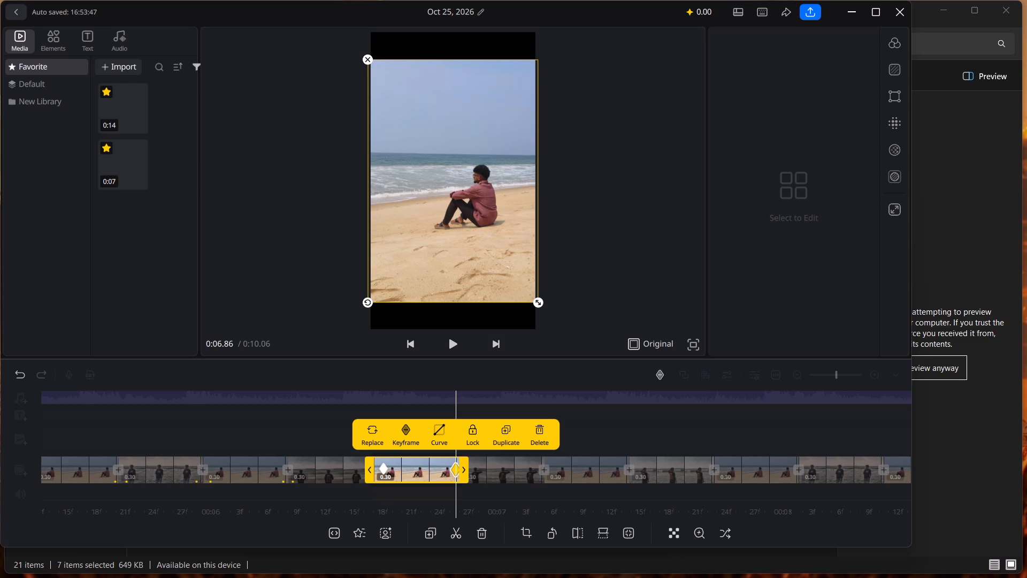
{"action": "left_click", "coordinate": [438, 422]}
{"action": "left_click", "coordinate": [453, 401]}
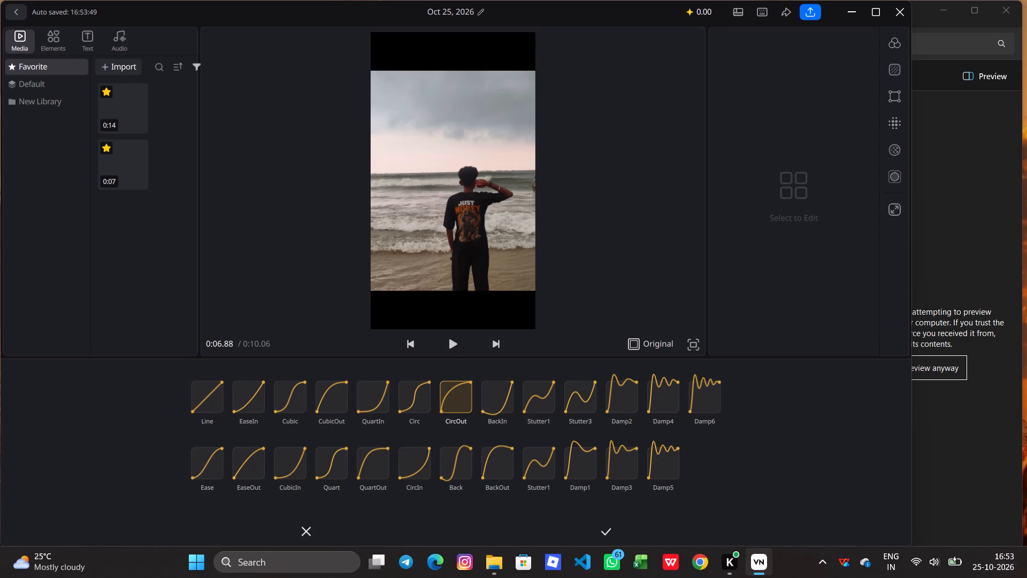
{"action": "left_click", "coordinate": [602, 533]}
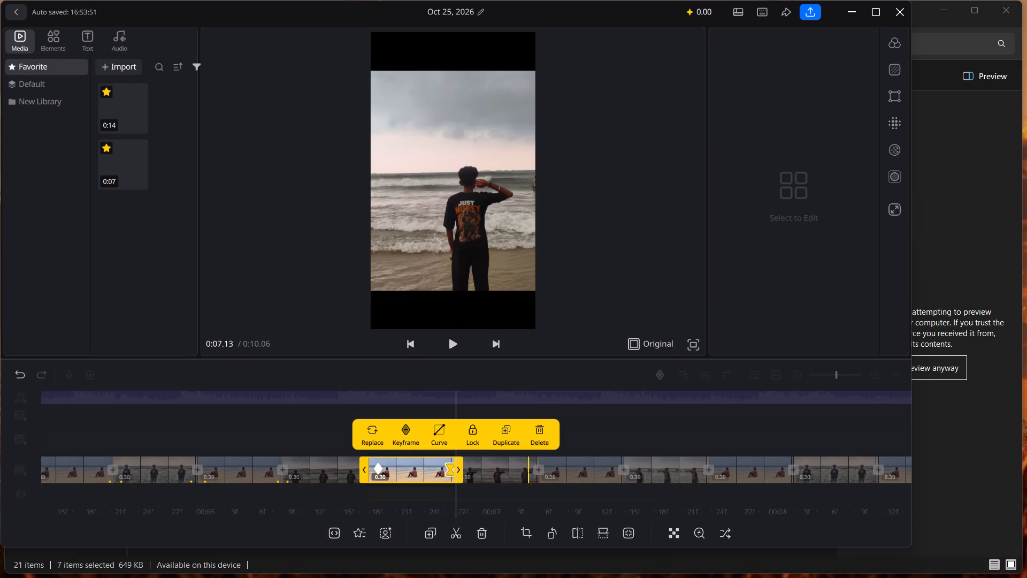
{"action": "left_click", "coordinate": [601, 432]}
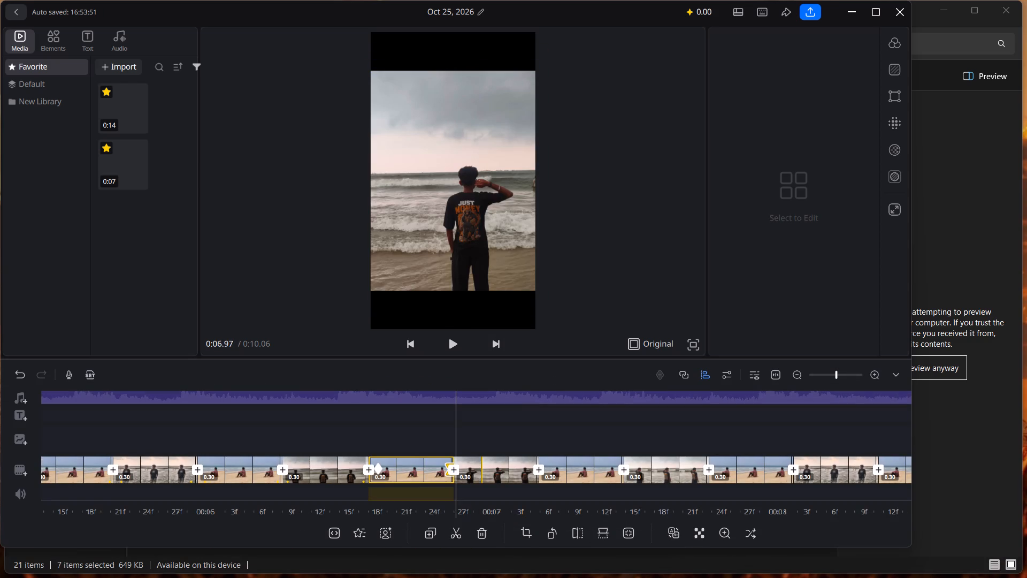
Add a keyframe at 0:06.89 near the start of the following back-view photo of the man in the black T-shirt.
{"action": "left_click", "coordinate": [463, 461]}
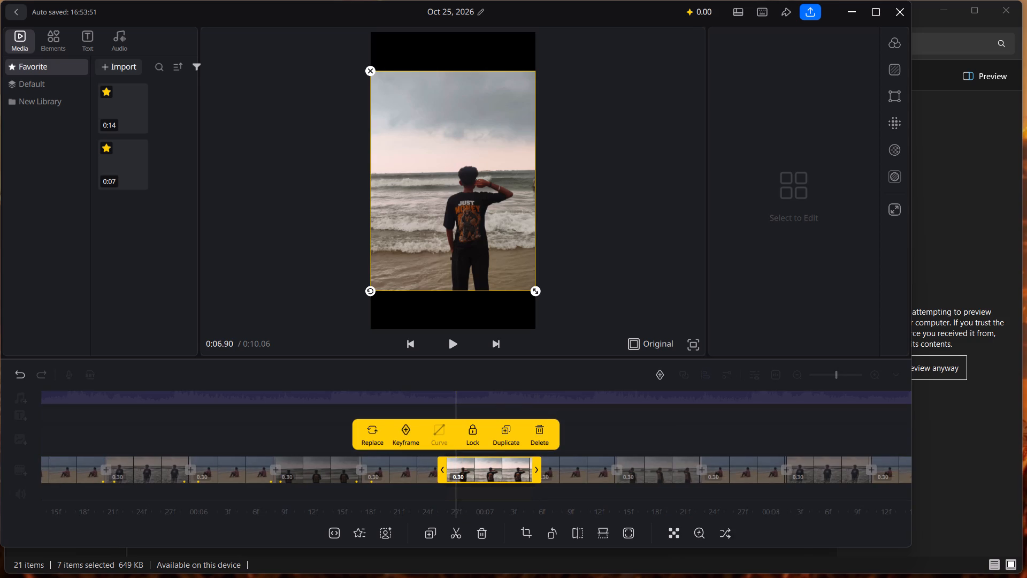
{"action": "left_click", "coordinate": [451, 459]}
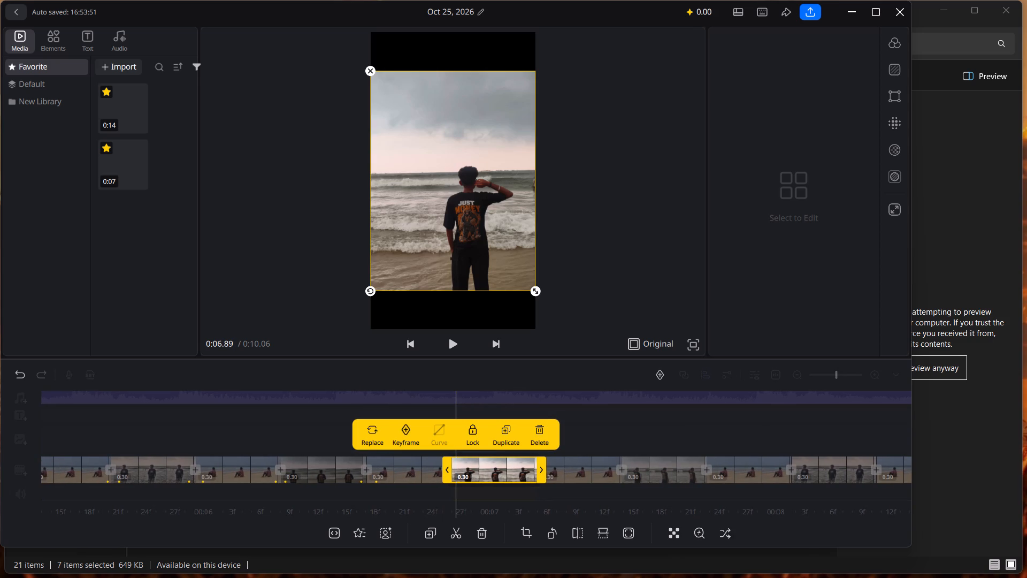
{"action": "left_click", "coordinate": [654, 374]}
Enlarge the back-view photo to the frame height at a 0:07.15 keyframe, shift it slightly to centre the man, and apply the CircOut curve.
{"action": "left_click", "coordinate": [532, 462]}
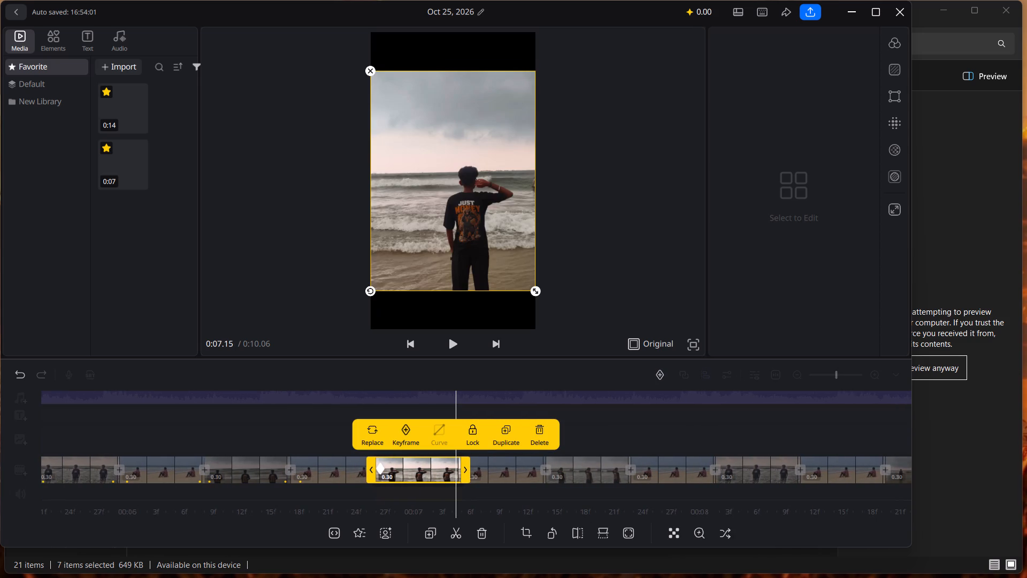
{"action": "left_click_drag", "start_coordinate": [534, 291], "coordinate": [544, 333]}
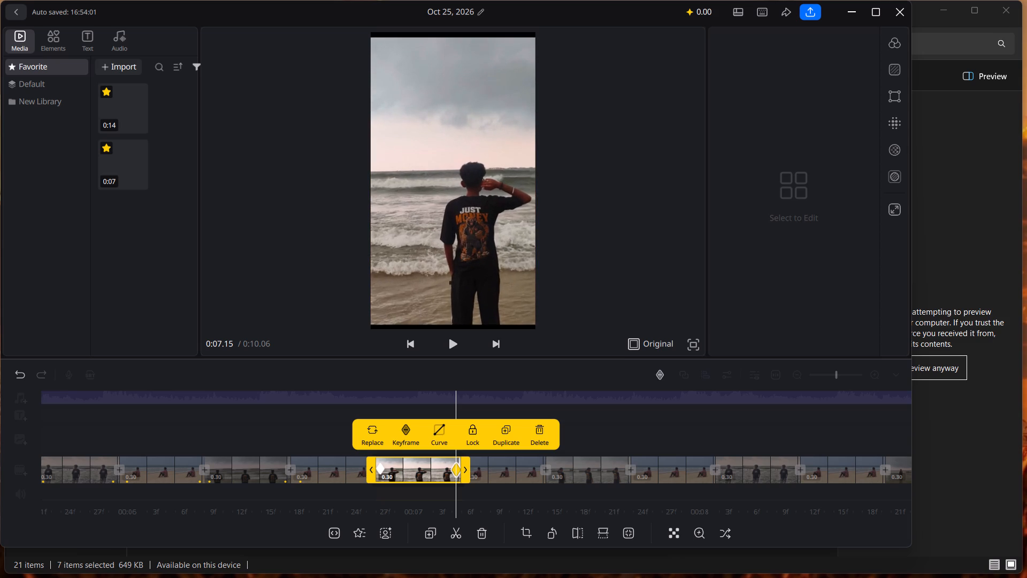
{"action": "left_click_drag", "start_coordinate": [544, 333], "coordinate": [538, 336]}
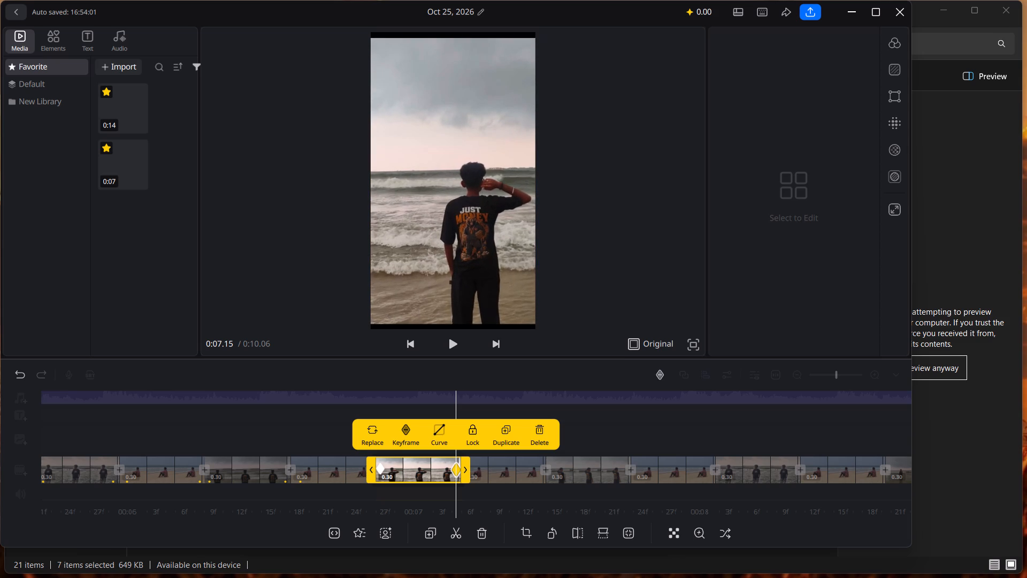
{"action": "left_click_drag", "start_coordinate": [538, 336], "coordinate": [542, 341]}
{"action": "left_click_drag", "start_coordinate": [506, 306], "coordinate": [500, 308]}
{"action": "left_click", "coordinate": [440, 428]}
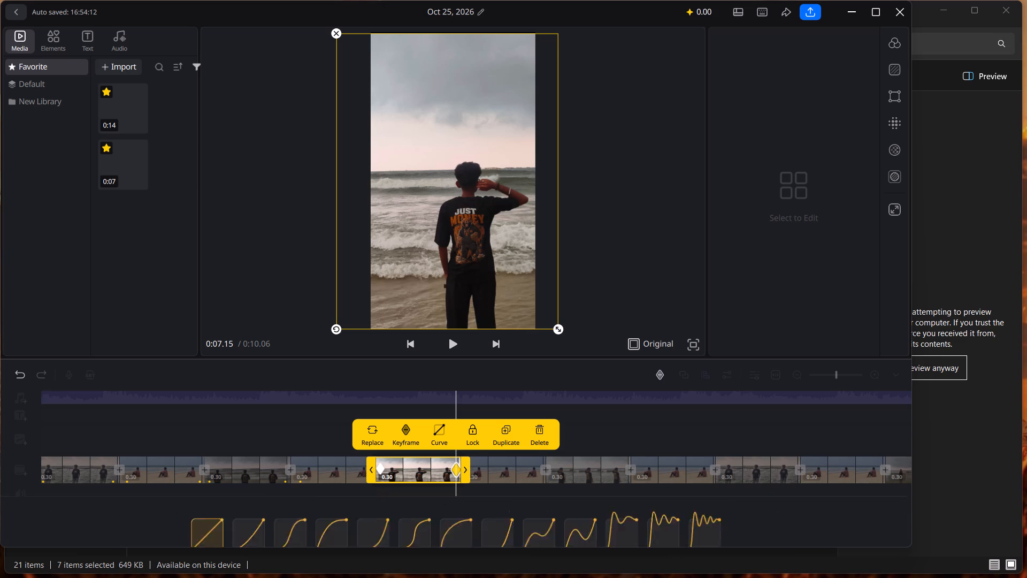
{"action": "left_click", "coordinate": [451, 398]}
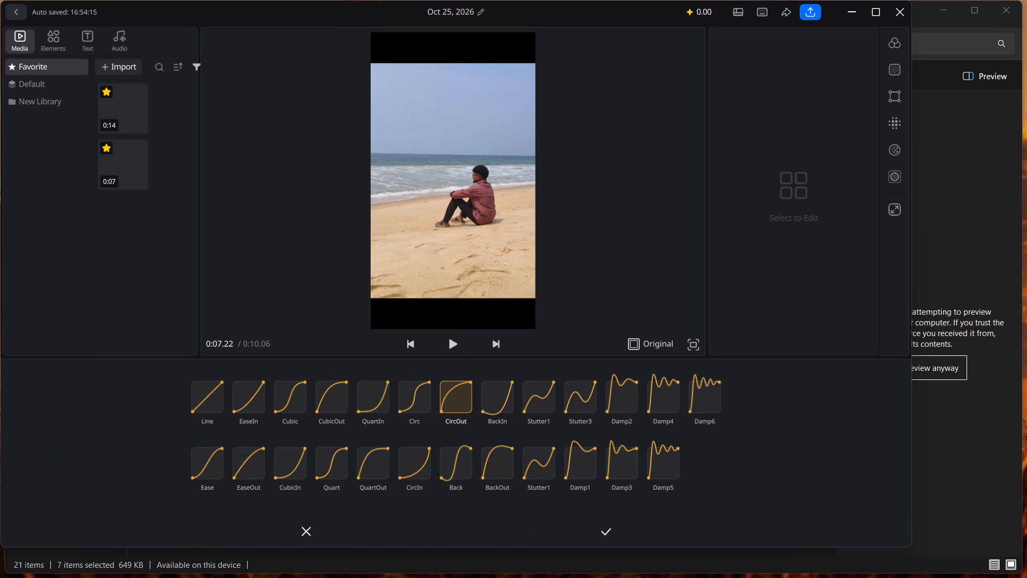
{"action": "left_click", "coordinate": [603, 532]}
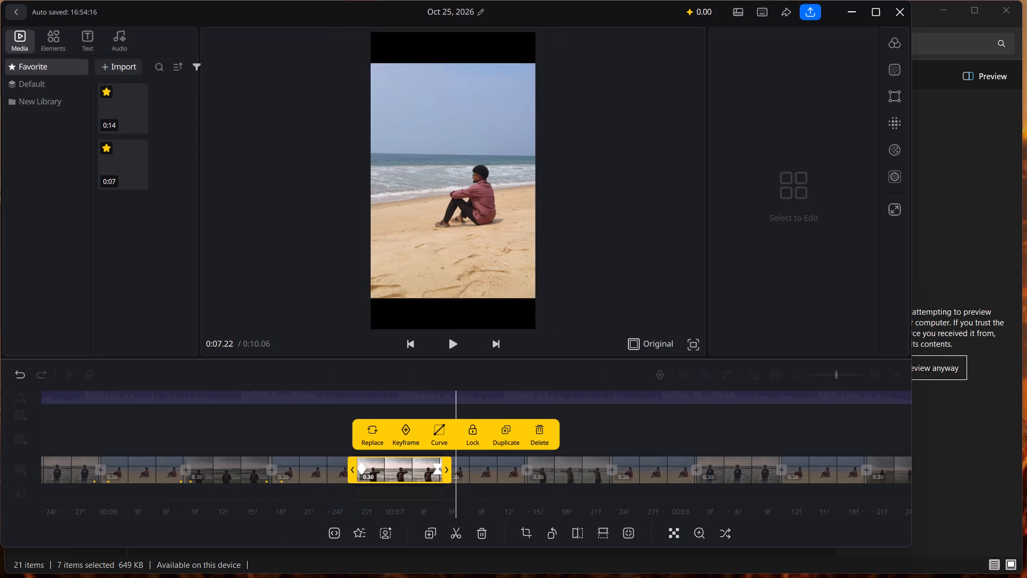
{"action": "left_click", "coordinate": [615, 431]}
Add a keyframe at 0:07.19 near the start of the following seated beach clip and enlarge the clip there to about the frame height.
{"action": "left_click_drag", "start_coordinate": [507, 427], "coordinate": [509, 427]}
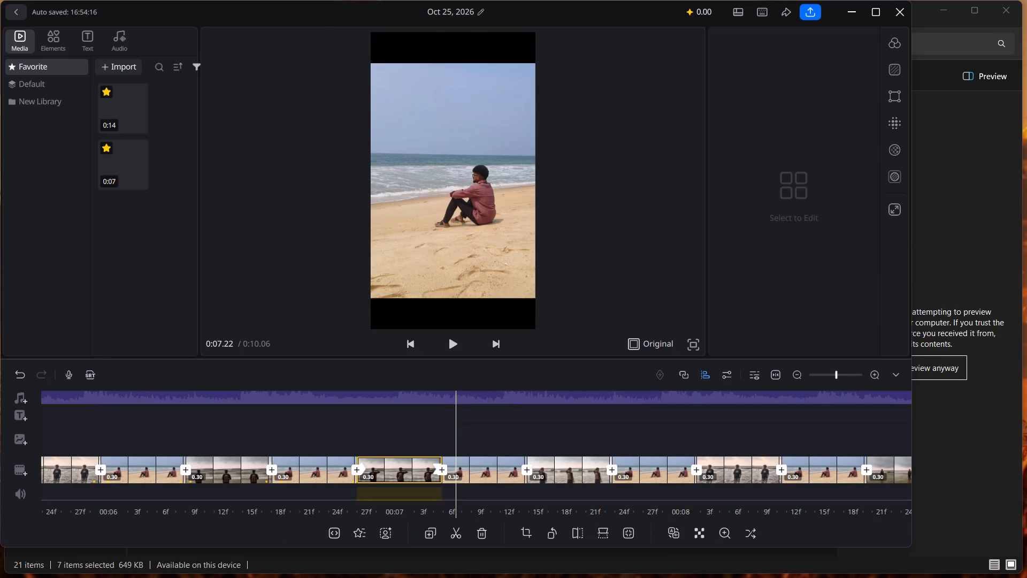
{"action": "left_click_drag", "start_coordinate": [509, 427], "coordinate": [523, 429]}
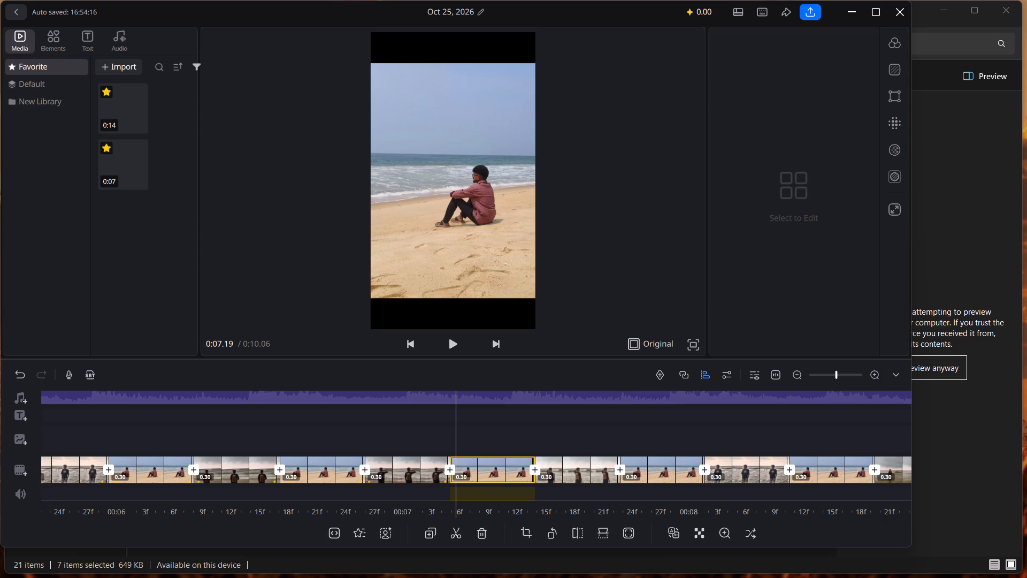
{"action": "left_click", "coordinate": [653, 376]}
{"action": "left_click", "coordinate": [519, 267]}
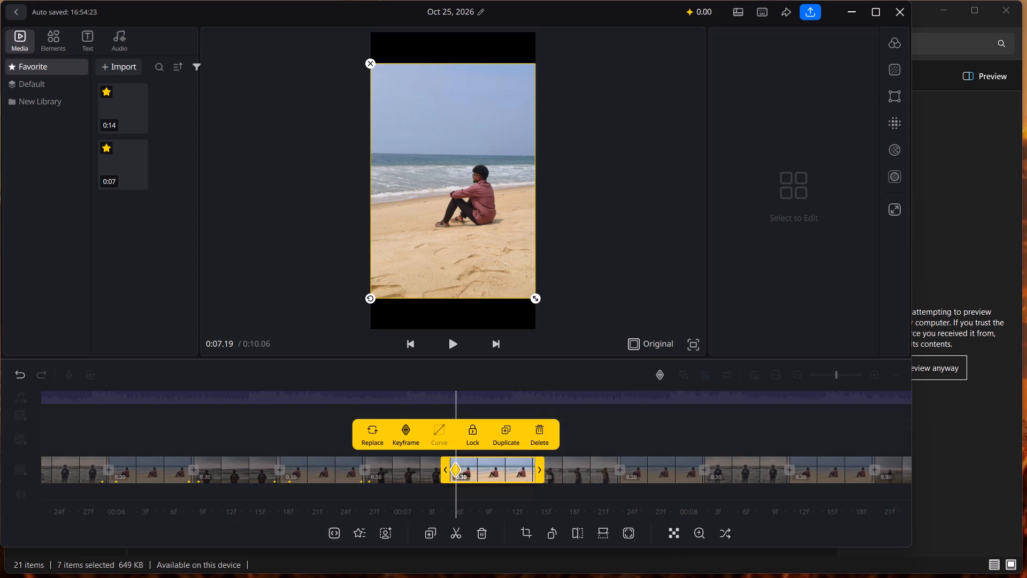
{"action": "left_click_drag", "start_coordinate": [534, 298], "coordinate": [543, 331]}
{"action": "right_click_drag", "start_coordinate": [535, 300], "coordinate": [539, 310]}
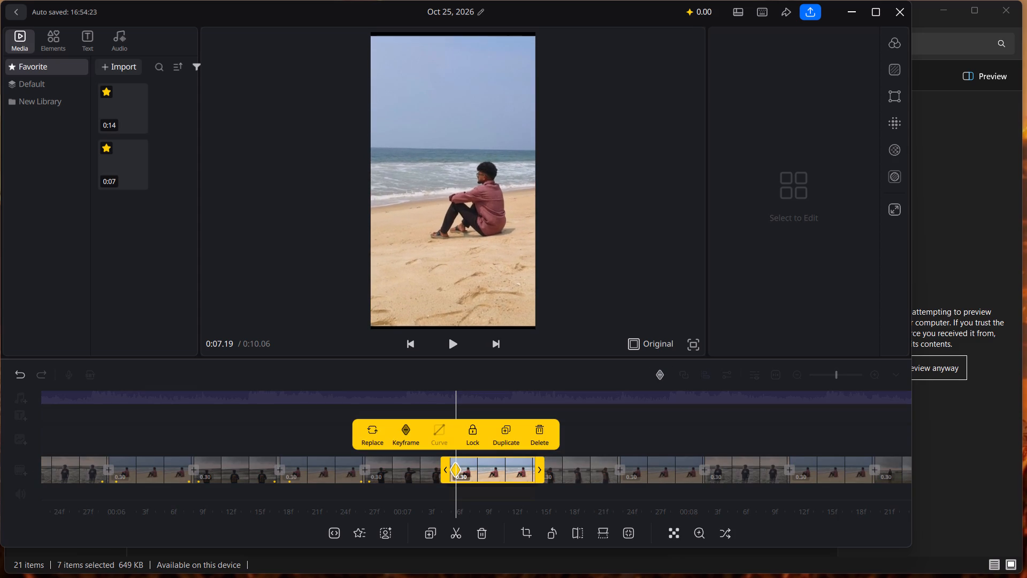
{"action": "left_click_drag", "start_coordinate": [543, 331], "coordinate": [543, 332]}
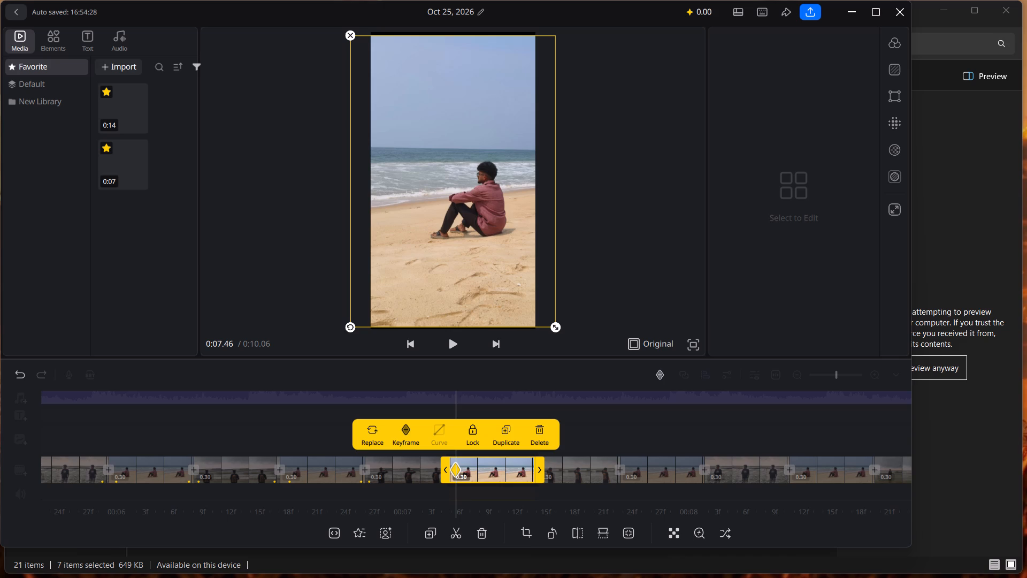
Shrink the seated beach clip to about the frame width at a 0:07.45 keyframe near its end, and apply the CircOut curve.
{"action": "left_click", "coordinate": [531, 457]}
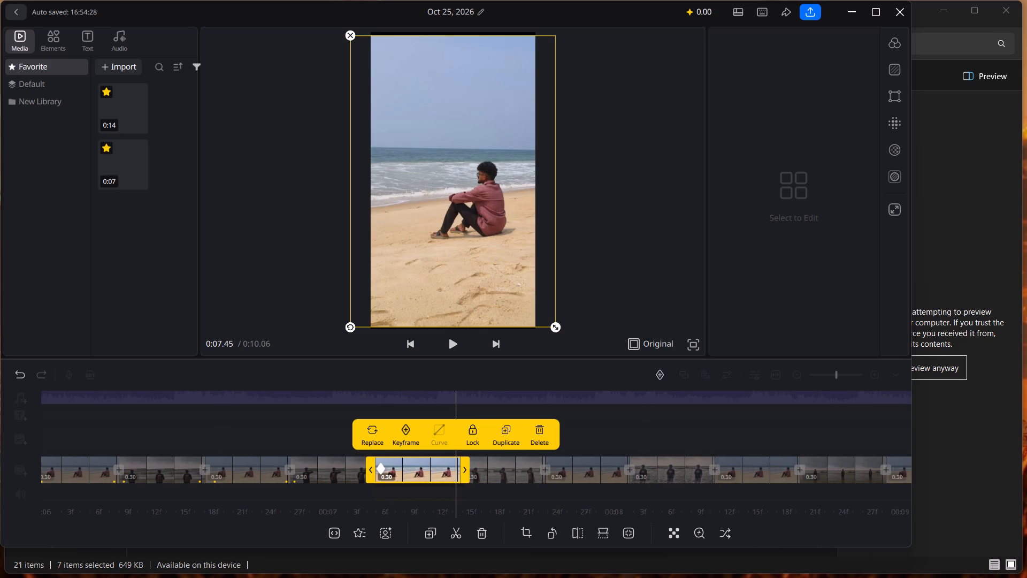
{"action": "left_click_drag", "start_coordinate": [554, 329], "coordinate": [535, 299]}
{"action": "left_click", "coordinate": [440, 431]}
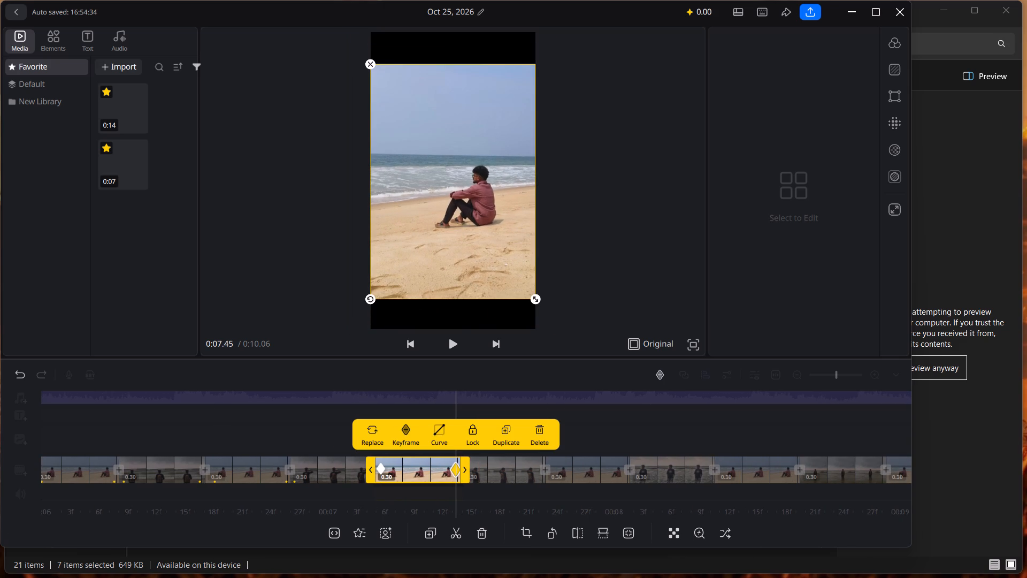
{"action": "left_click", "coordinate": [462, 402]}
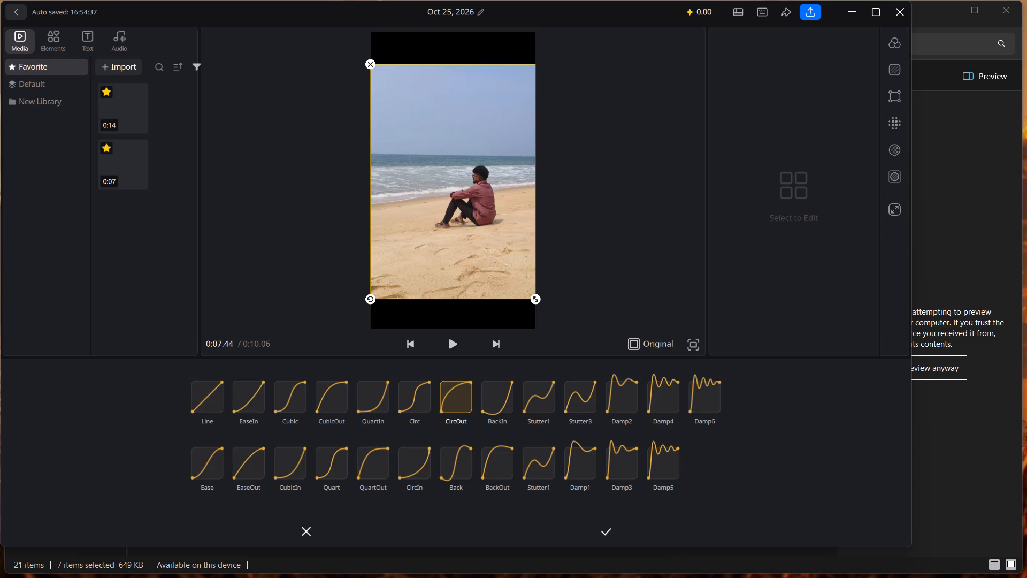
{"action": "left_click", "coordinate": [609, 531]}
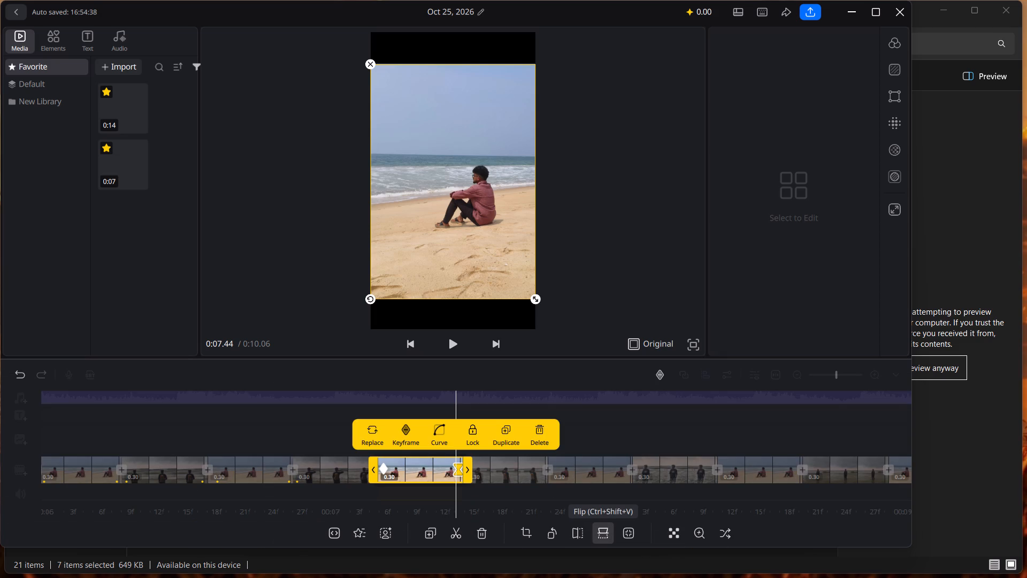
Add a keyframe at 0:07.49 near the start of the following photo of the man in the black T-shirt looking sideways.
{"action": "left_click", "coordinate": [476, 469]}
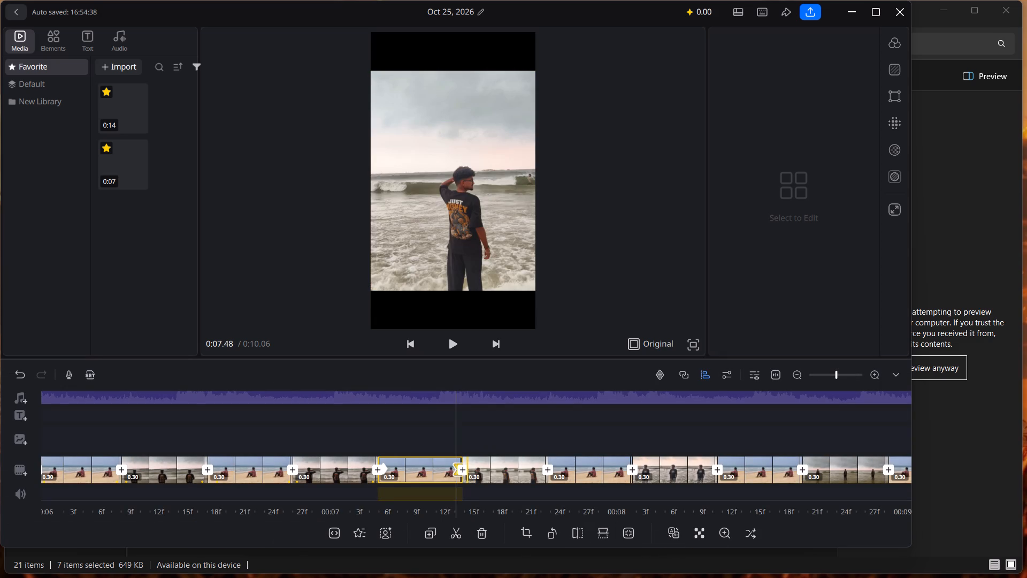
{"action": "left_click", "coordinate": [467, 459]}
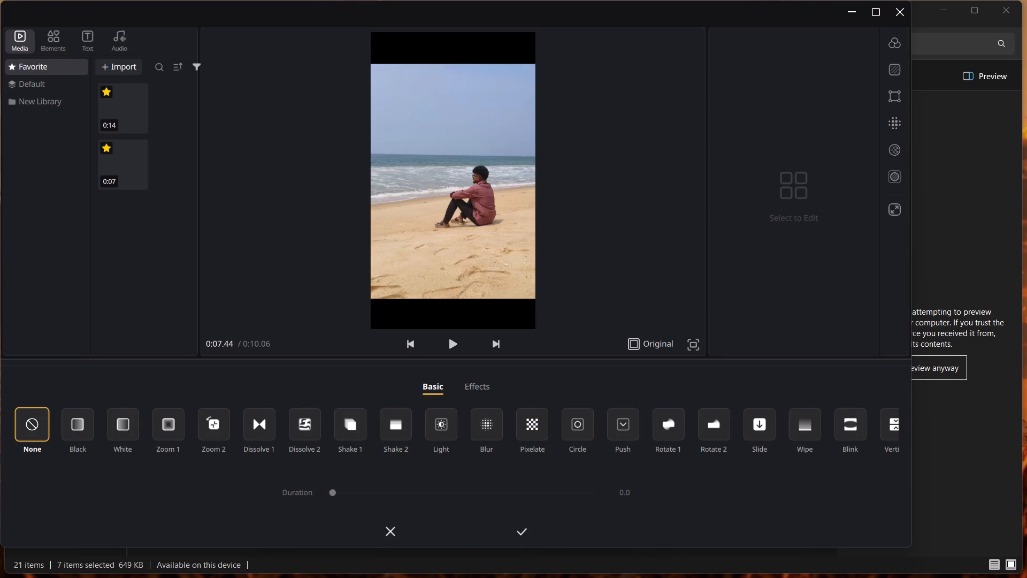
{"action": "left_click", "coordinate": [388, 528]}
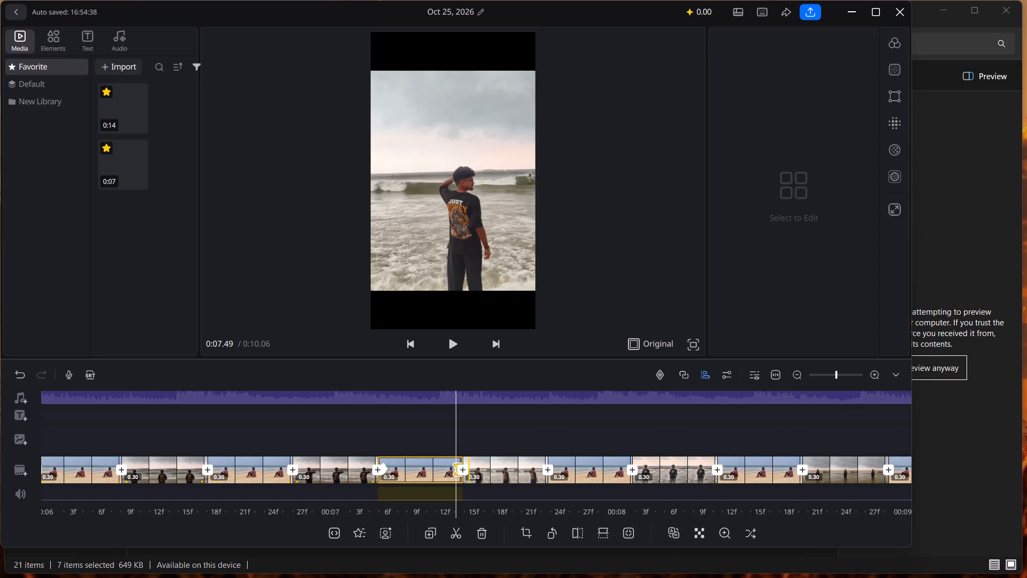
{"action": "left_click", "coordinate": [470, 458]}
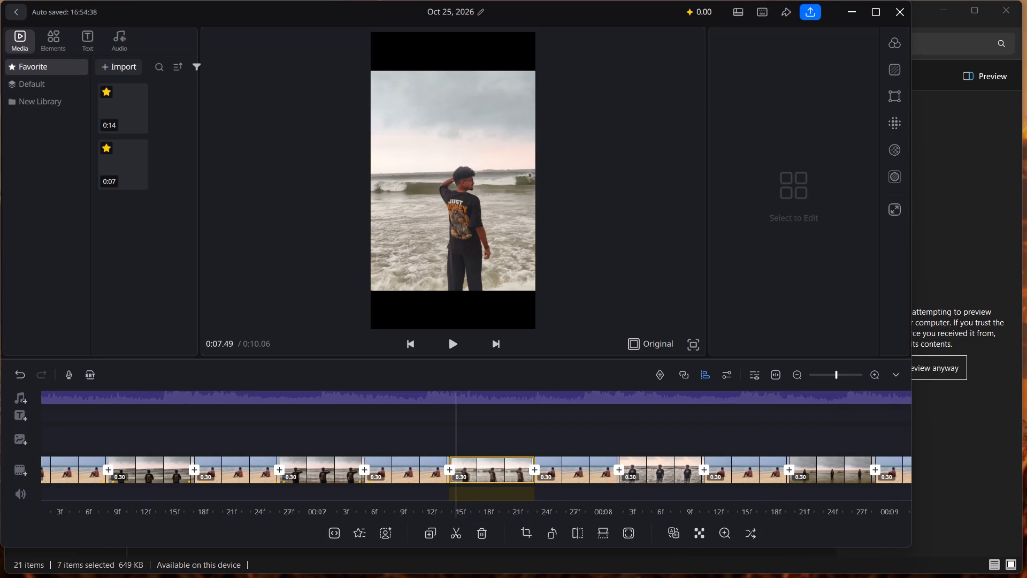
{"action": "left_click", "coordinate": [656, 375]}
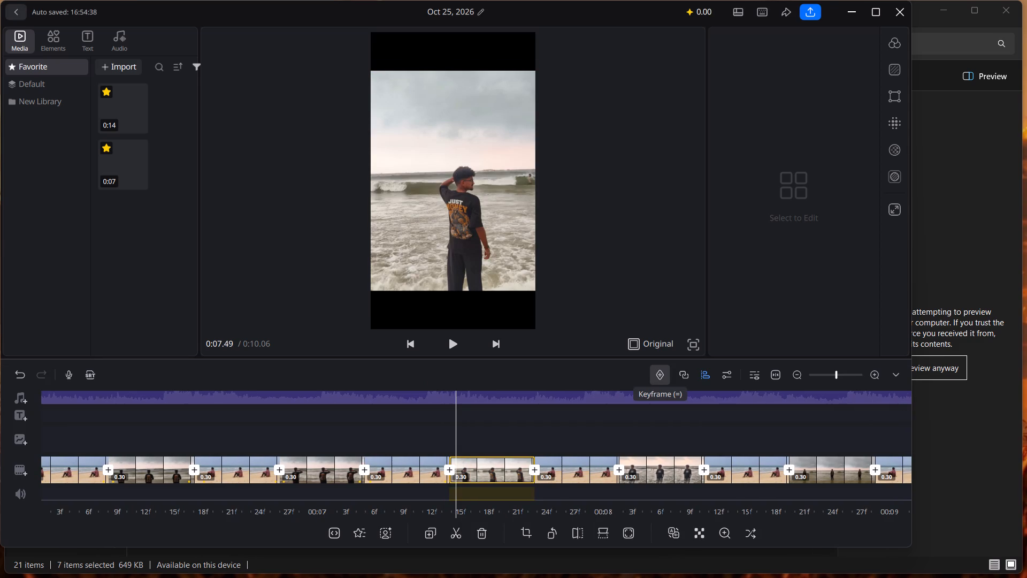
Enlarge the sideways-looking man's photo to about the frame height at a 0:07.74 keyframe near its end, and apply the CircOut curve.
{"action": "left_click", "coordinate": [528, 457]}
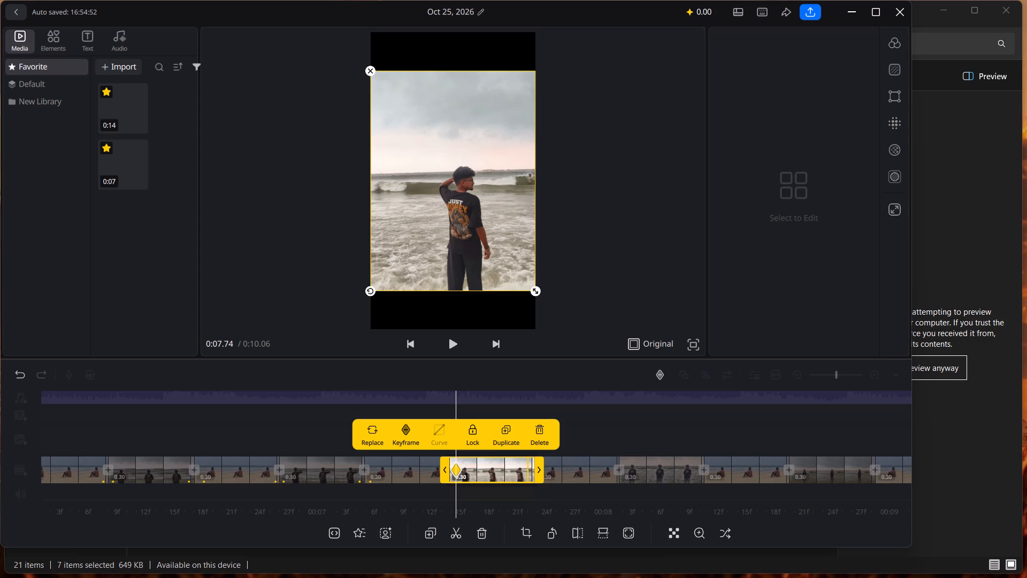
{"action": "left_click", "coordinate": [529, 458]}
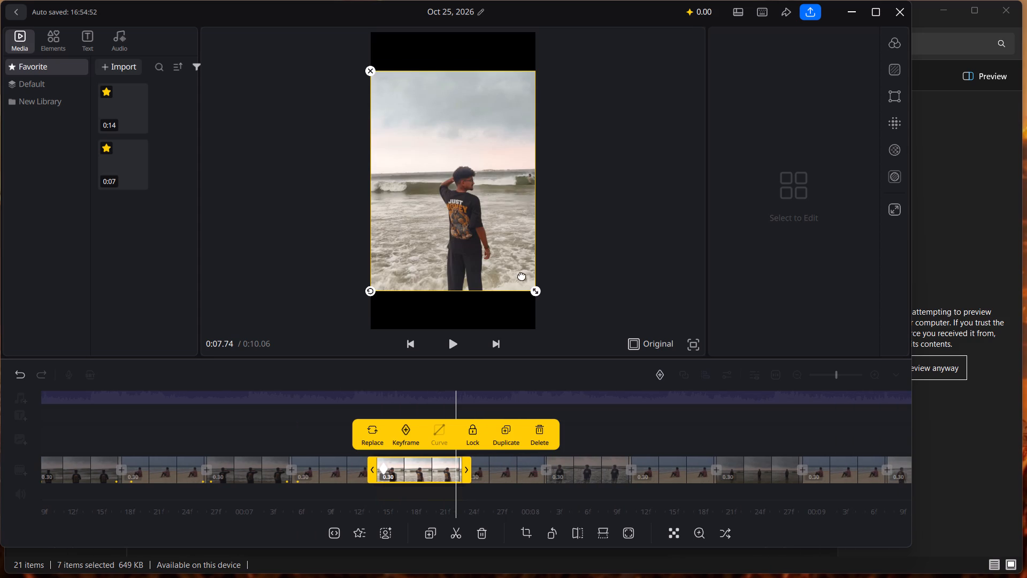
{"action": "left_click_drag", "start_coordinate": [536, 294], "coordinate": [546, 341]}
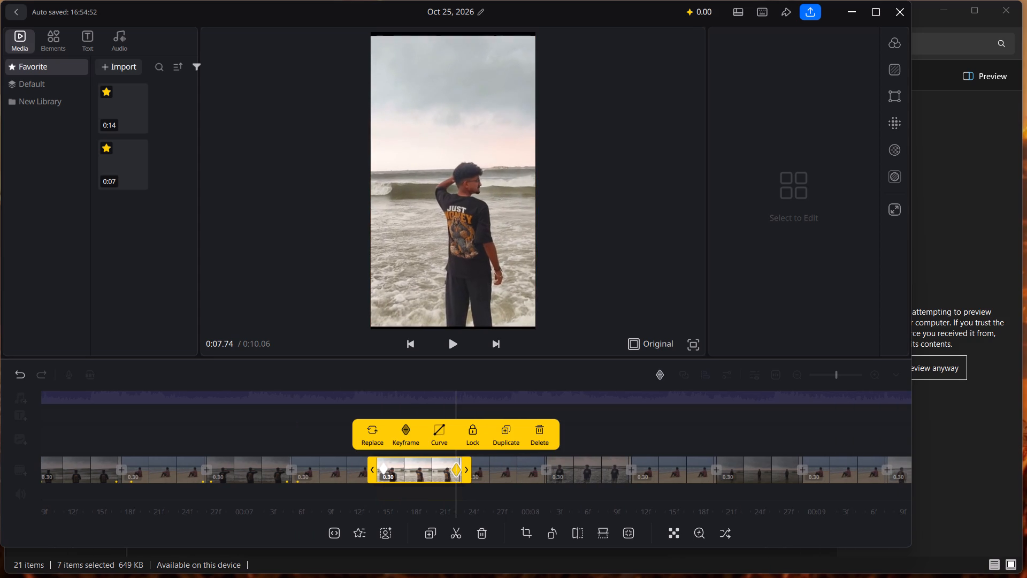
{"action": "left_click_drag", "start_coordinate": [546, 341], "coordinate": [546, 343]}
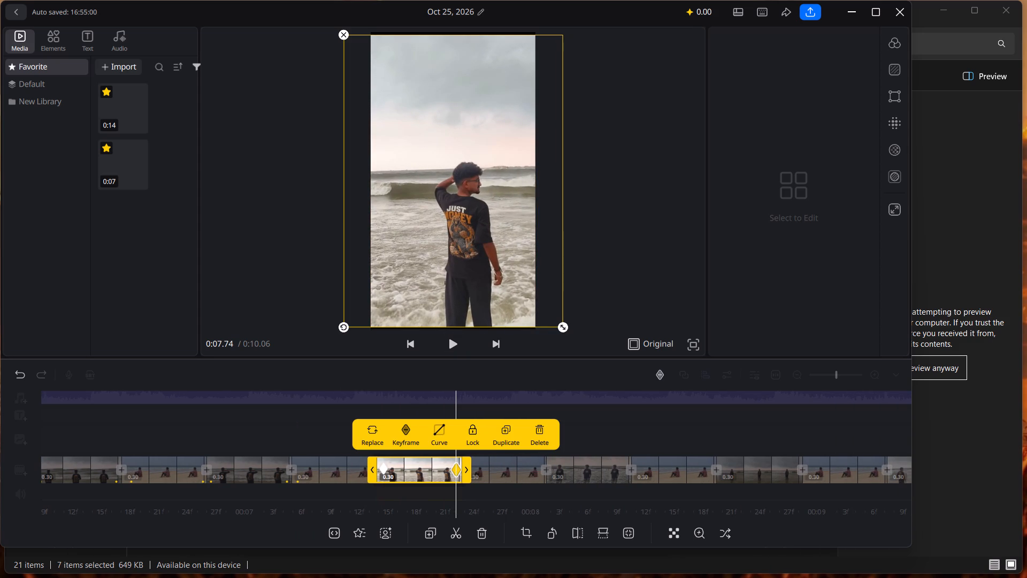
{"action": "left_click", "coordinate": [436, 431]}
{"action": "left_click", "coordinate": [454, 392]}
{"action": "left_click", "coordinate": [602, 533]}
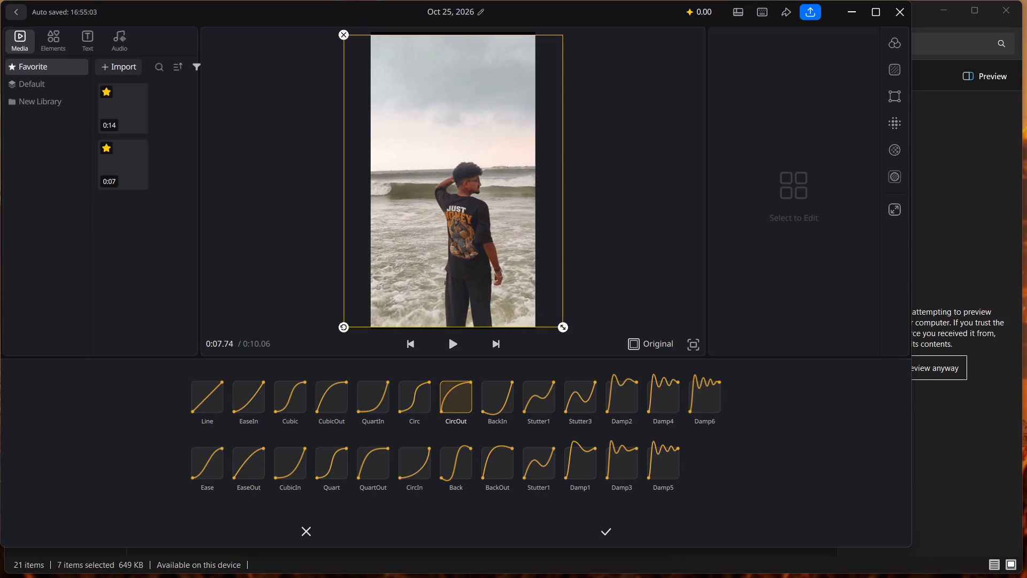
Add a keyframe at 0:07.78 near the start of the following seated beach clip and enlarge the clip there to about the frame height.
{"action": "left_click", "coordinate": [588, 440]}
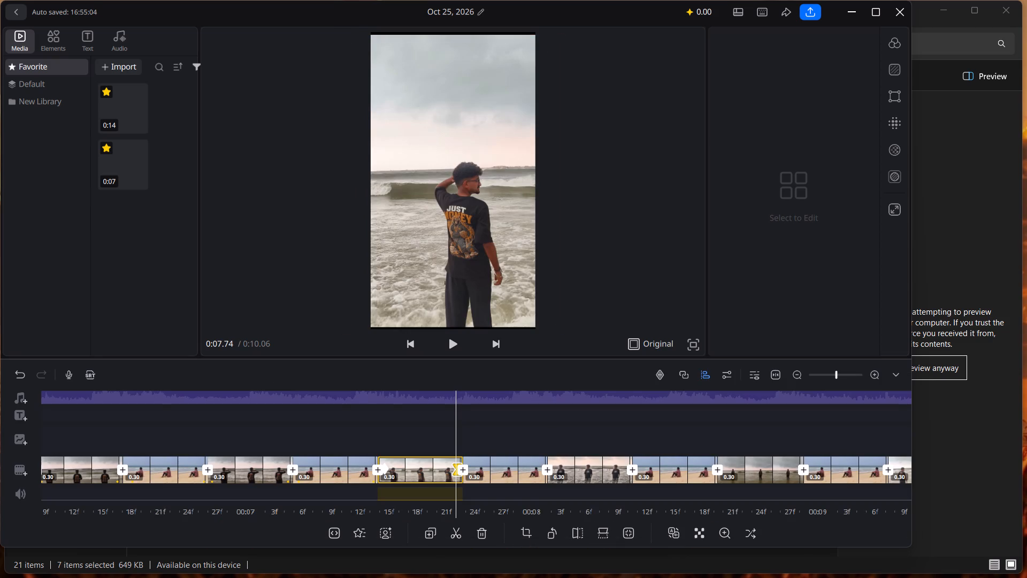
{"action": "left_click_drag", "start_coordinate": [510, 441], "coordinate": [493, 440]}
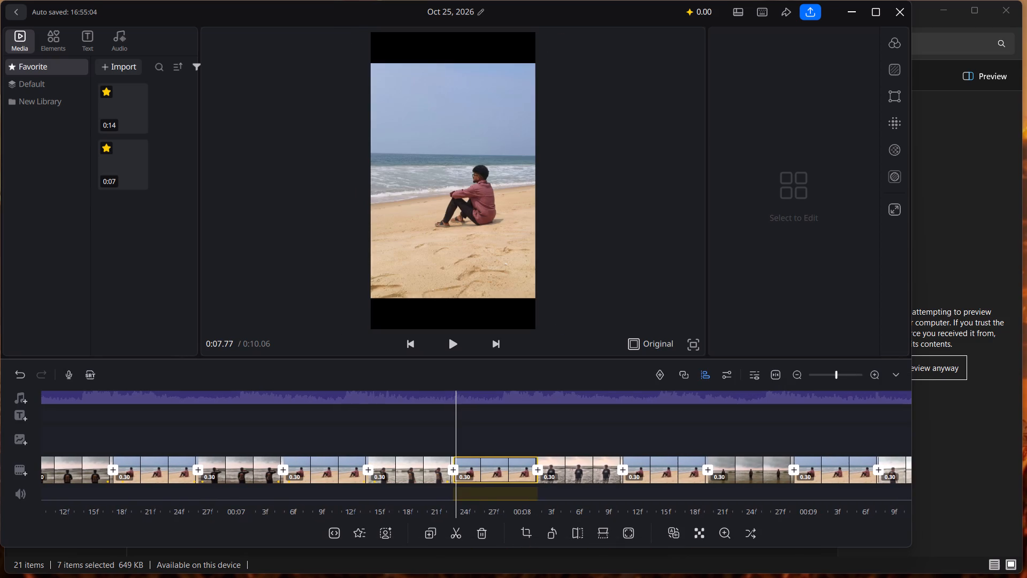
{"action": "left_click_drag", "start_coordinate": [493, 440], "coordinate": [490, 441]}
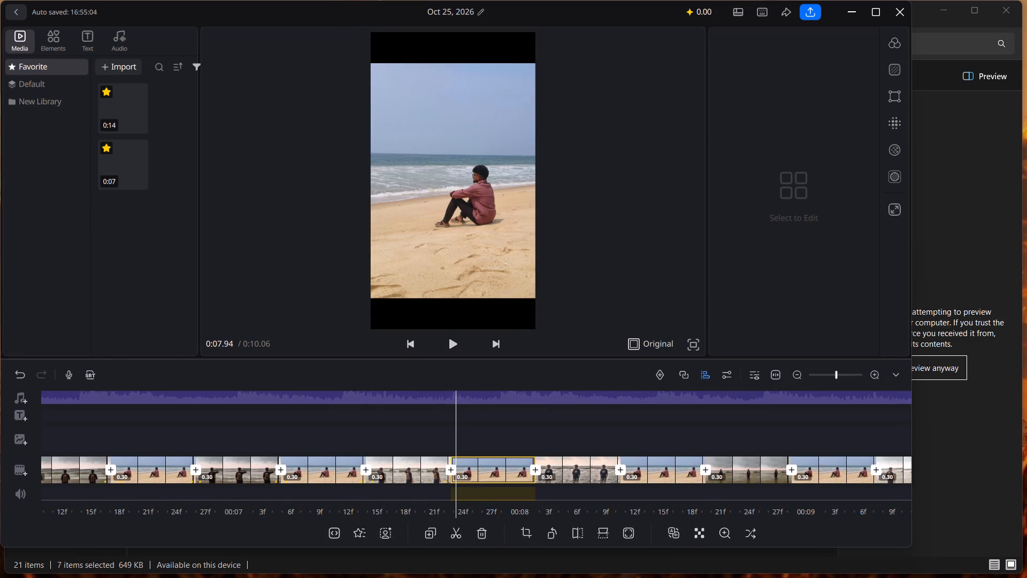
{"action": "left_click", "coordinate": [661, 378]}
{"action": "left_click", "coordinate": [524, 279]}
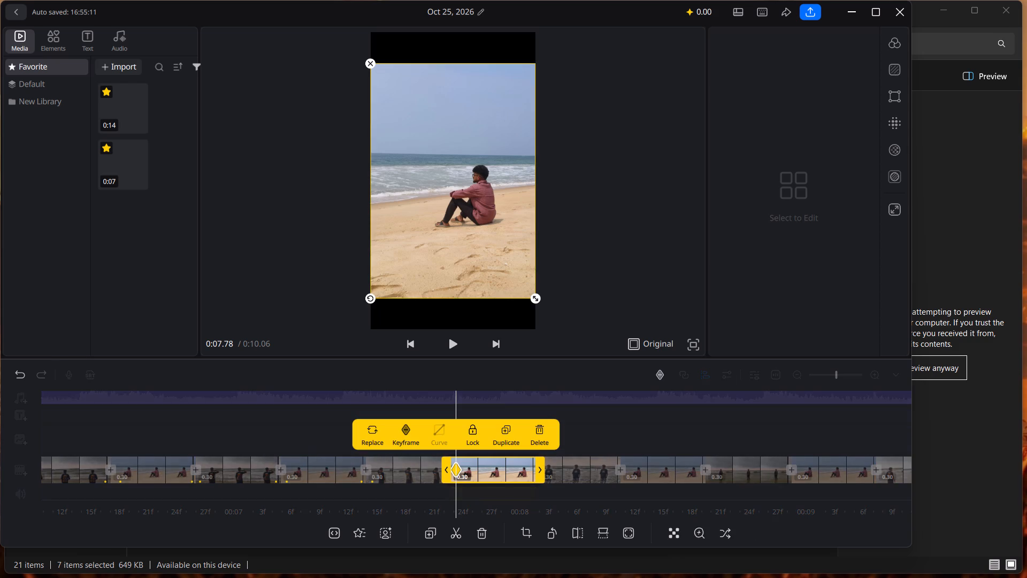
{"action": "left_click_drag", "start_coordinate": [537, 299], "coordinate": [548, 336]}
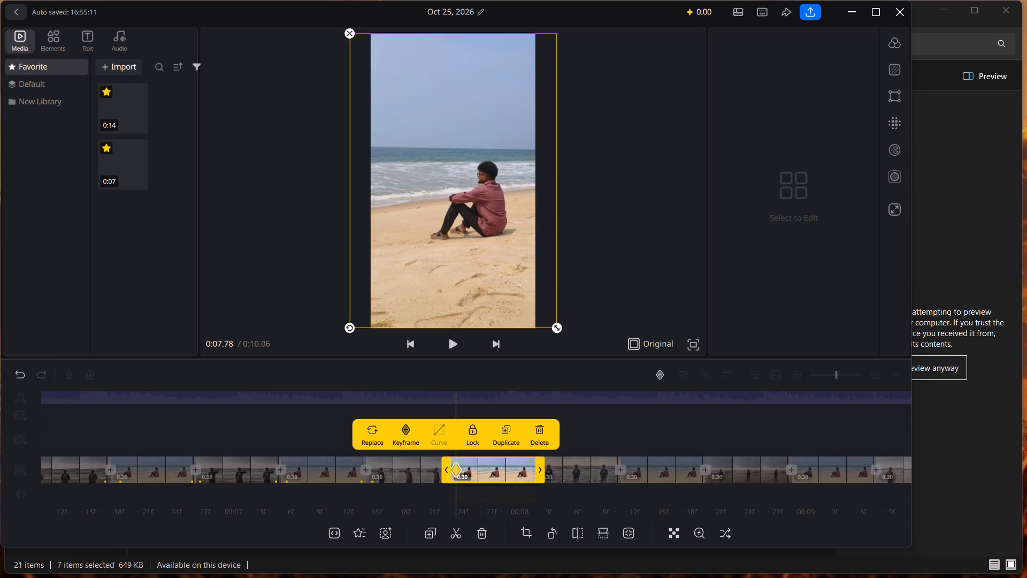
Shrink the seated beach clip to about the frame width at a 0:08.04 keyframe near its end, and apply the CircOut curve.
{"action": "left_click", "coordinate": [595, 431]}
{"action": "left_click_drag", "start_coordinate": [595, 431], "coordinate": [516, 432]}
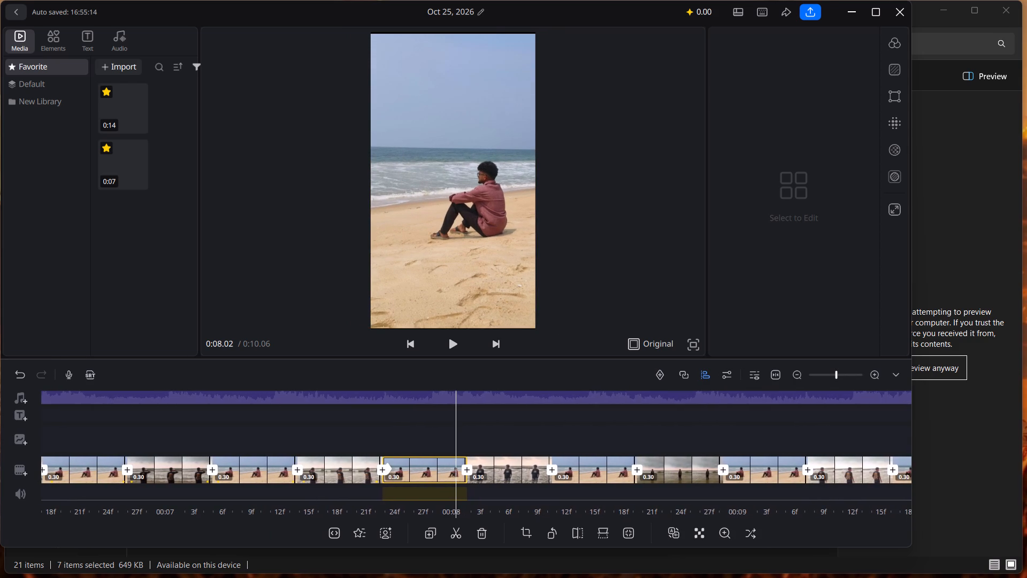
{"action": "left_click_drag", "start_coordinate": [516, 432], "coordinate": [511, 435]}
{"action": "left_click", "coordinate": [520, 306]}
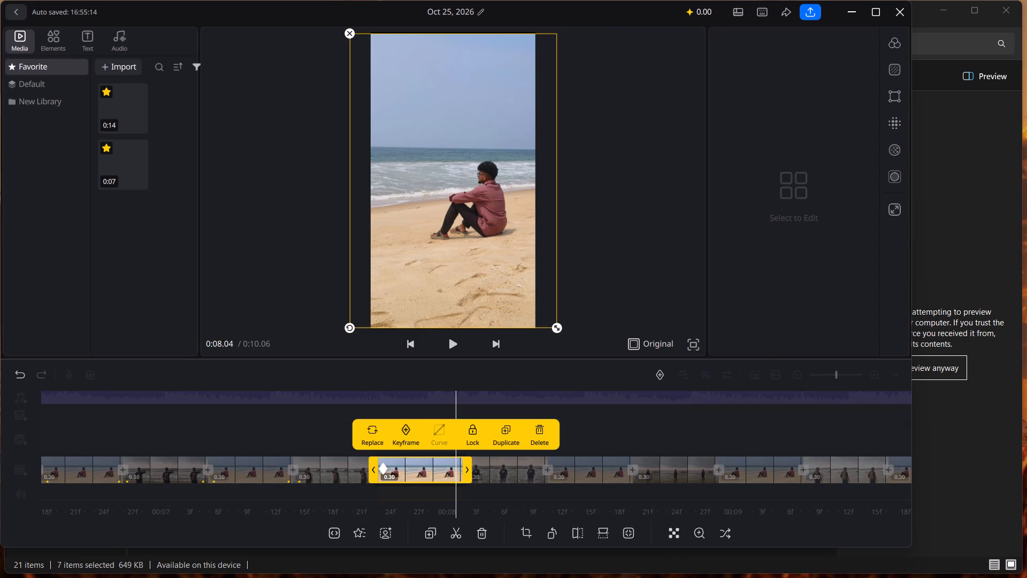
{"action": "left_click_drag", "start_coordinate": [556, 328], "coordinate": [534, 306]}
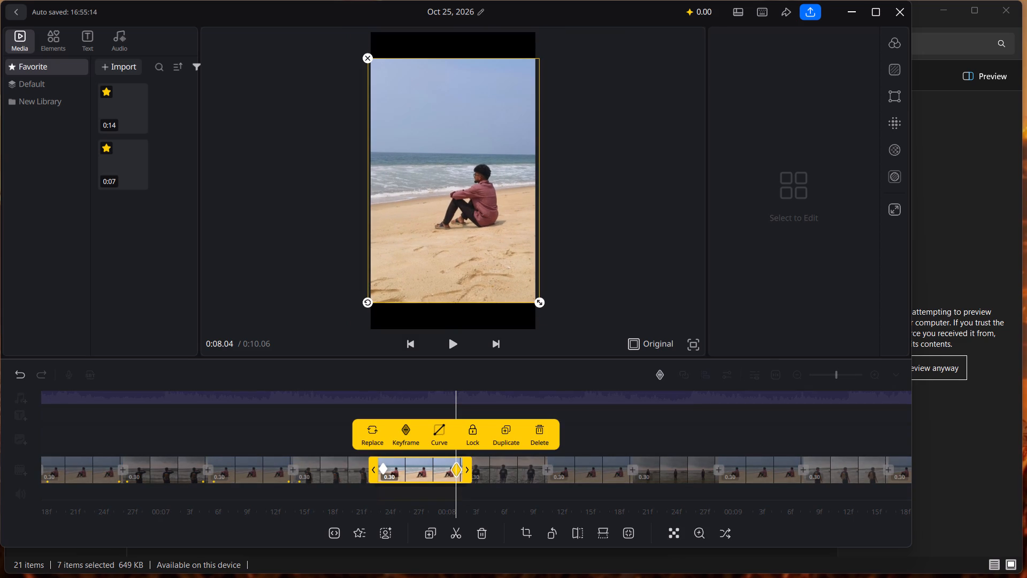
{"action": "left_click", "coordinate": [442, 427]}
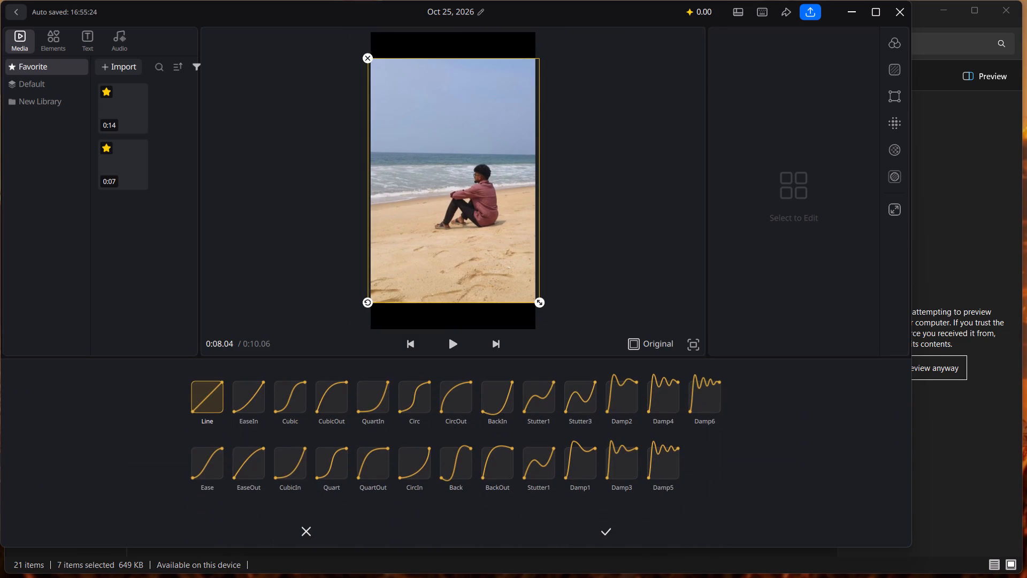
{"action": "left_click", "coordinate": [464, 389]}
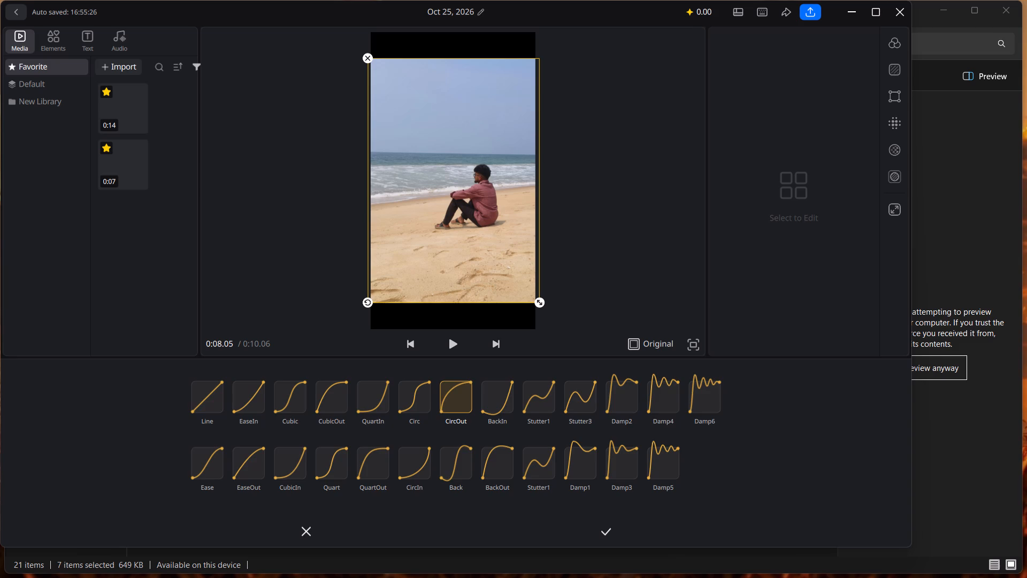
{"action": "left_click", "coordinate": [608, 534]}
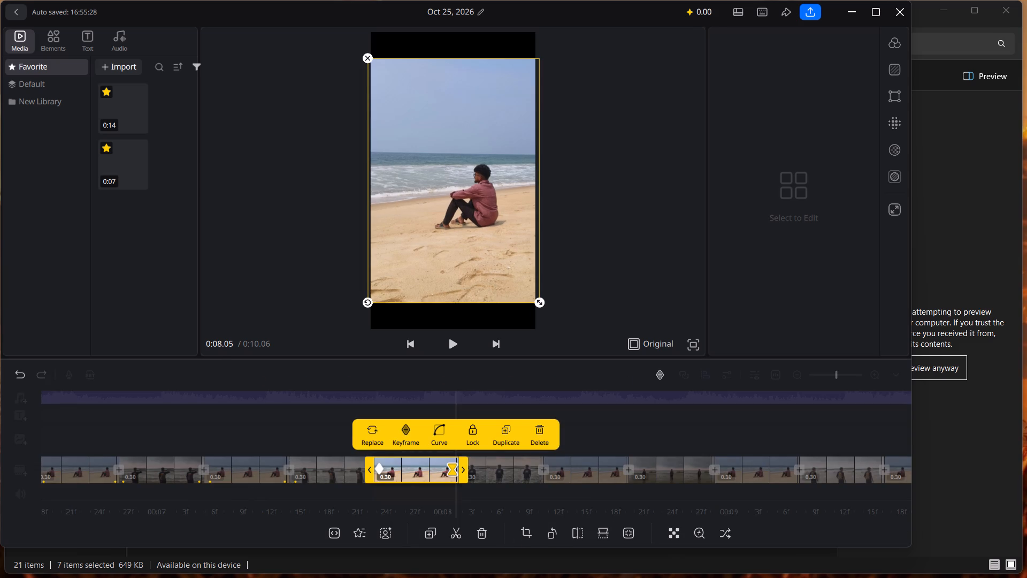
Add a keyframe at 0:08.08 near the start of the following photo of the man in patterned trousers standing before the waves.
{"action": "left_click", "coordinate": [597, 432]}
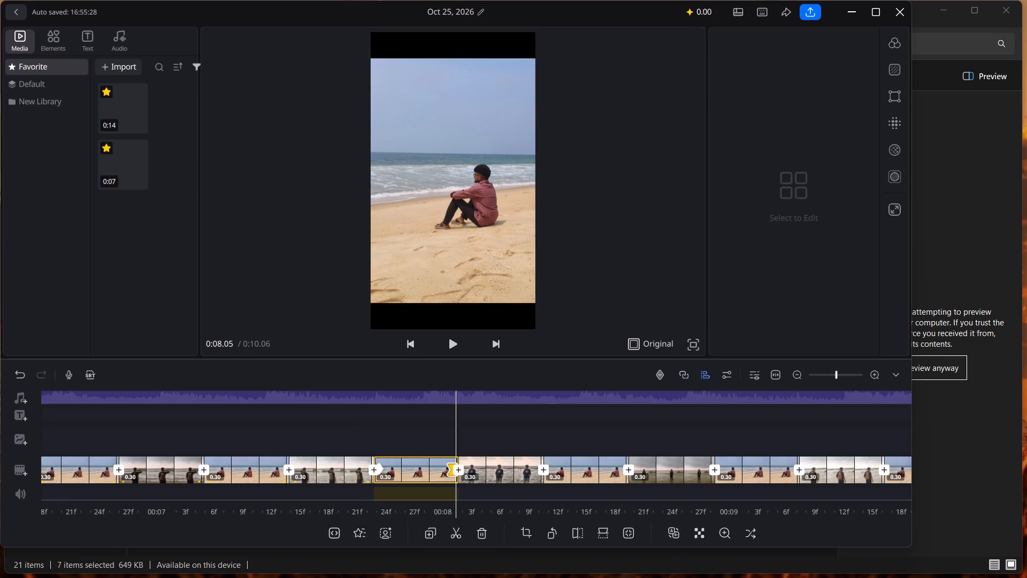
{"action": "left_click", "coordinate": [464, 458]}
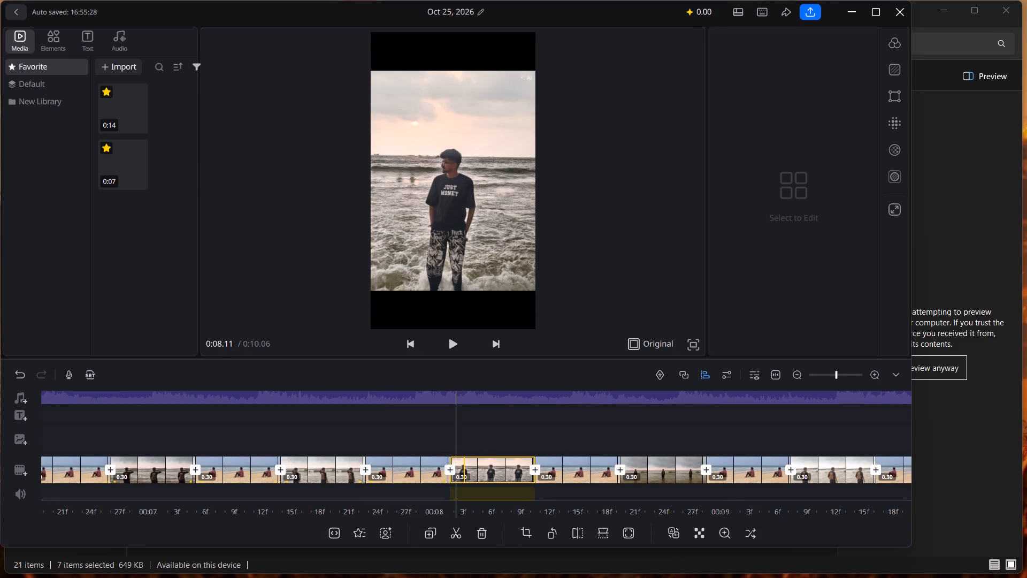
{"action": "left_click", "coordinate": [664, 381]}
Enlarge the patterned-trousers photo to about the frame height at a 0:08.34 keyframe near its end, and apply the CircOut curve.
{"action": "left_click", "coordinate": [527, 458]}
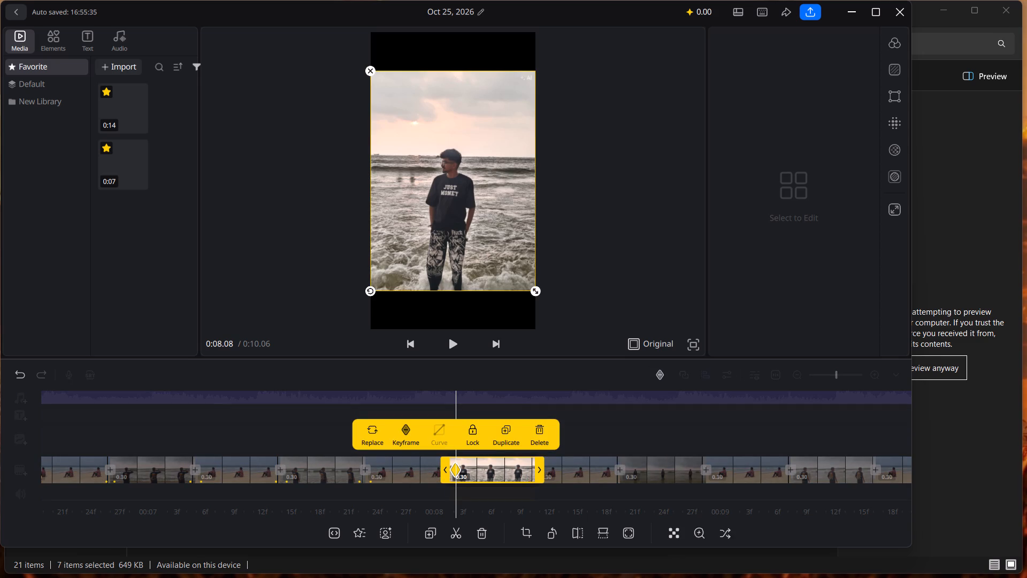
{"action": "left_click", "coordinate": [531, 457]}
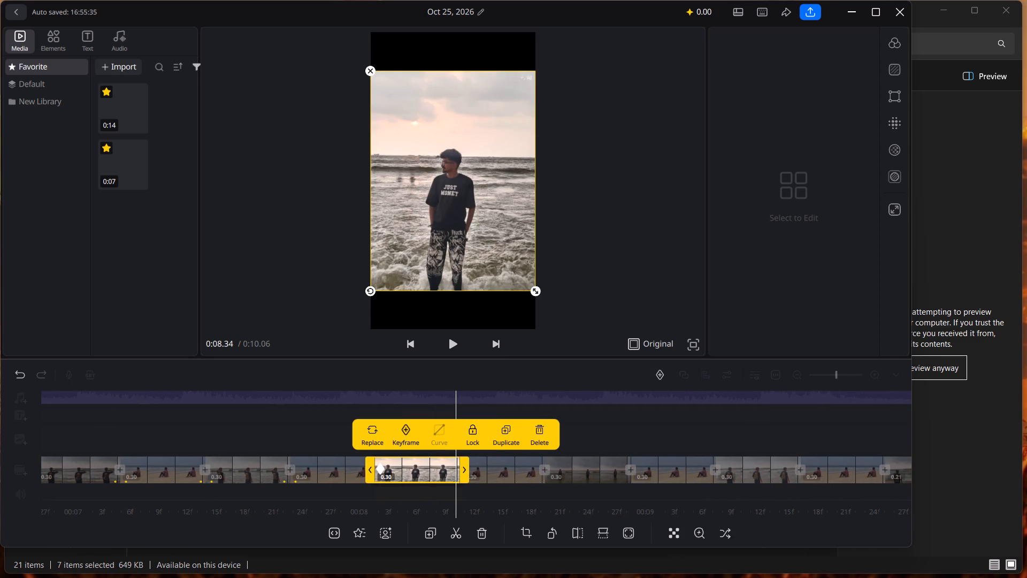
{"action": "left_click_drag", "start_coordinate": [536, 295], "coordinate": [538, 299]}
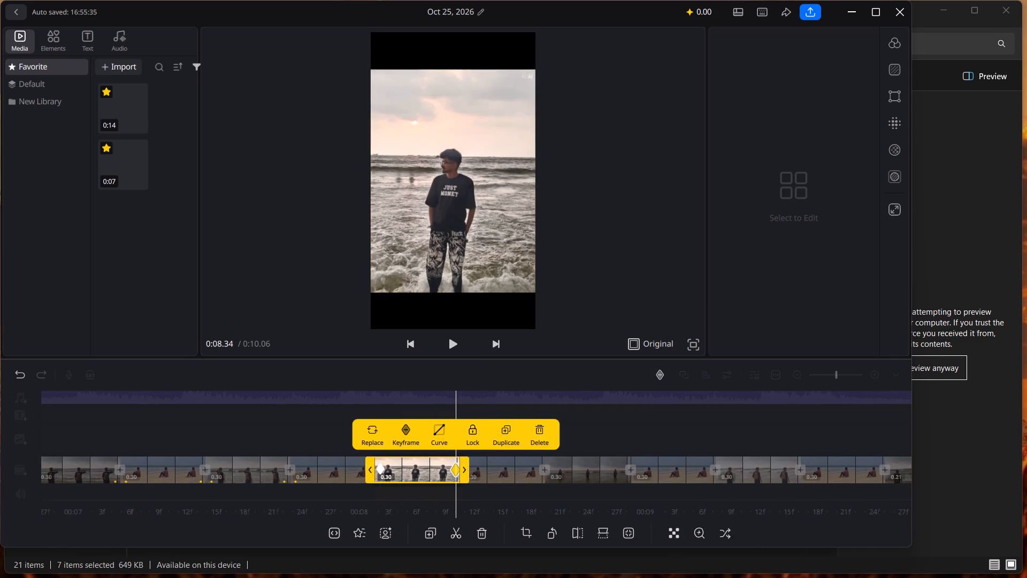
{"action": "left_click_drag", "start_coordinate": [538, 299], "coordinate": [557, 340]}
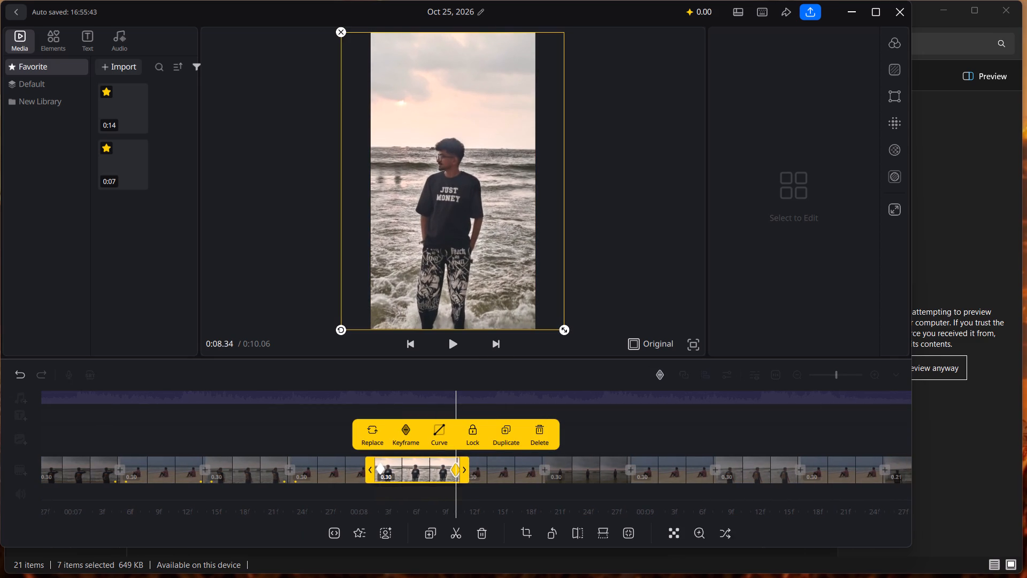
{"action": "left_click", "coordinate": [440, 430]}
{"action": "left_click", "coordinate": [466, 400]}
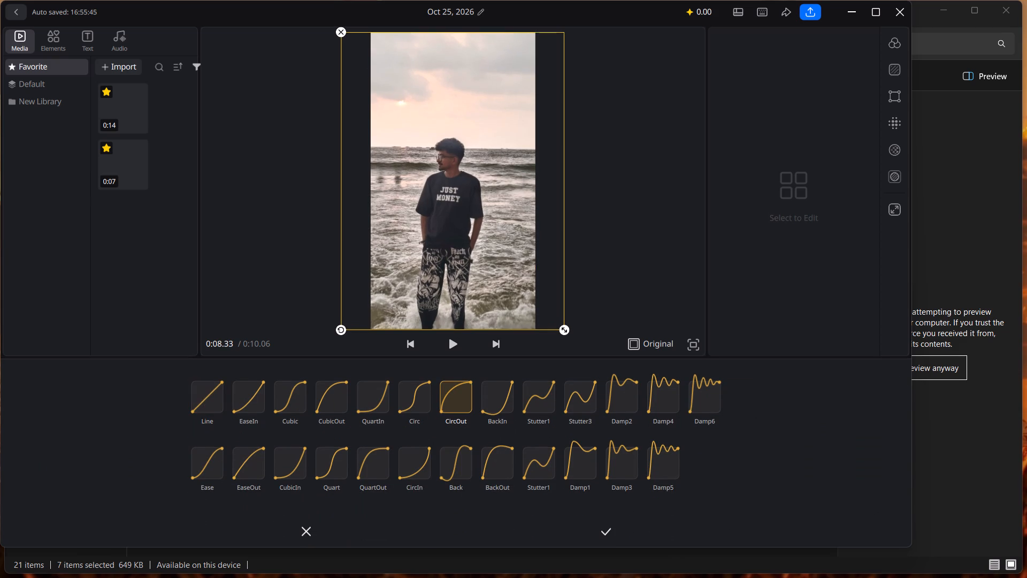
{"action": "left_click", "coordinate": [609, 529]}
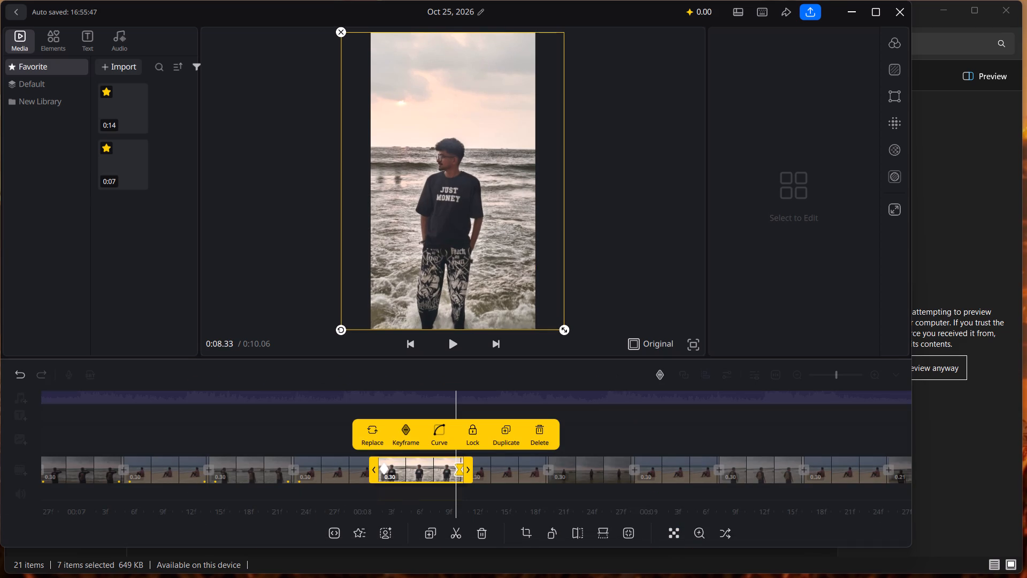
Add a keyframe at 0:08.38 near the start of the following seated beach clip and enlarge the clip there to about the frame height.
{"action": "left_click", "coordinate": [476, 457]}
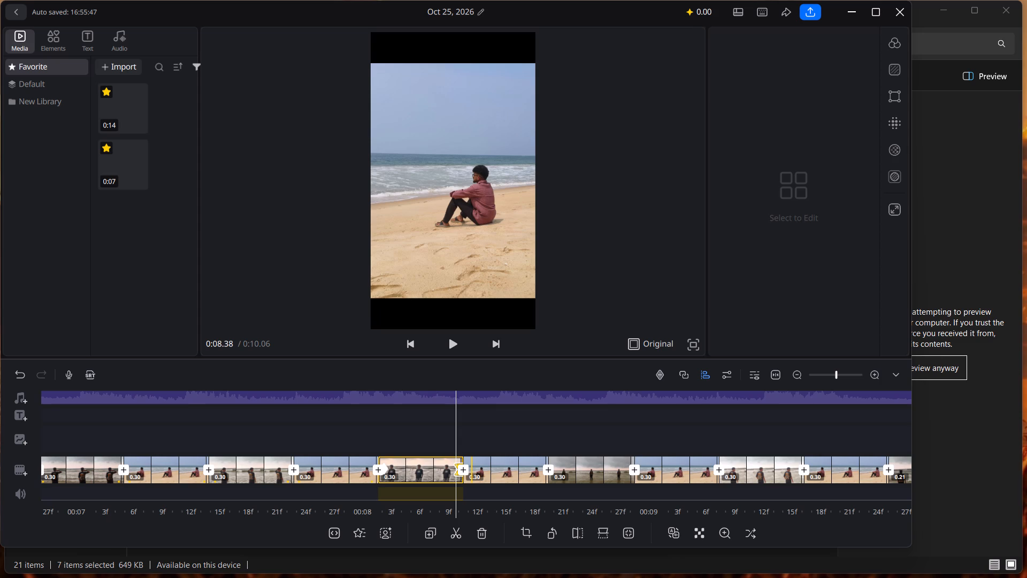
{"action": "left_click", "coordinate": [472, 458]}
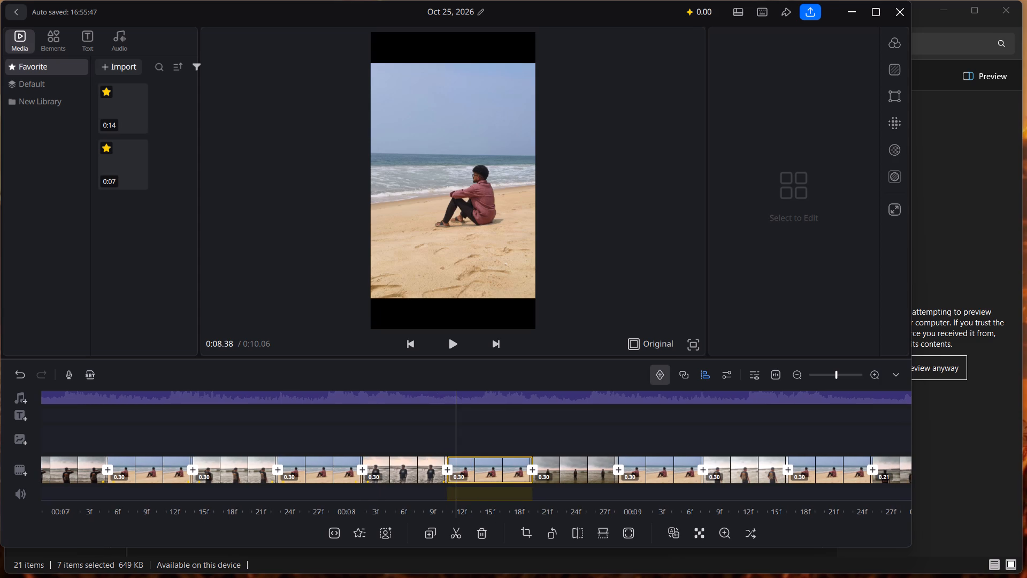
{"action": "left_click", "coordinate": [658, 370]}
{"action": "left_click", "coordinate": [514, 285]}
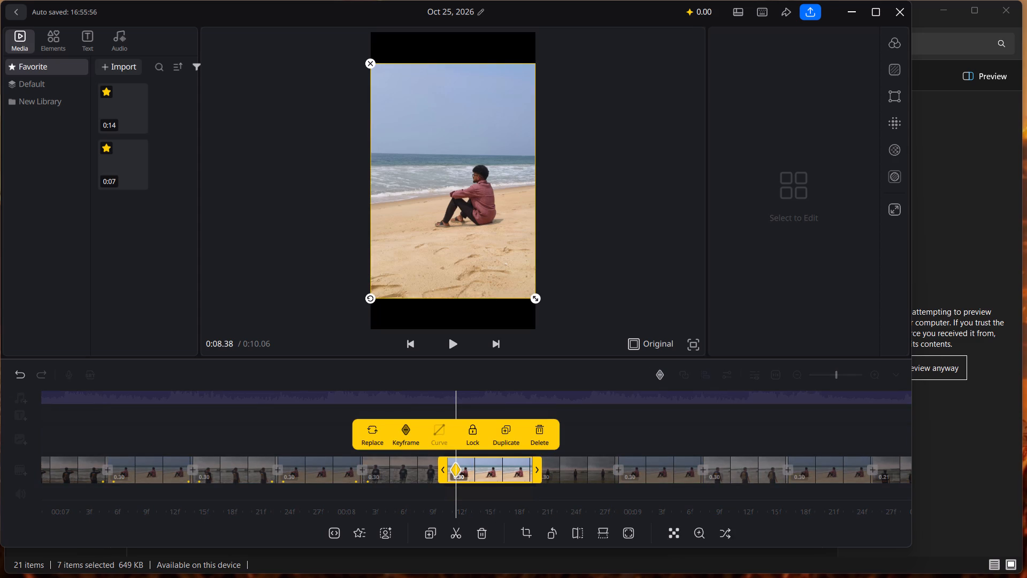
{"action": "left_click_drag", "start_coordinate": [533, 299], "coordinate": [548, 330]}
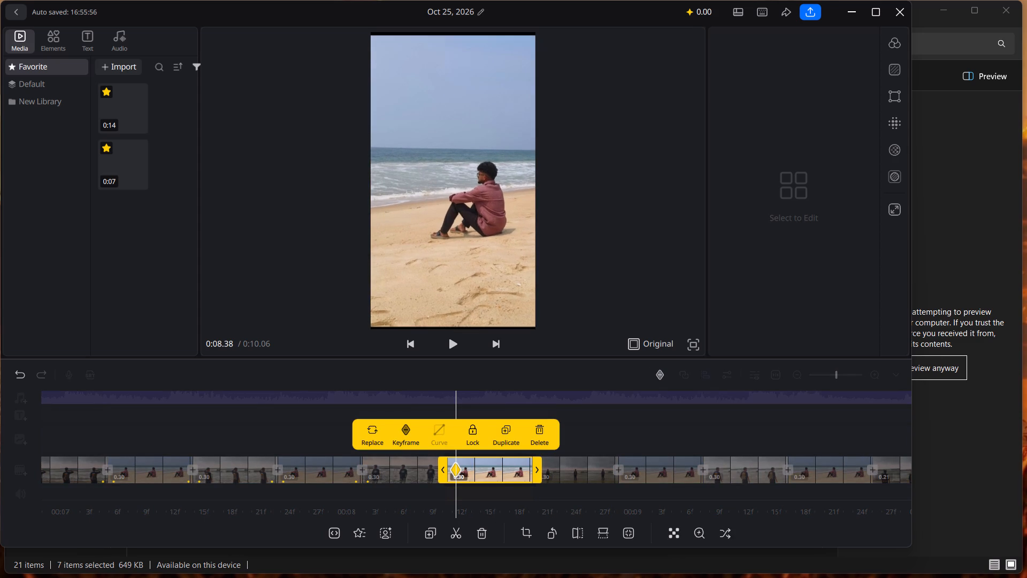
{"action": "left_click_drag", "start_coordinate": [548, 330], "coordinate": [549, 333]}
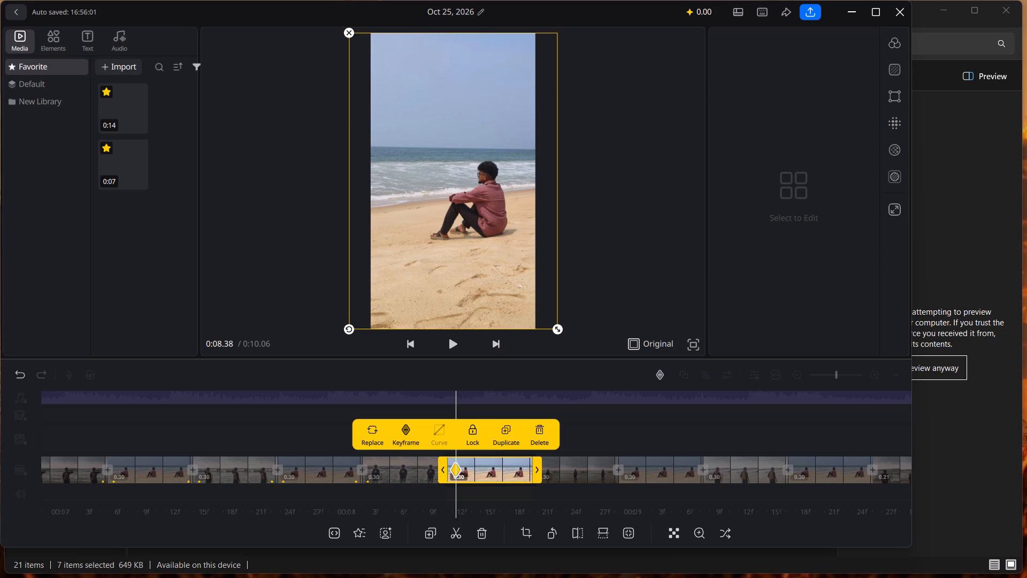
Shrink the seated beach clip to about the frame width at a 0:08.64 keyframe near its end, and apply the CircOut curve.
{"action": "left_click", "coordinate": [530, 459]}
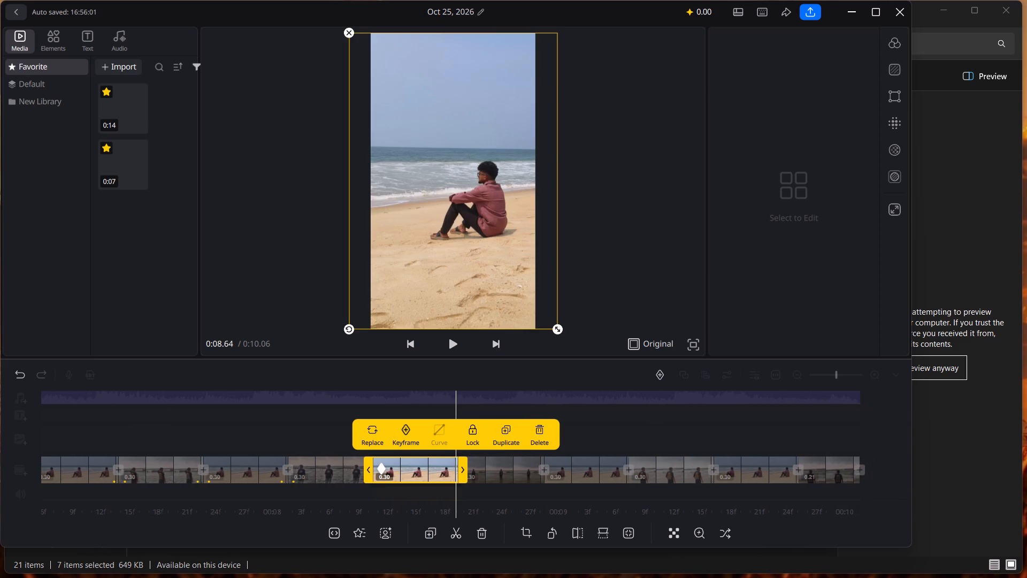
{"action": "left_click_drag", "start_coordinate": [556, 329], "coordinate": [540, 305]}
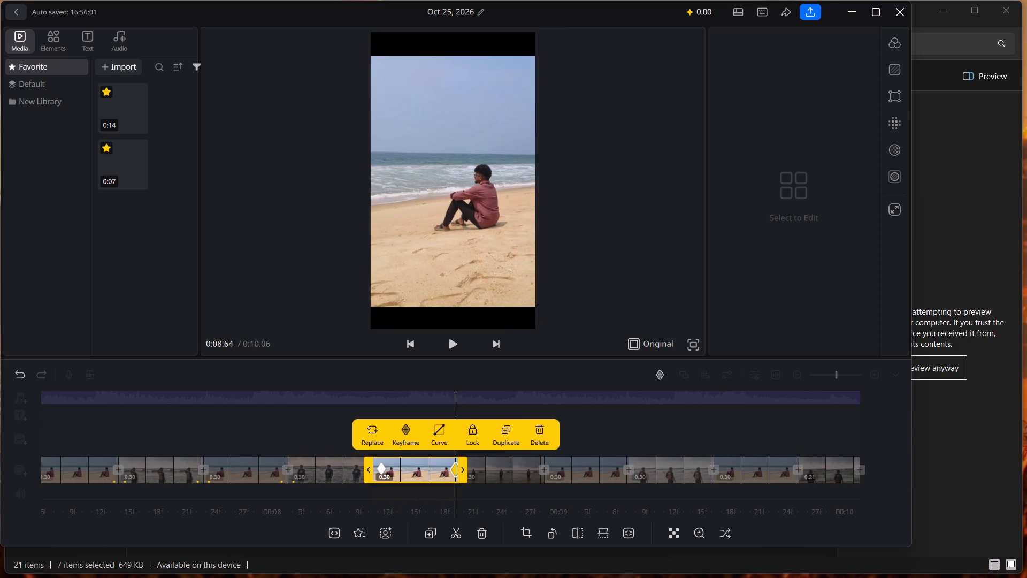
{"action": "left_click_drag", "start_coordinate": [540, 305], "coordinate": [533, 297]}
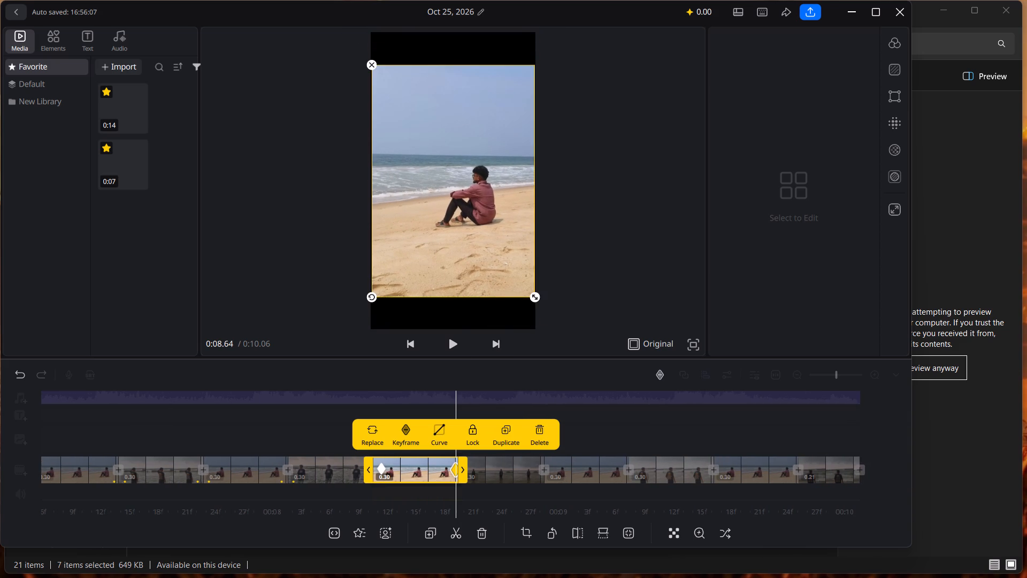
{"action": "left_click", "coordinate": [436, 428]}
{"action": "left_click", "coordinate": [459, 398]}
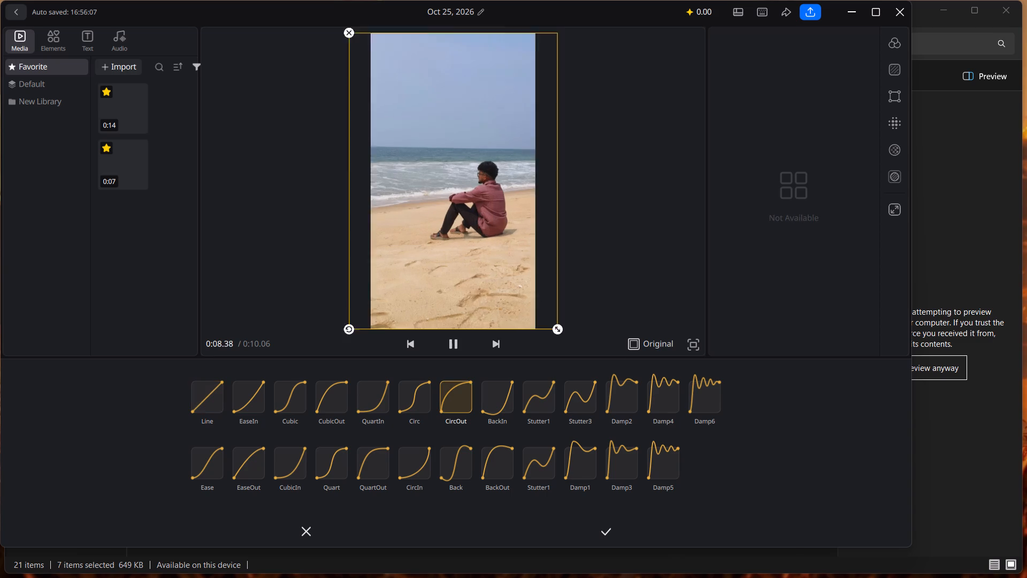
{"action": "left_click", "coordinate": [605, 533]}
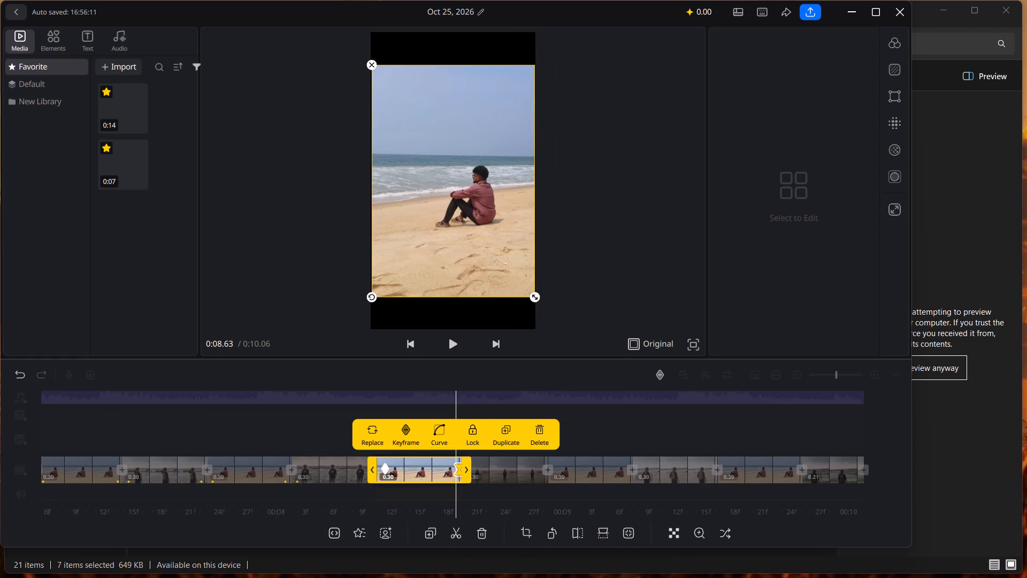
Duplicate the selected seated beach clip on the main track.
{"action": "left_click", "coordinate": [511, 448]}
Add a keyframe at 0:08.96 near the start of the photo of the person standing far out in the sea.
{"action": "left_click", "coordinate": [502, 465]}
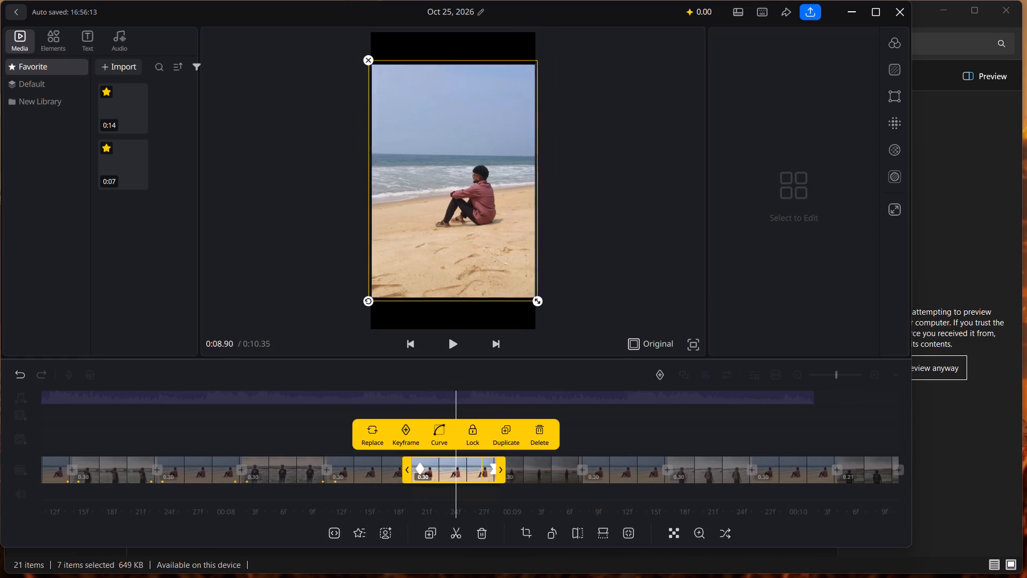
{"action": "left_click", "coordinate": [527, 468]}
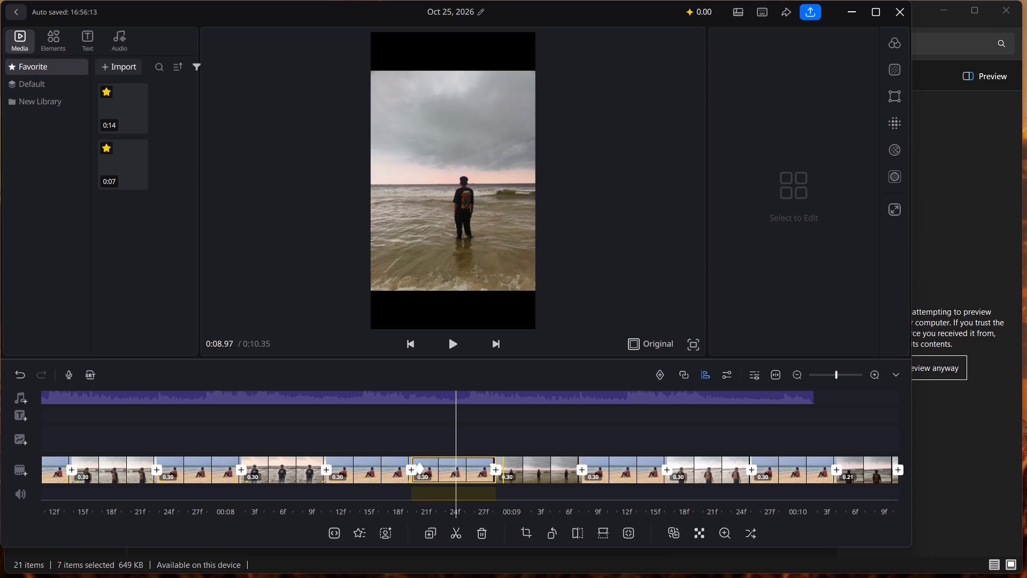
{"action": "left_click", "coordinate": [500, 458]}
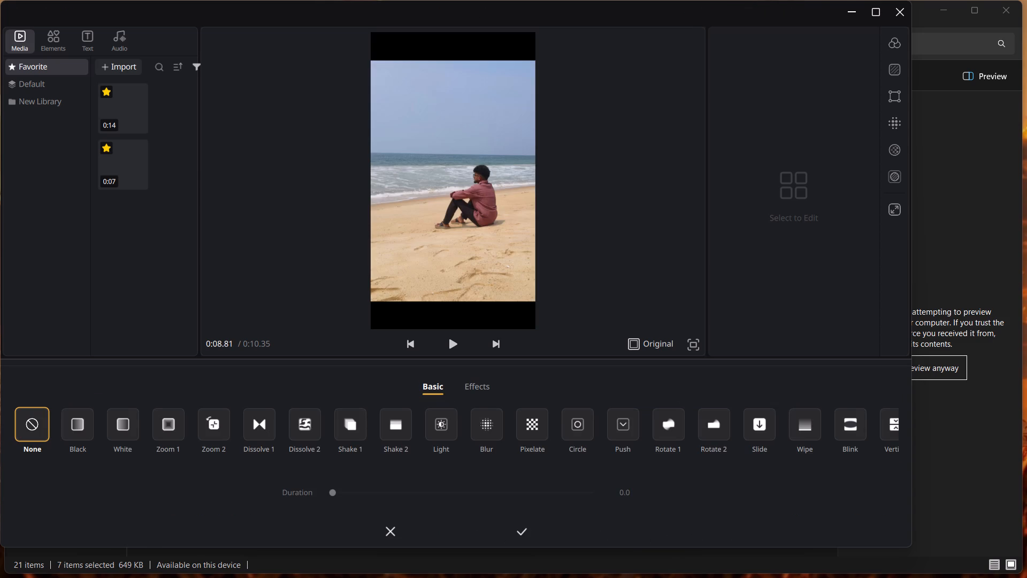
{"action": "left_click", "coordinate": [389, 528]}
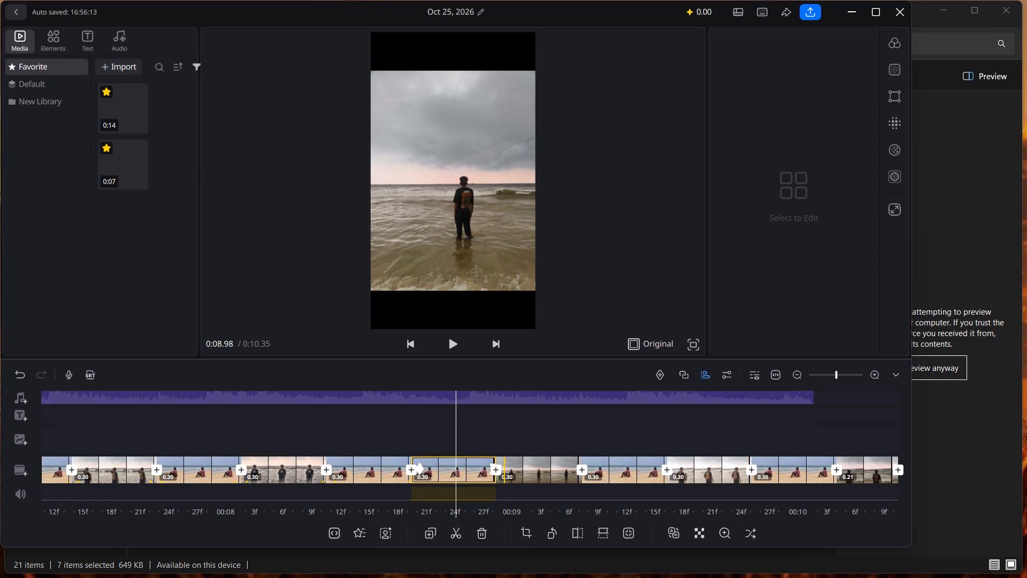
{"action": "left_click", "coordinate": [503, 459]}
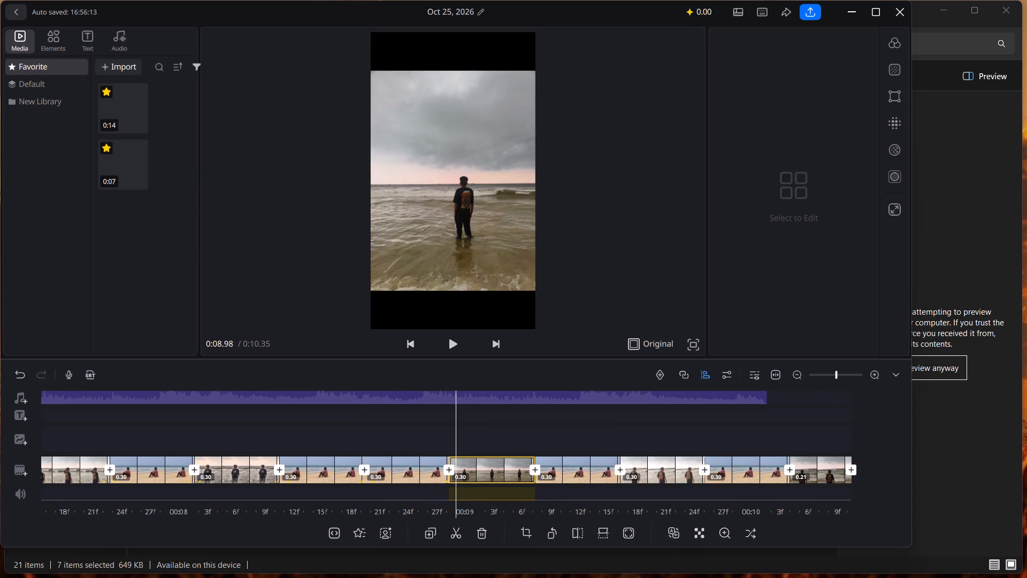
{"action": "left_click", "coordinate": [455, 459]}
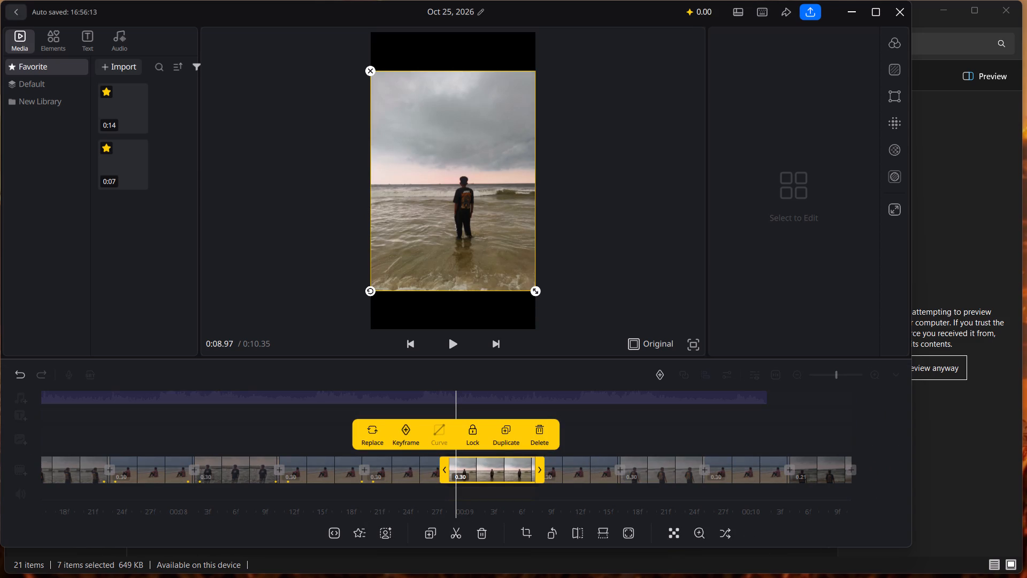
{"action": "left_click", "coordinate": [454, 459]}
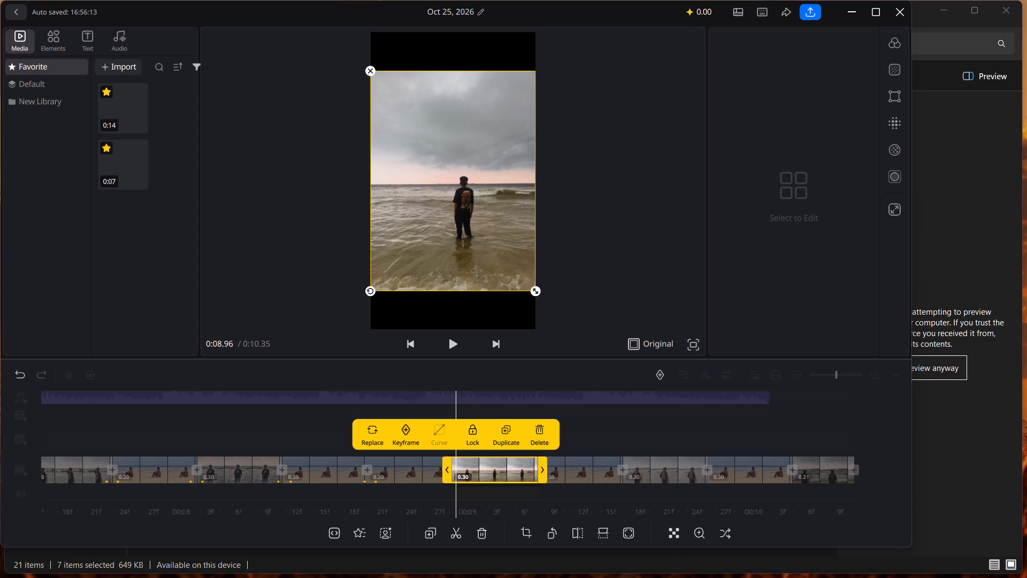
{"action": "left_click", "coordinate": [658, 372]}
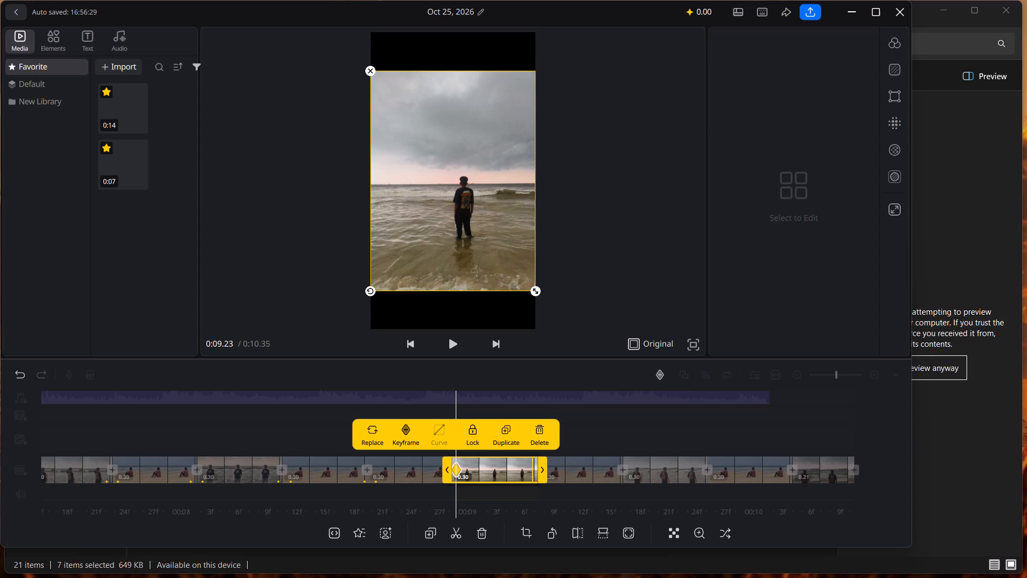
Enlarge the standing-in-the-sea photo to about the frame height at a 0:09.23 keyframe near its end, and apply the CircOut curve.
{"action": "left_click", "coordinate": [533, 459]}
{"action": "left_click_drag", "start_coordinate": [535, 291], "coordinate": [540, 305]}
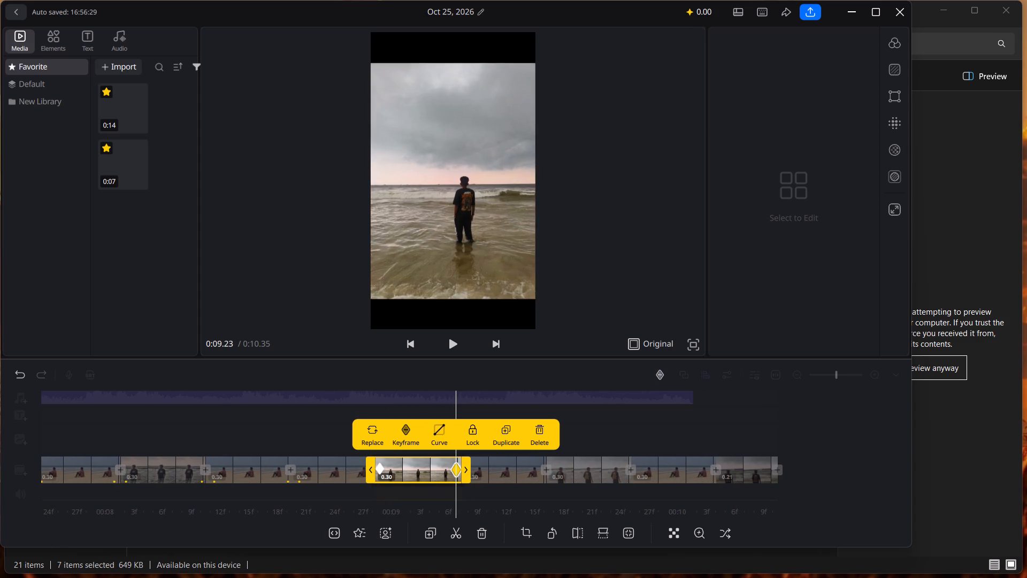
{"action": "left_click_drag", "start_coordinate": [540, 305], "coordinate": [550, 334]}
{"action": "left_click", "coordinate": [435, 428]}
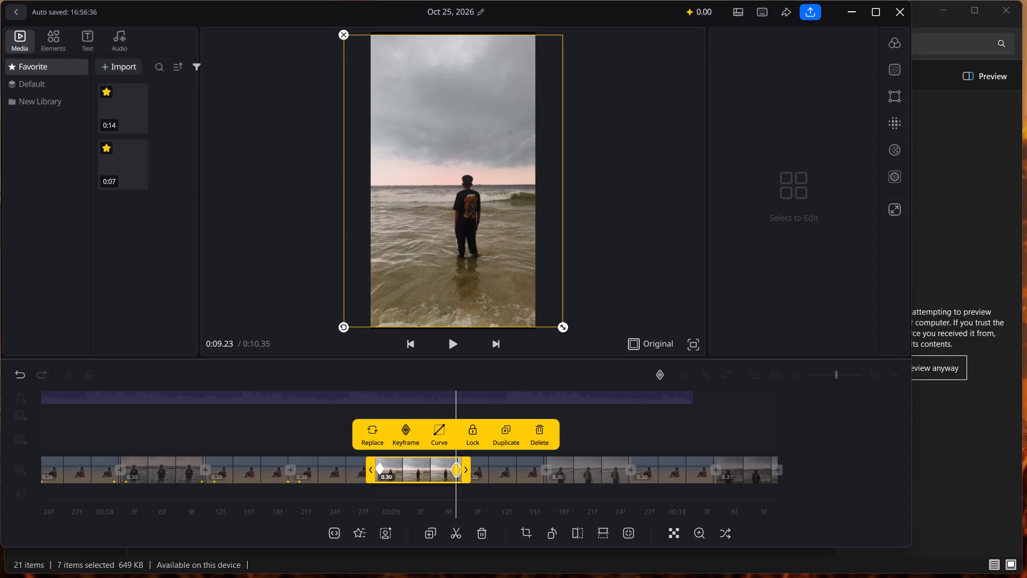
{"action": "left_click", "coordinate": [467, 394]}
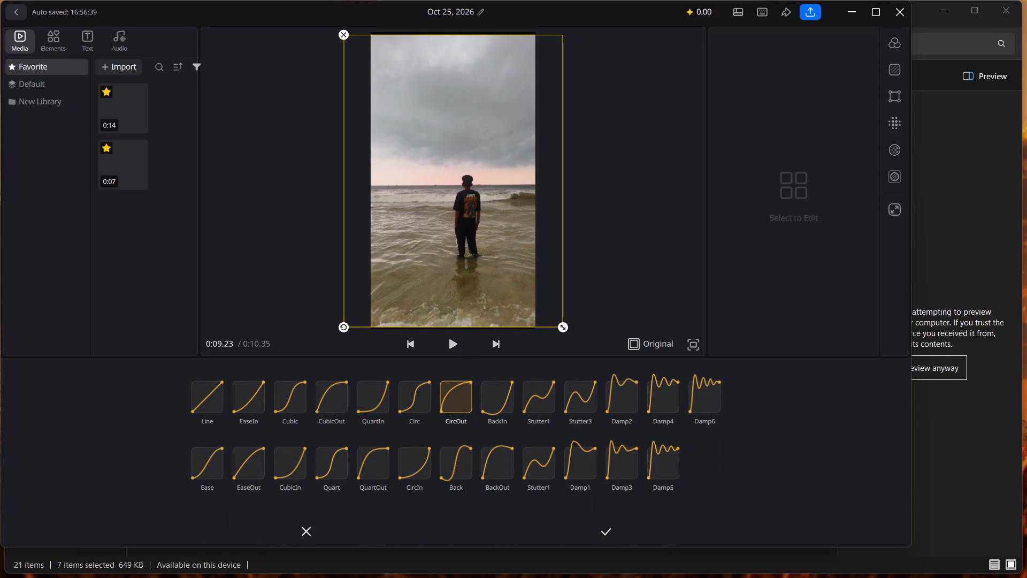
{"action": "left_click", "coordinate": [608, 533]}
Add a keyframe at 0:09.27 near the start of the following seated beach clip and enlarge the clip there to about the frame height.
{"action": "left_click", "coordinate": [509, 462]}
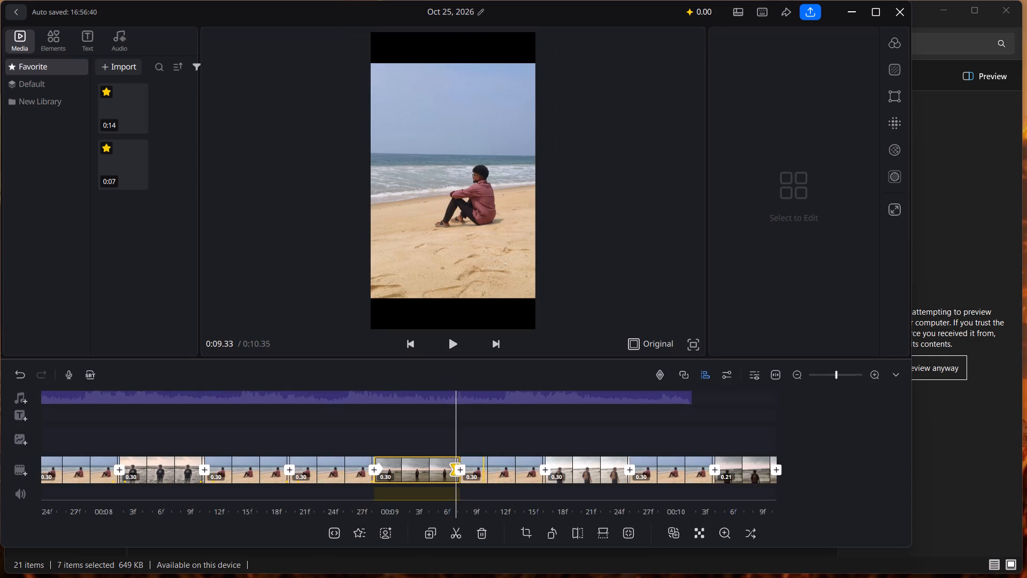
{"action": "left_click", "coordinate": [465, 457]}
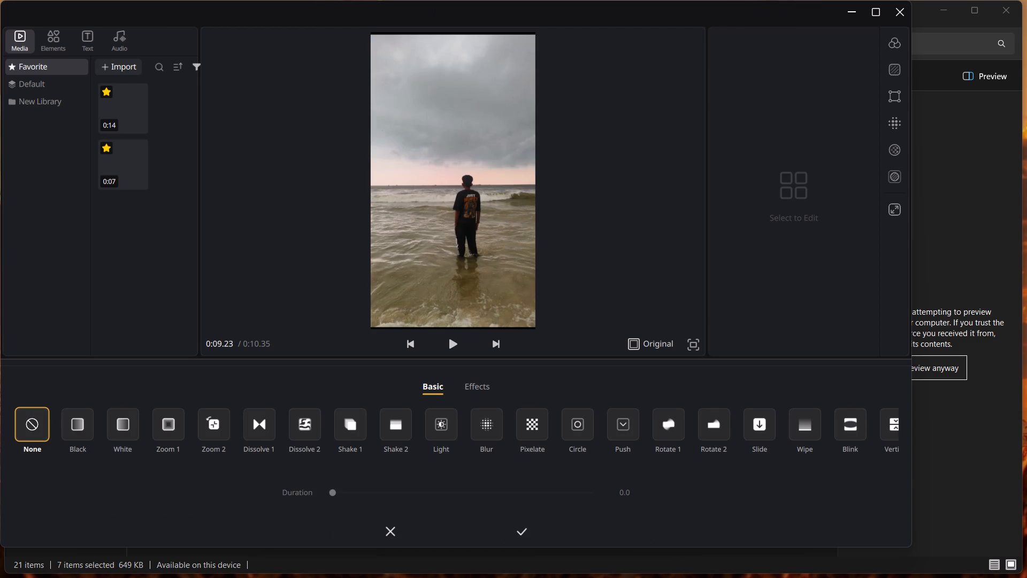
{"action": "left_click", "coordinate": [387, 530]}
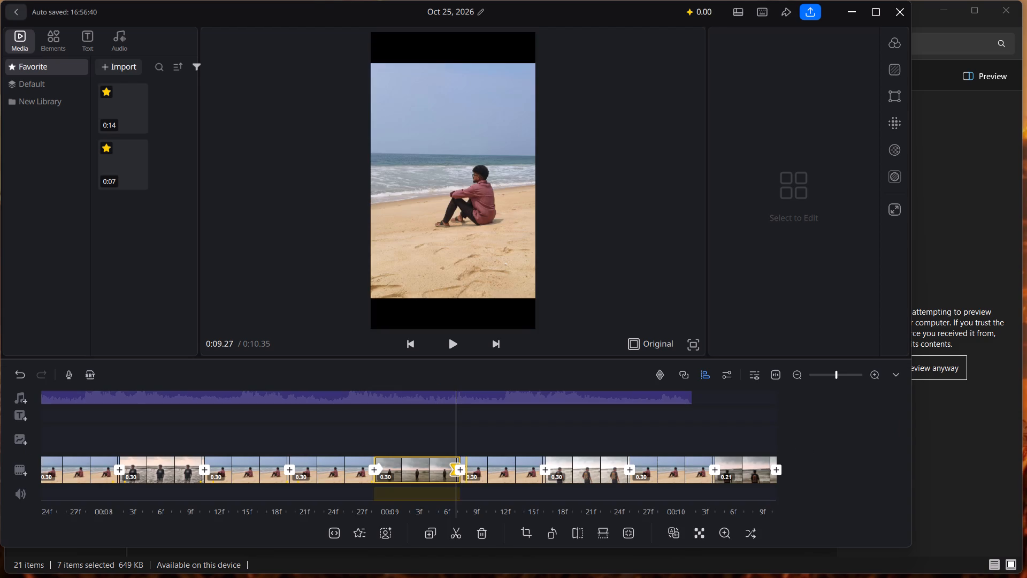
{"action": "left_click", "coordinate": [464, 458]}
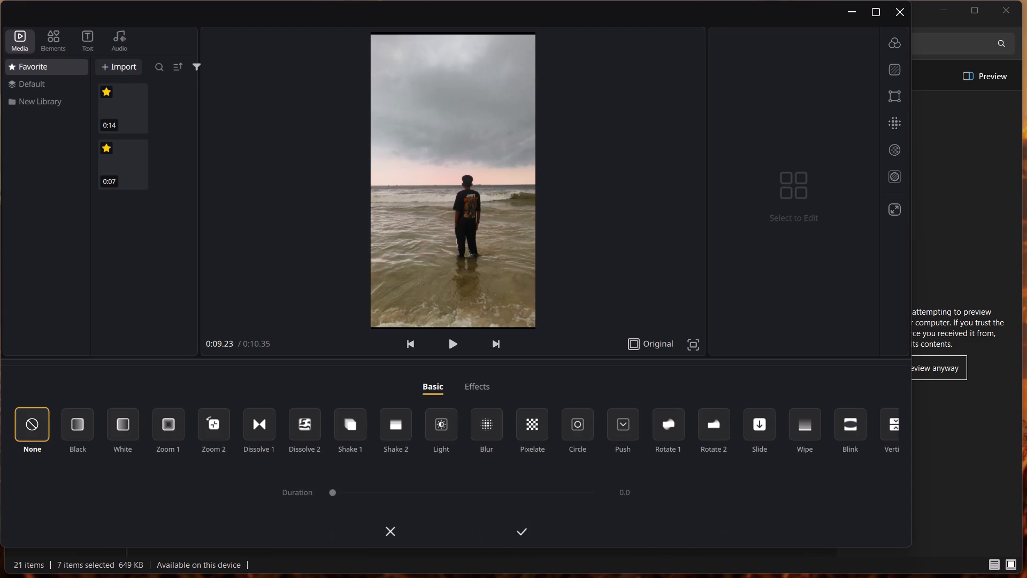
{"action": "left_click", "coordinate": [394, 531]}
{"action": "left_click", "coordinate": [466, 457]}
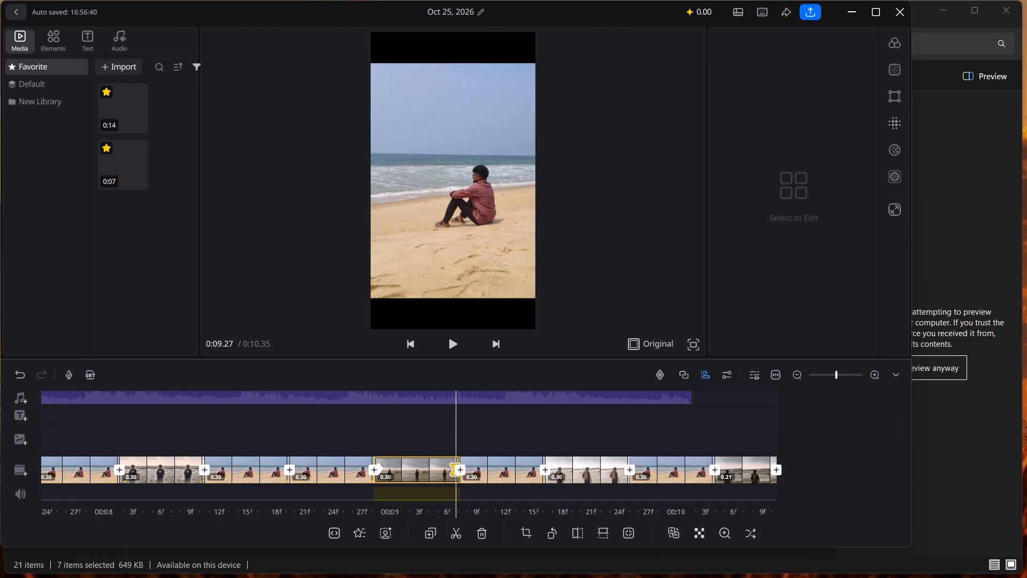
{"action": "left_click", "coordinate": [661, 375]}
{"action": "left_click", "coordinate": [501, 246]}
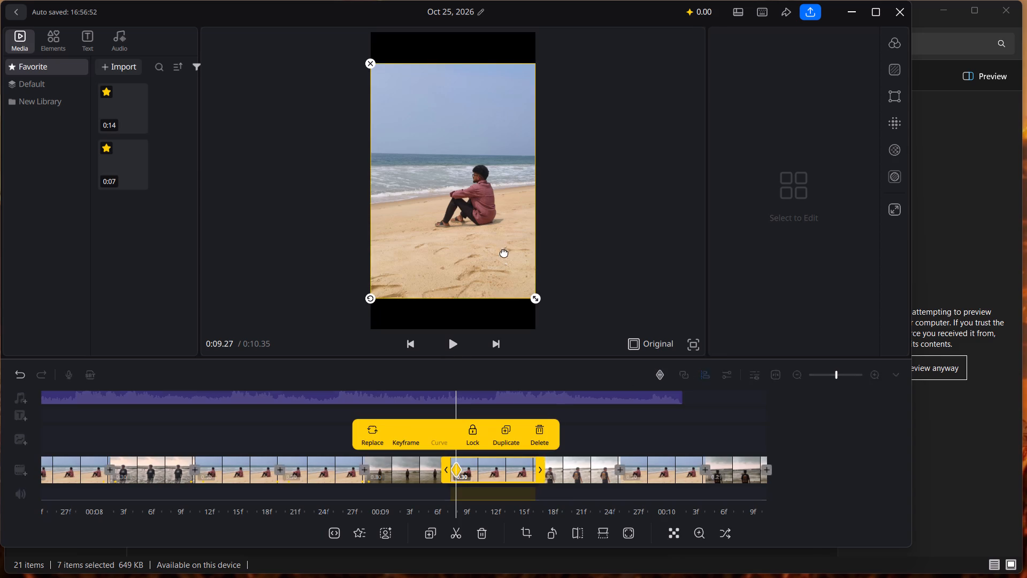
{"action": "left_click_drag", "start_coordinate": [538, 298], "coordinate": [541, 334]}
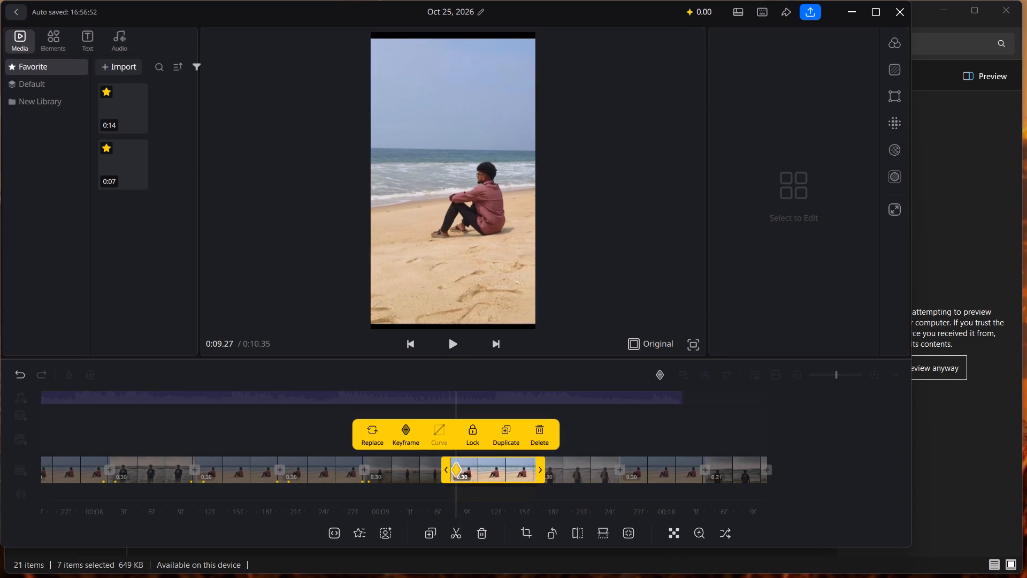
{"action": "left_click_drag", "start_coordinate": [541, 334], "coordinate": [543, 338]}
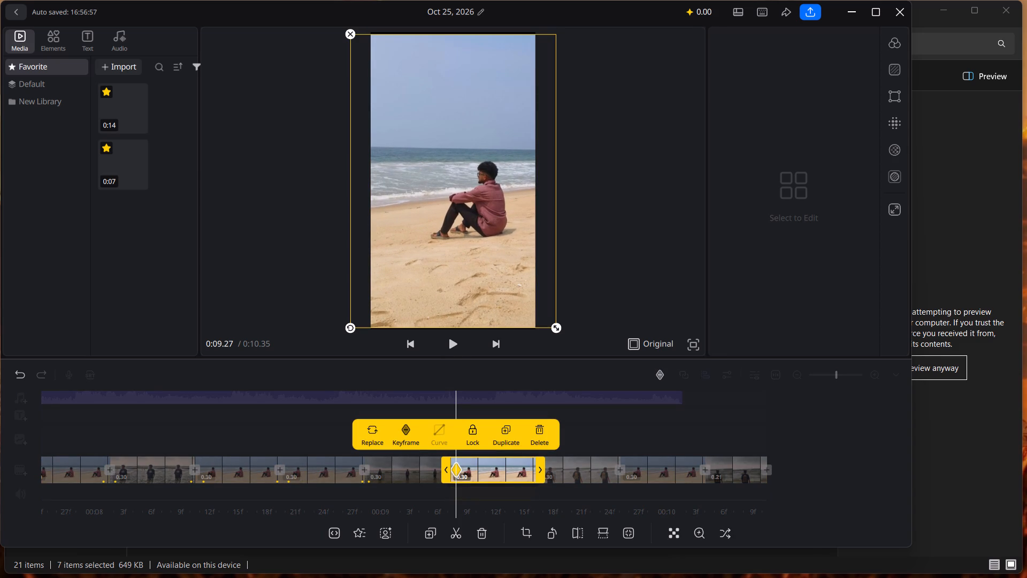
{"action": "left_click", "coordinate": [584, 420]}
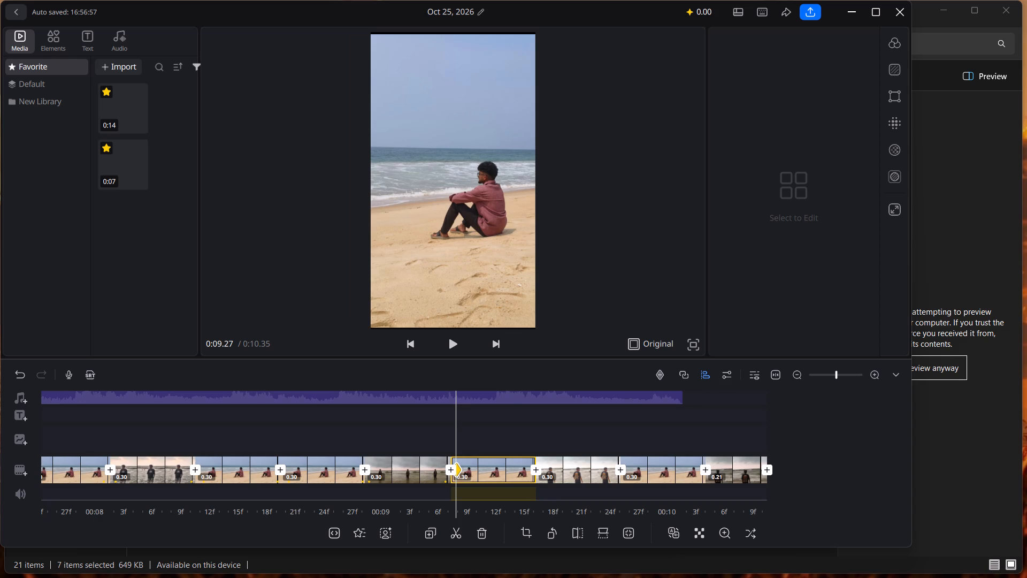
Shrink the seated beach clip to about the frame width at a 0:09.53 keyframe near its end, and apply the CircOut curve.
{"action": "left_click", "coordinate": [529, 458]}
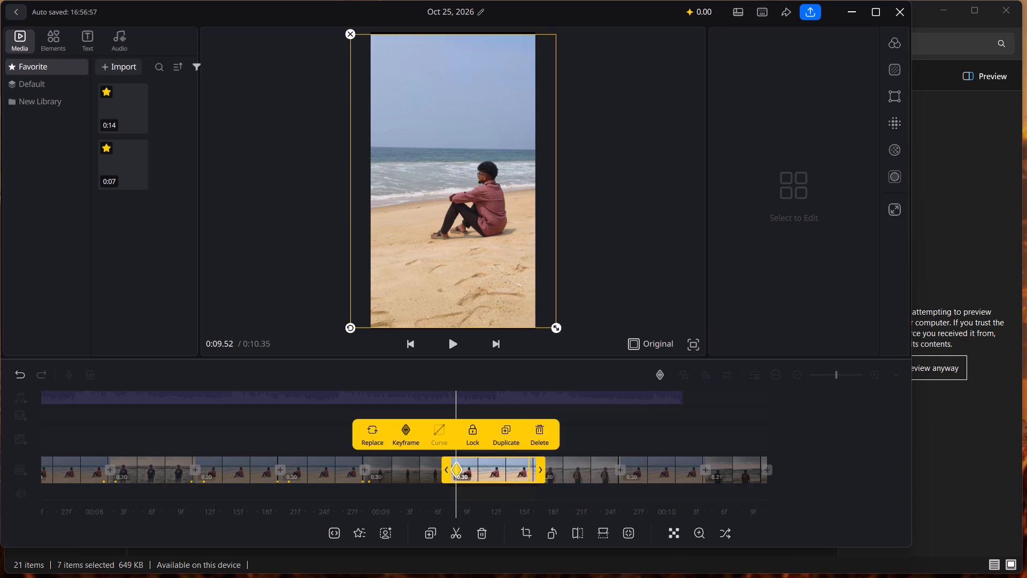
{"action": "left_click", "coordinate": [531, 458]}
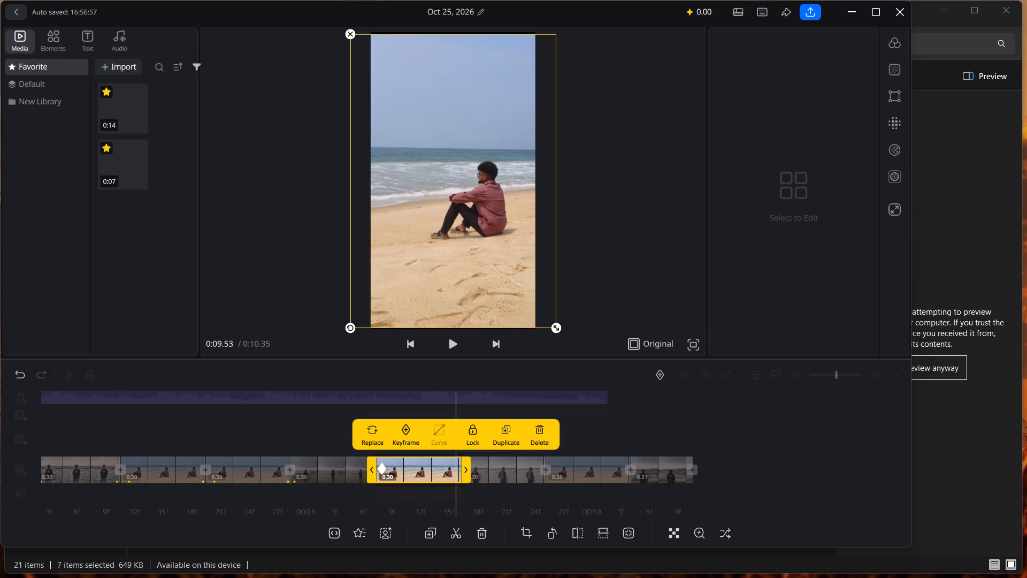
{"action": "left_click_drag", "start_coordinate": [555, 330], "coordinate": [528, 302]}
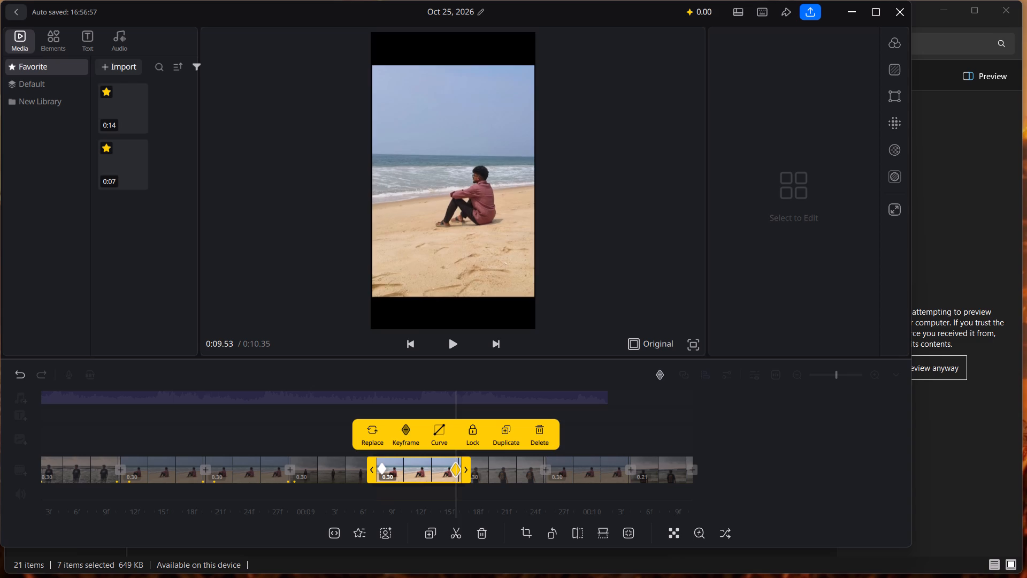
{"action": "left_click_drag", "start_coordinate": [528, 302], "coordinate": [529, 303]}
{"action": "left_click", "coordinate": [440, 425]}
{"action": "left_click", "coordinate": [453, 402]}
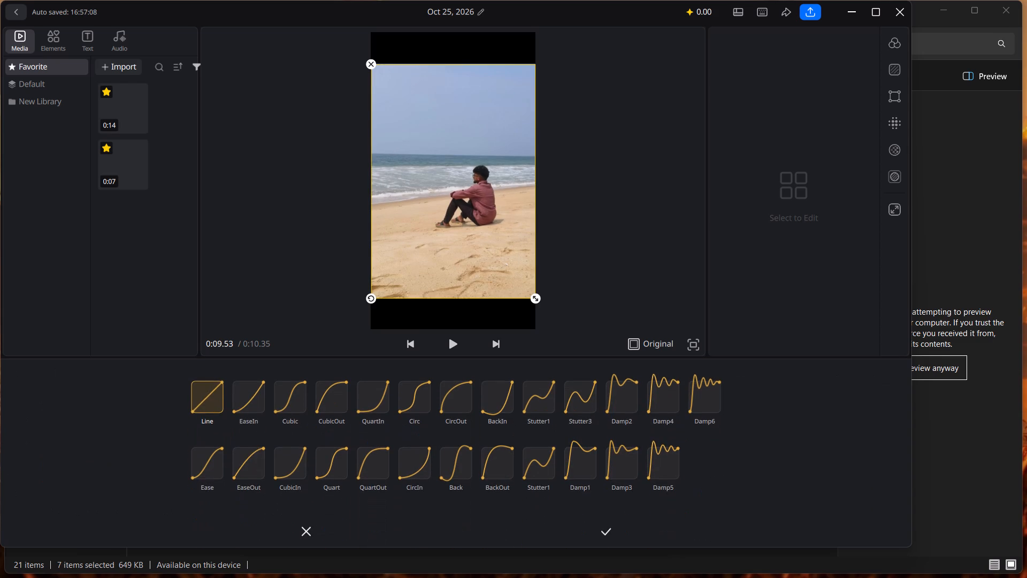
{"action": "left_click", "coordinate": [605, 529]}
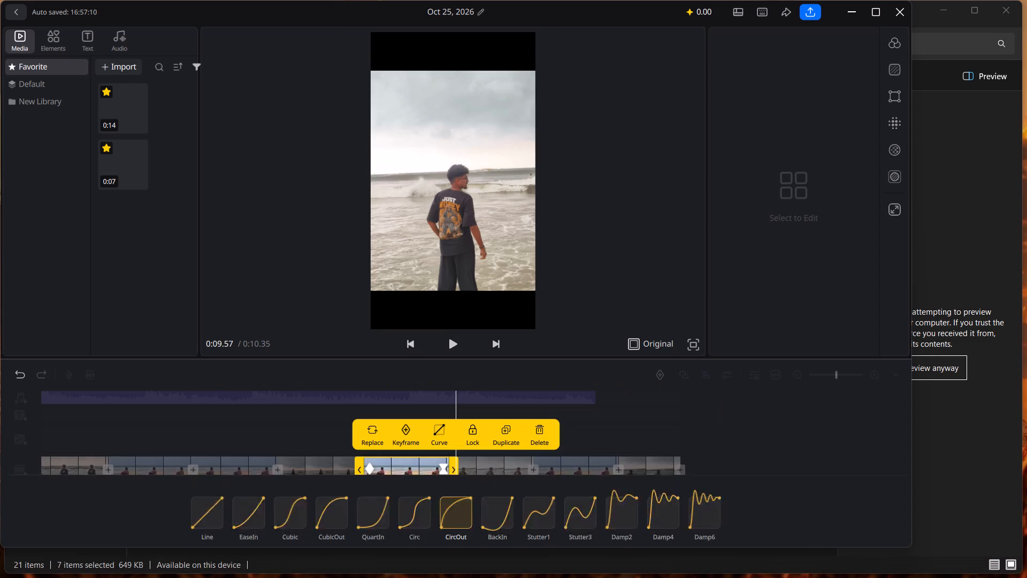
{"action": "left_click", "coordinate": [630, 412]}
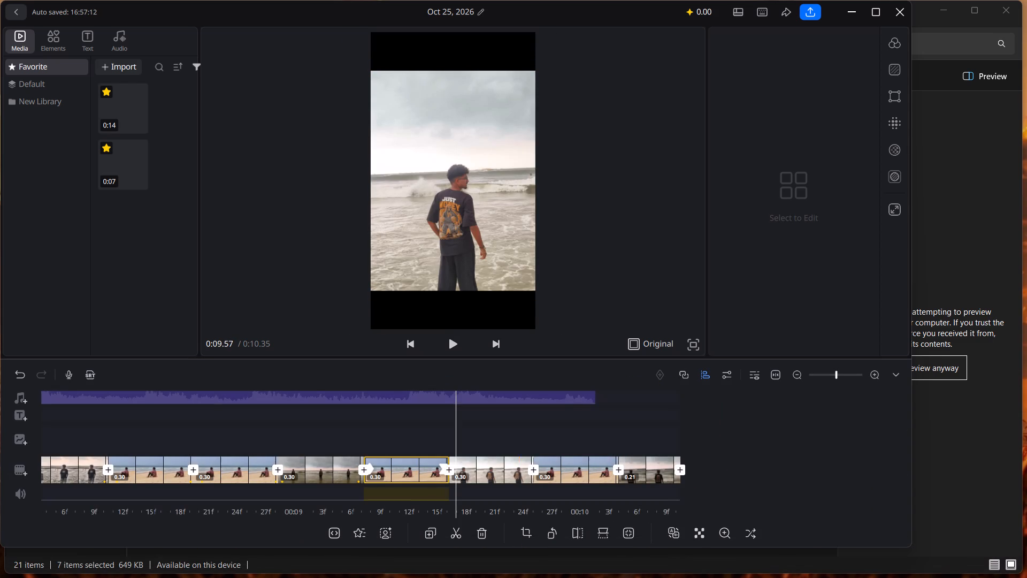
Add a keyframe at 0:09.57 near the start of the following photo of the person in the printed T-shirt.
{"action": "left_click", "coordinate": [453, 458]}
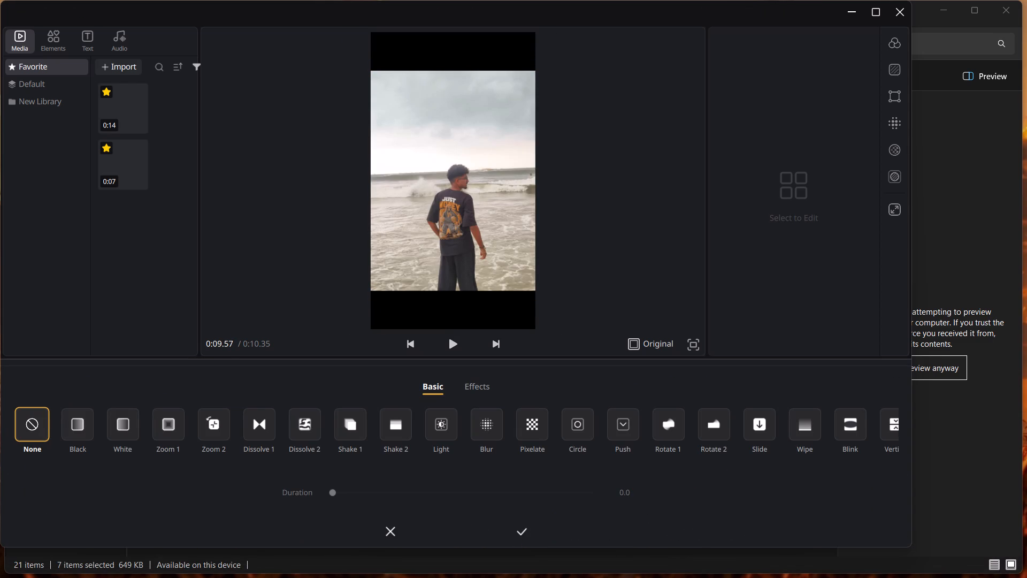
{"action": "left_click", "coordinate": [390, 528]}
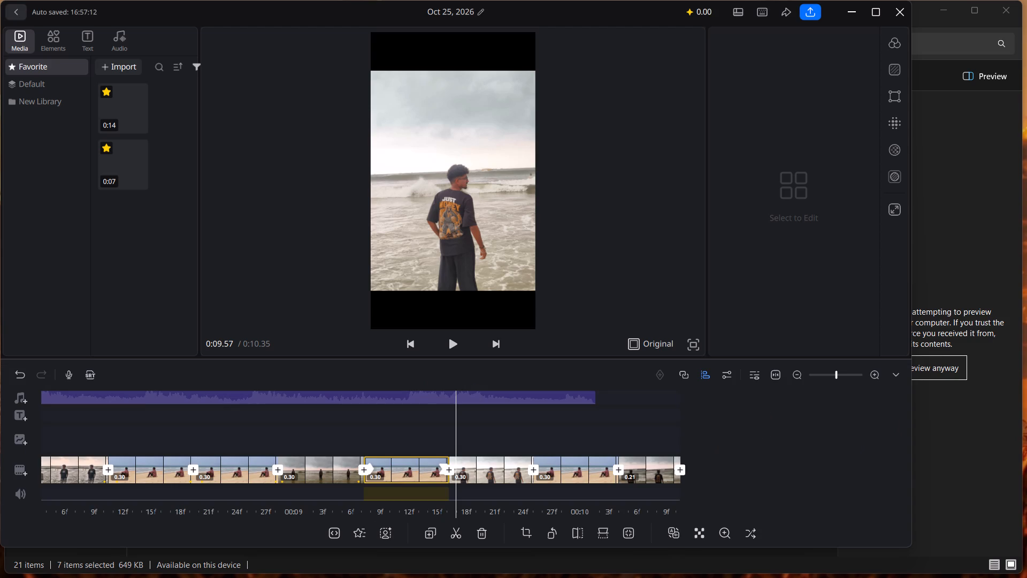
{"action": "left_click", "coordinate": [472, 431]}
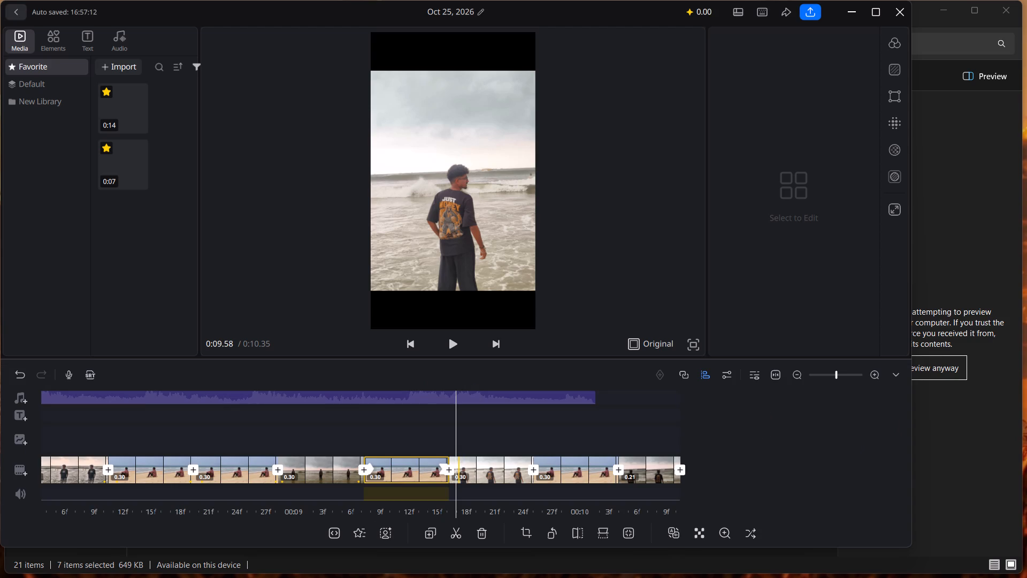
{"action": "left_click", "coordinate": [456, 457]}
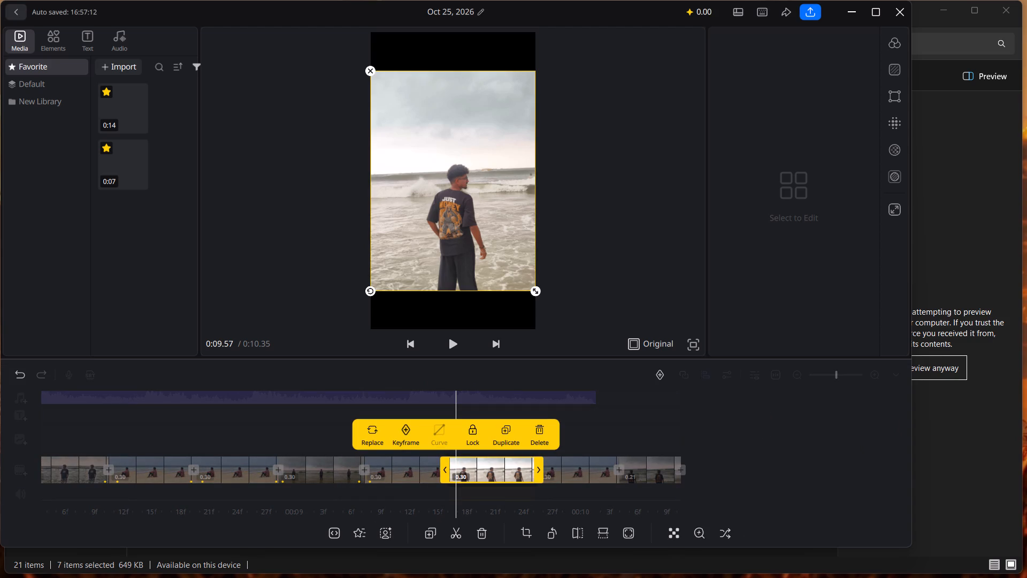
{"action": "left_click", "coordinate": [656, 372]}
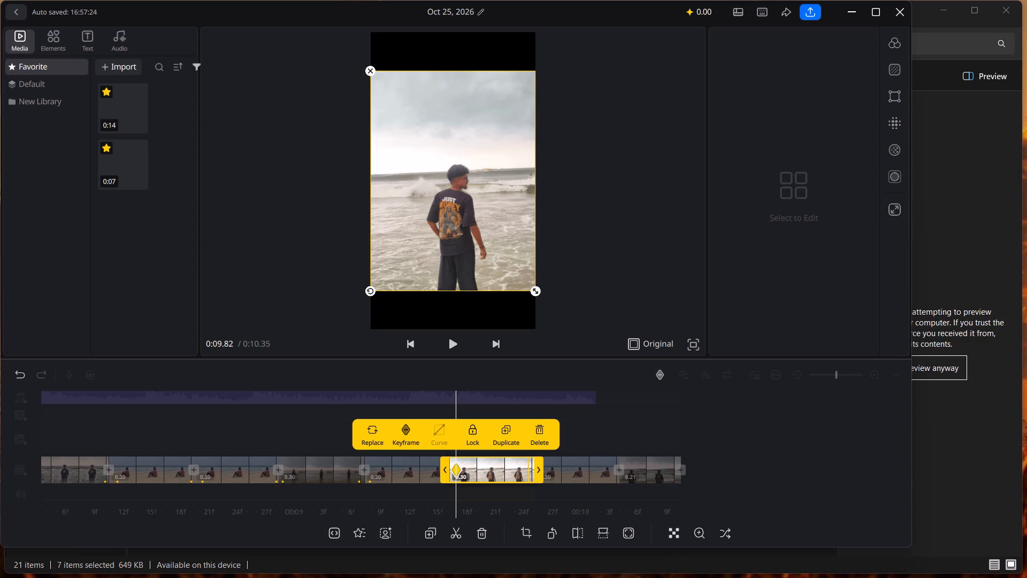
Enlarge the printed T-shirt photo to the frame height at a 0:09.82 keyframe near its end, and apply the CircOut curve.
{"action": "left_click", "coordinate": [530, 459]}
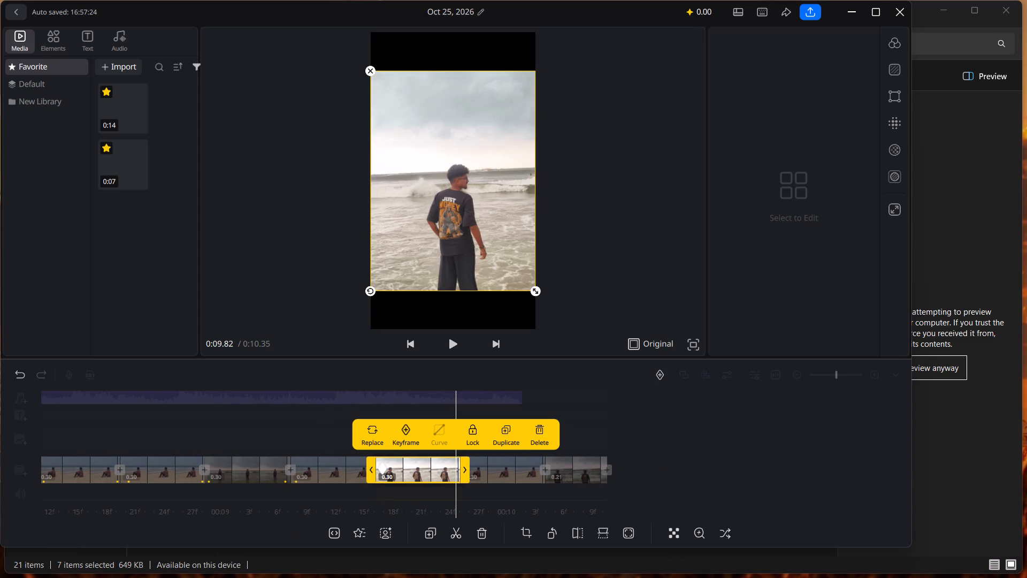
{"action": "left_click_drag", "start_coordinate": [534, 290], "coordinate": [548, 338]}
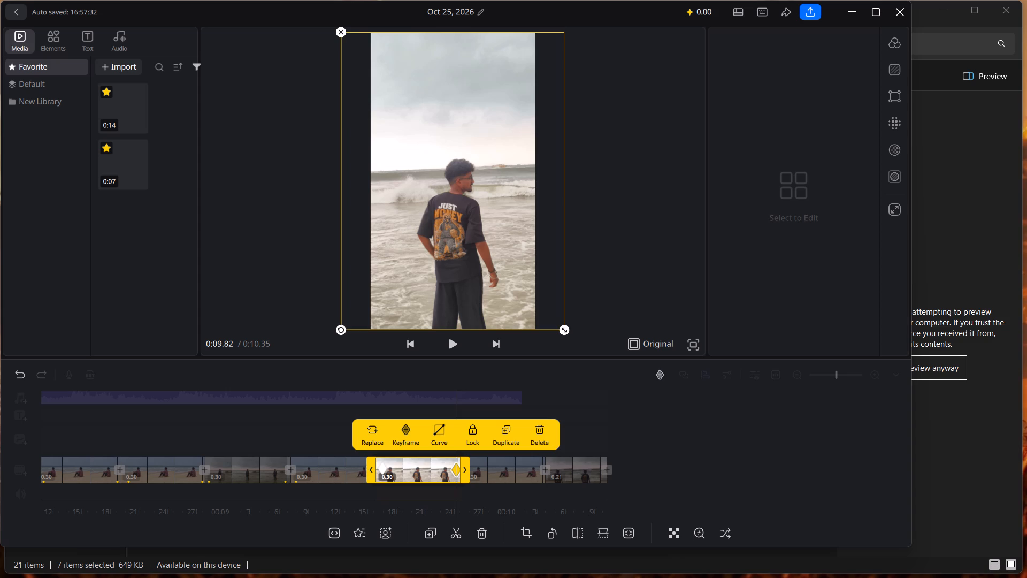
{"action": "left_click", "coordinate": [439, 428]}
{"action": "left_click", "coordinate": [454, 397]}
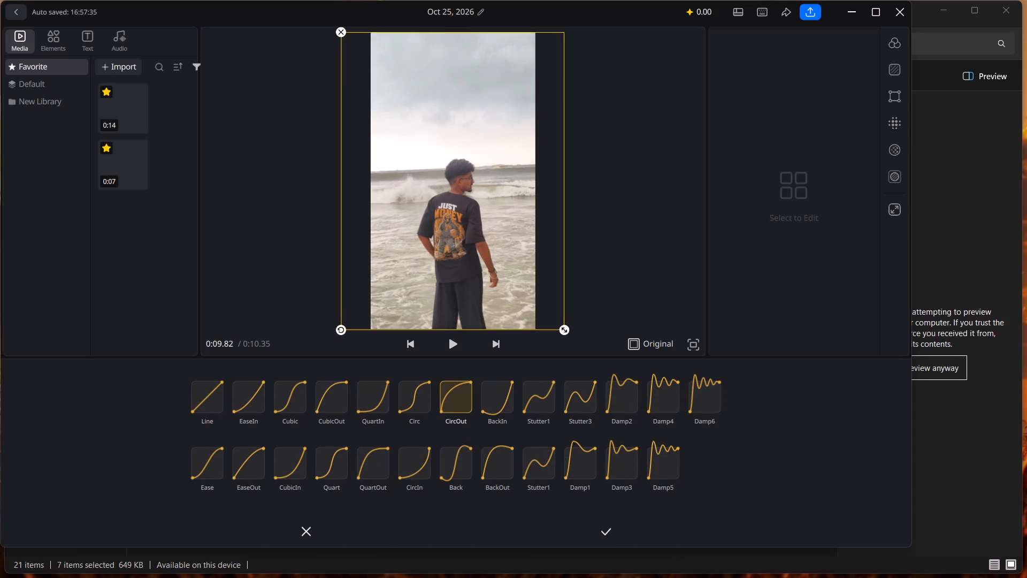
{"action": "left_click", "coordinate": [604, 529]}
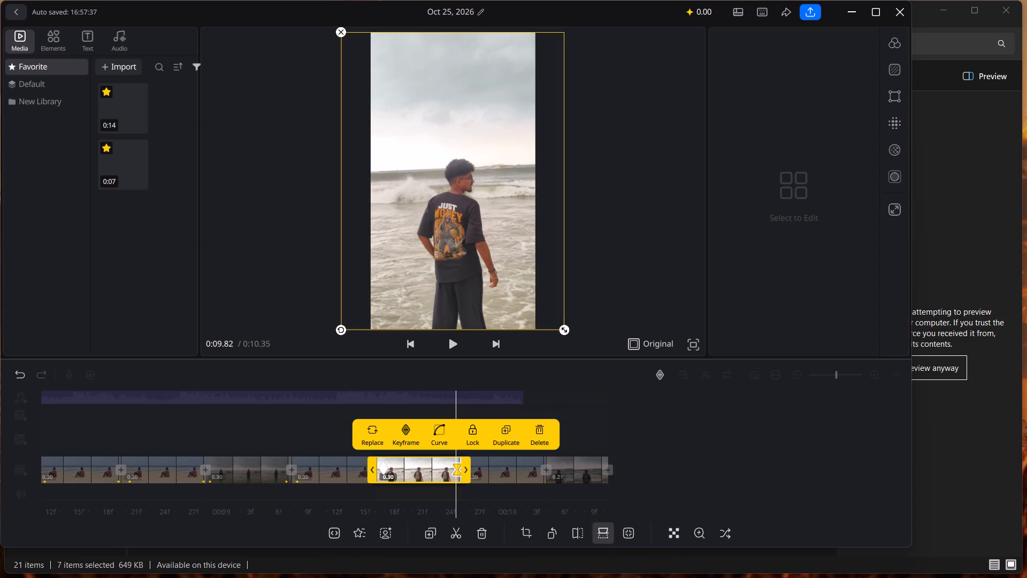
Add a keyframe at 0:09.87 near the start of the following seated beach clip and enlarge the clip there to about the frame height.
{"action": "left_click", "coordinate": [610, 410]}
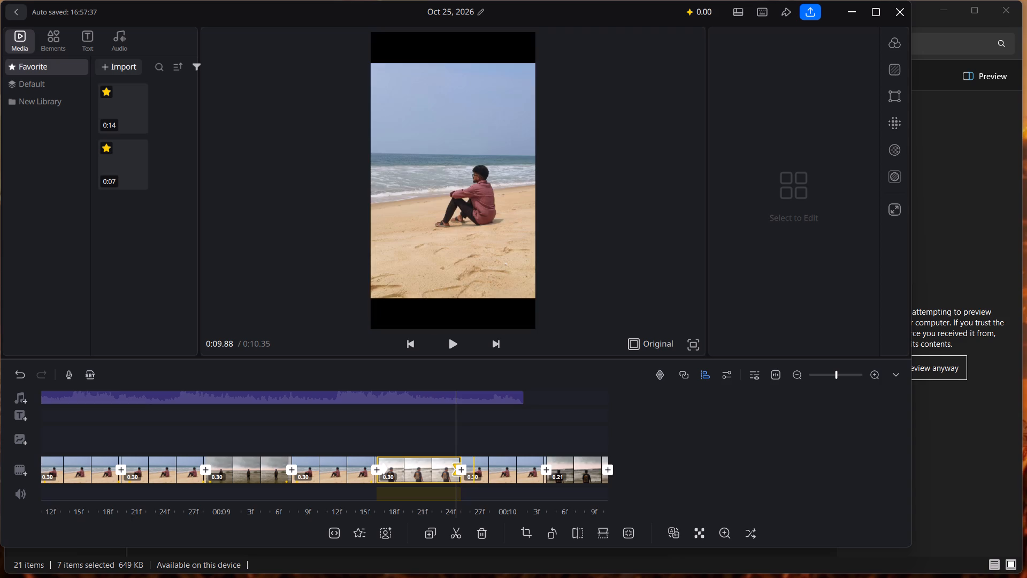
{"action": "left_click", "coordinate": [469, 459]}
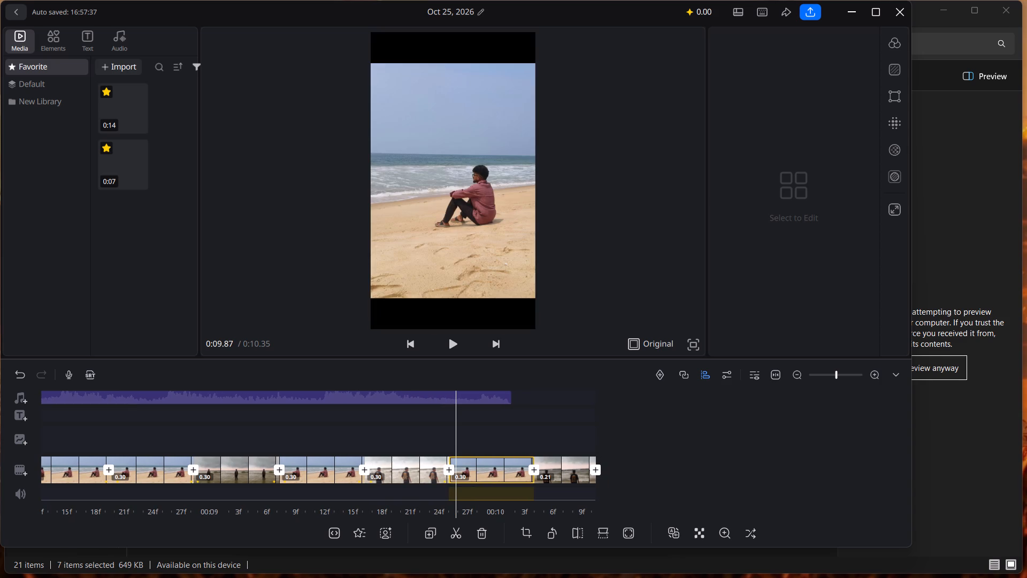
{"action": "left_click", "coordinate": [667, 377]}
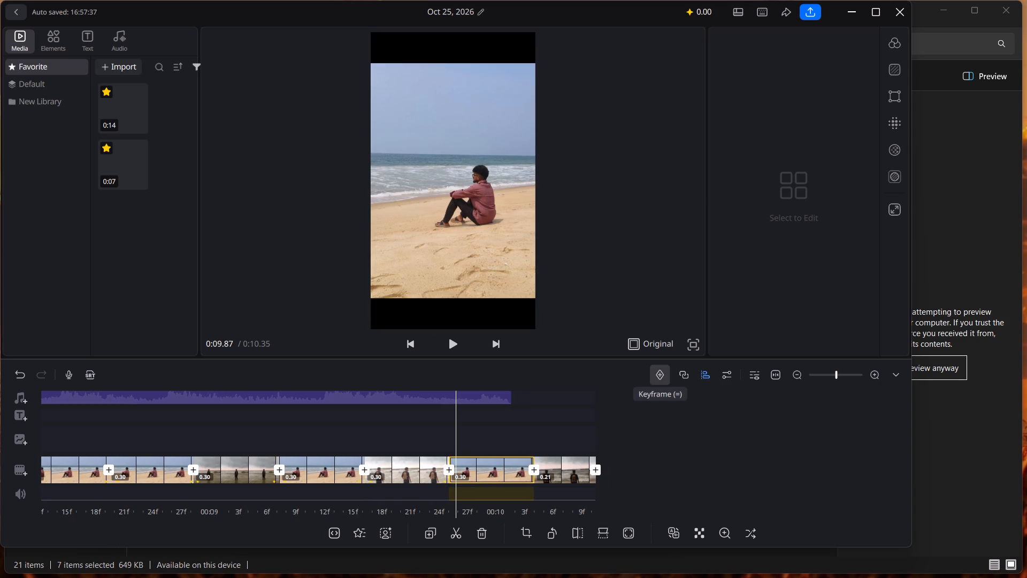
{"action": "left_click", "coordinate": [516, 273]}
{"action": "left_click_drag", "start_coordinate": [534, 299], "coordinate": [547, 333]}
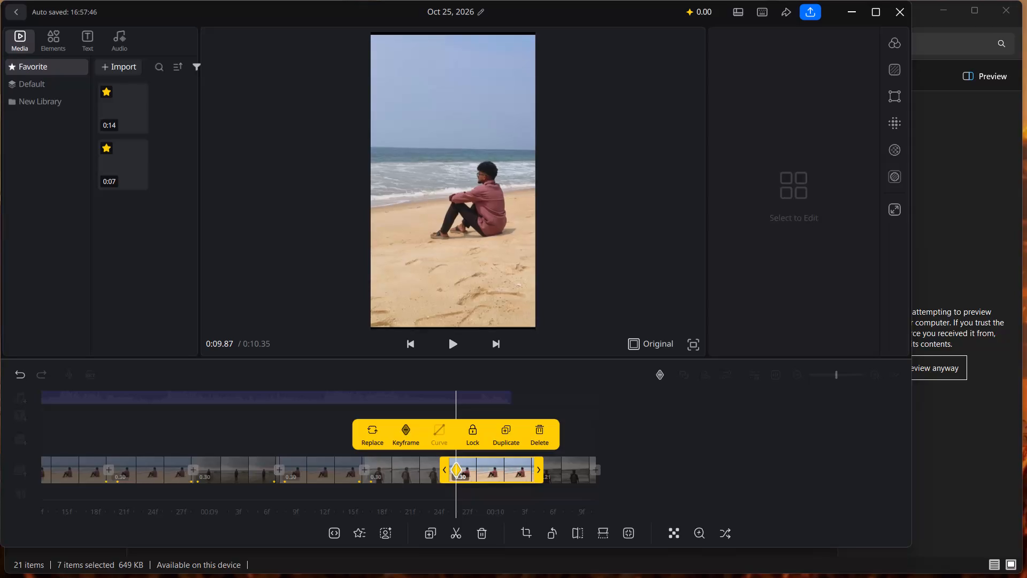
{"action": "left_click_drag", "start_coordinate": [547, 333], "coordinate": [547, 333]}
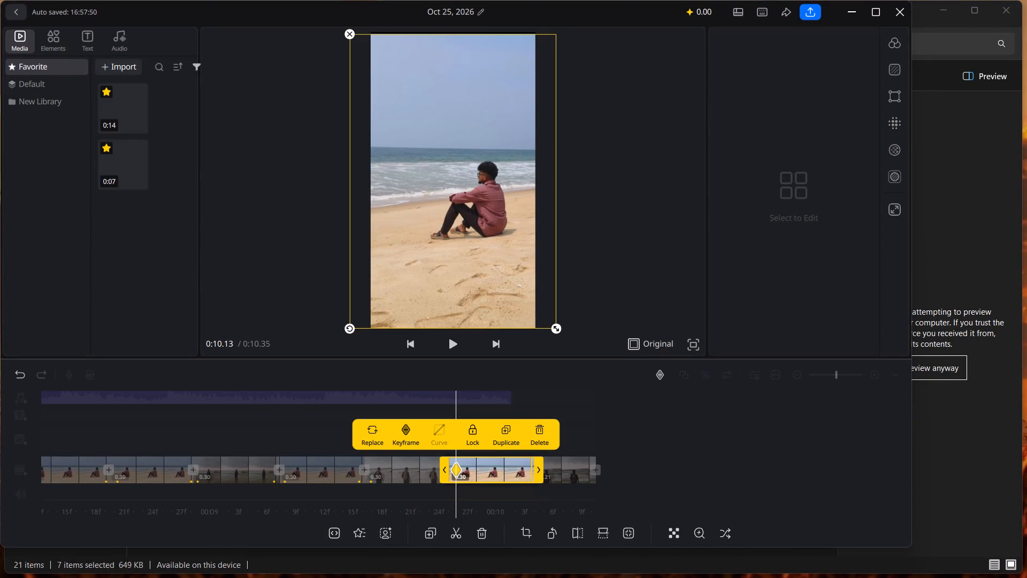
Shrink the seated beach clip to about the frame width at a 0:10.12 keyframe near its end, and apply the CircOut curve.
{"action": "left_click", "coordinate": [530, 458]}
{"action": "left_click_drag", "start_coordinate": [555, 330], "coordinate": [545, 316]}
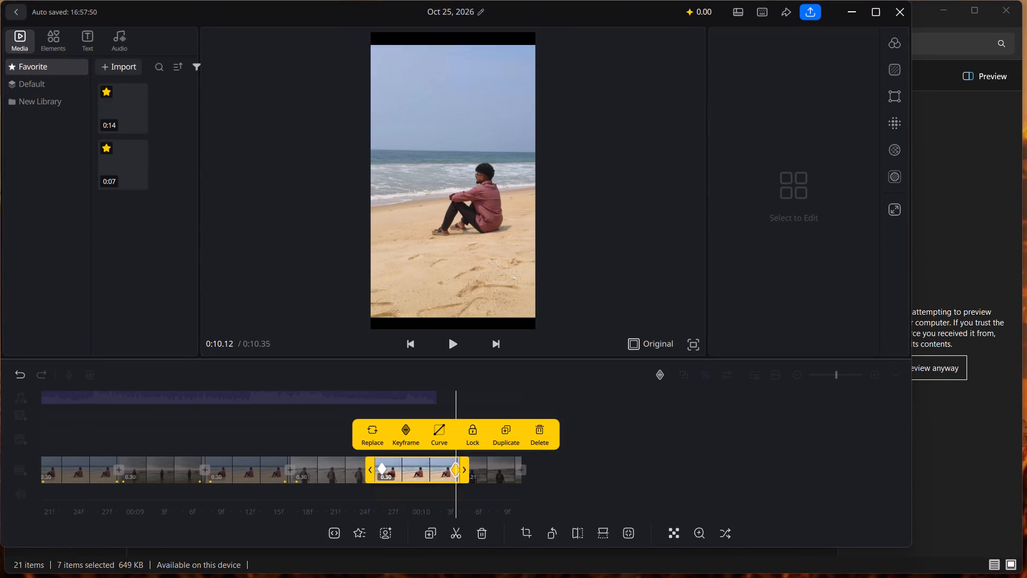
{"action": "left_click_drag", "start_coordinate": [545, 316], "coordinate": [541, 297]}
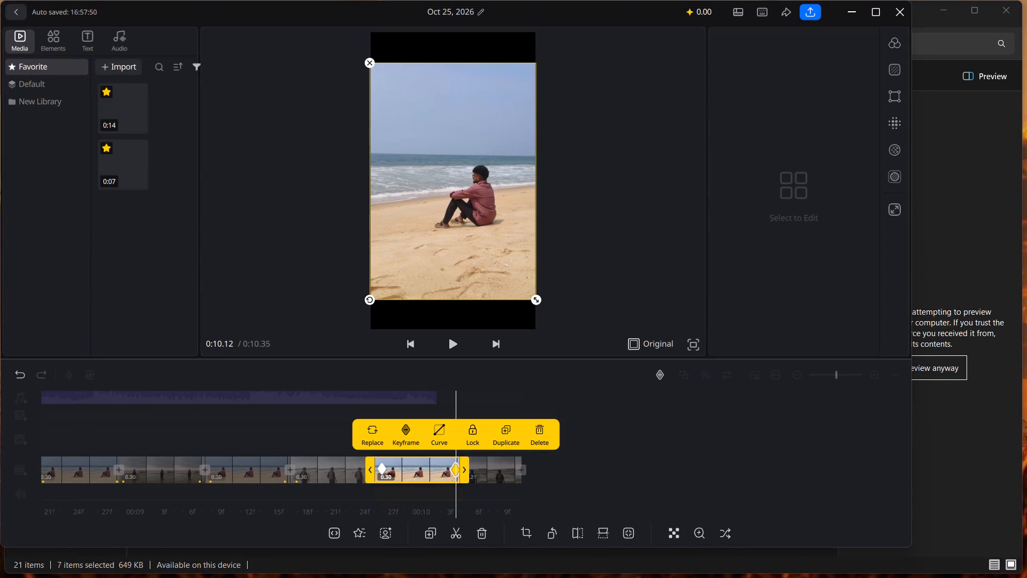
{"action": "left_click", "coordinate": [439, 422]}
{"action": "left_click", "coordinate": [444, 404]}
{"action": "left_click", "coordinate": [608, 531]}
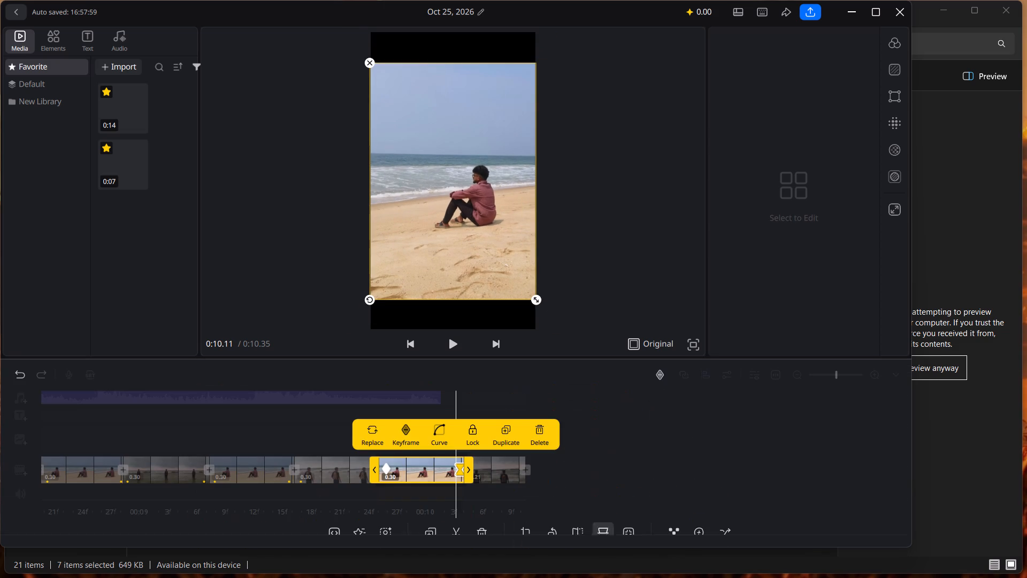
Play the whole video from the start to review the keyframe zooms against the music.
{"action": "left_click", "coordinate": [366, 463]}
{"action": "left_click", "coordinate": [357, 472]}
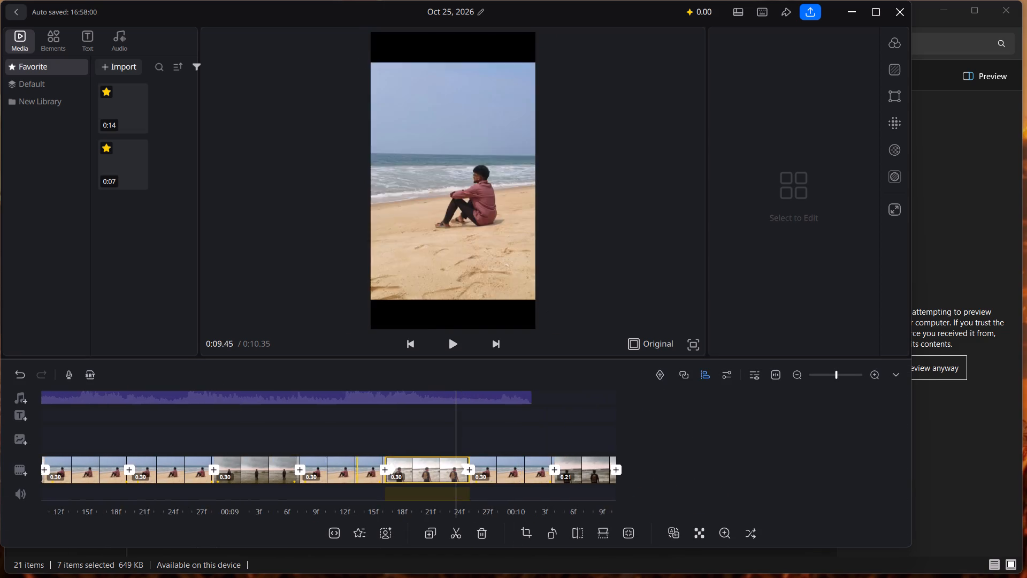
{"action": "left_click", "coordinate": [472, 465]}
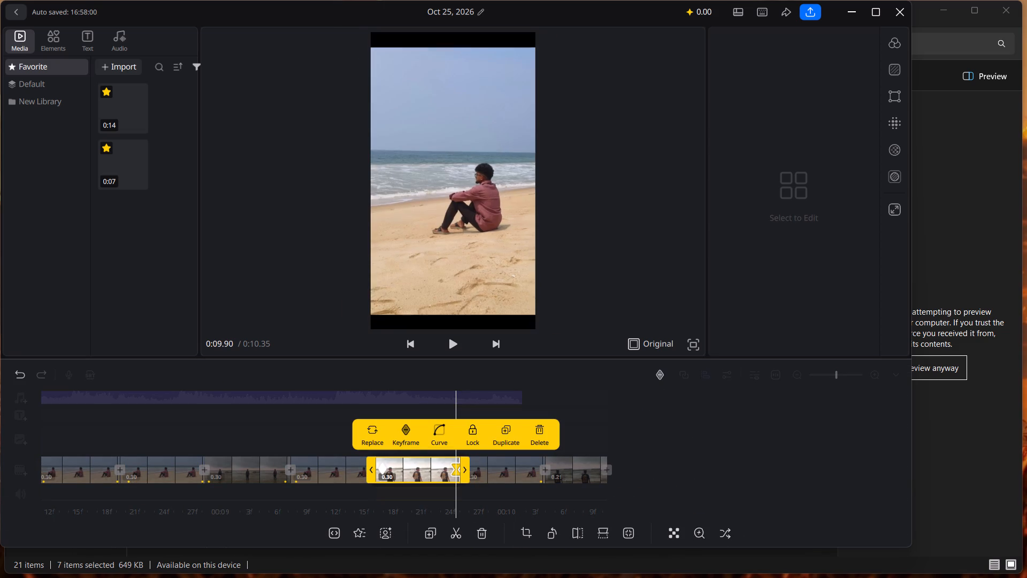
{"action": "left_click", "coordinate": [691, 455]}
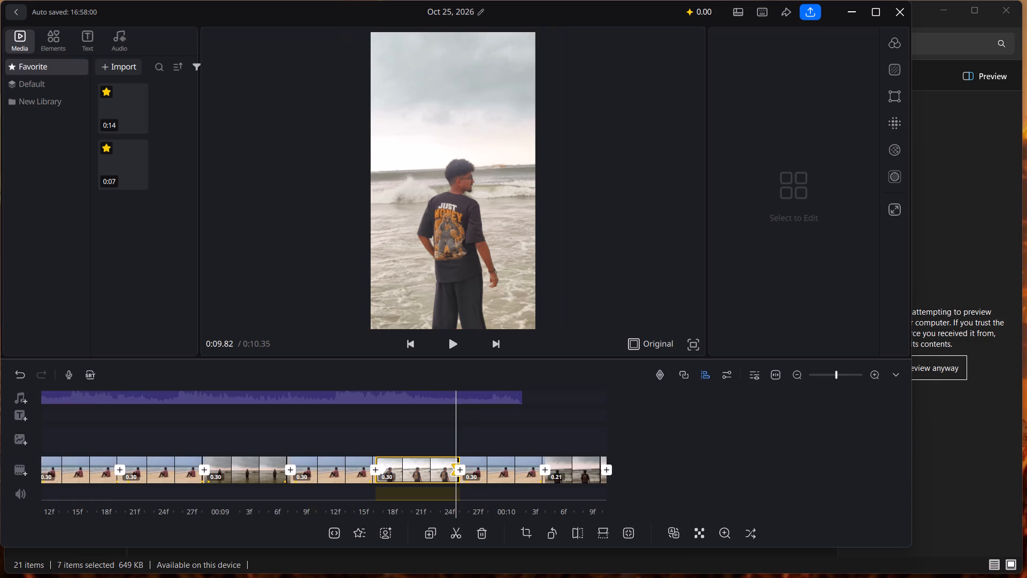
{"action": "left_click_drag", "start_coordinate": [579, 419], "coordinate": [1026, 418]}
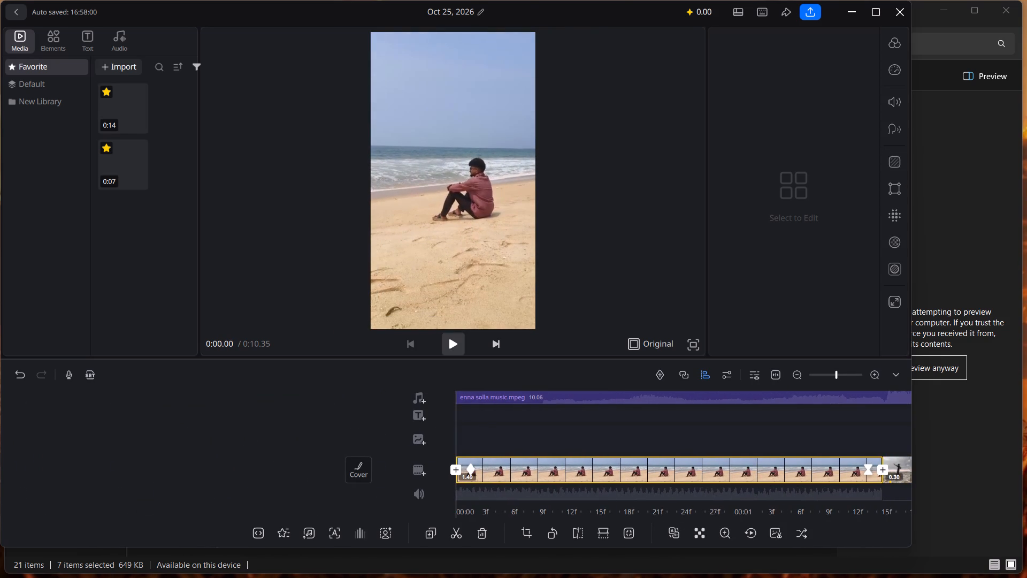
{"action": "left_click", "coordinate": [451, 352]}
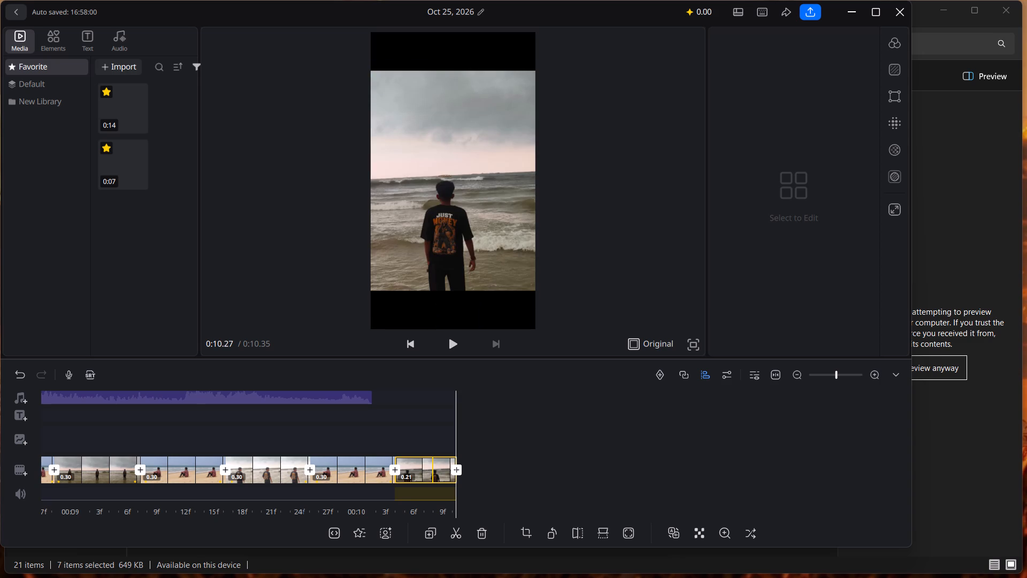
Delete the final photo of the person in the printed T-shirt from the end of the timeline.
{"action": "scroll", "coordinate": [433, 461], "scroll_direction": "right", "scroll_amount": 2}
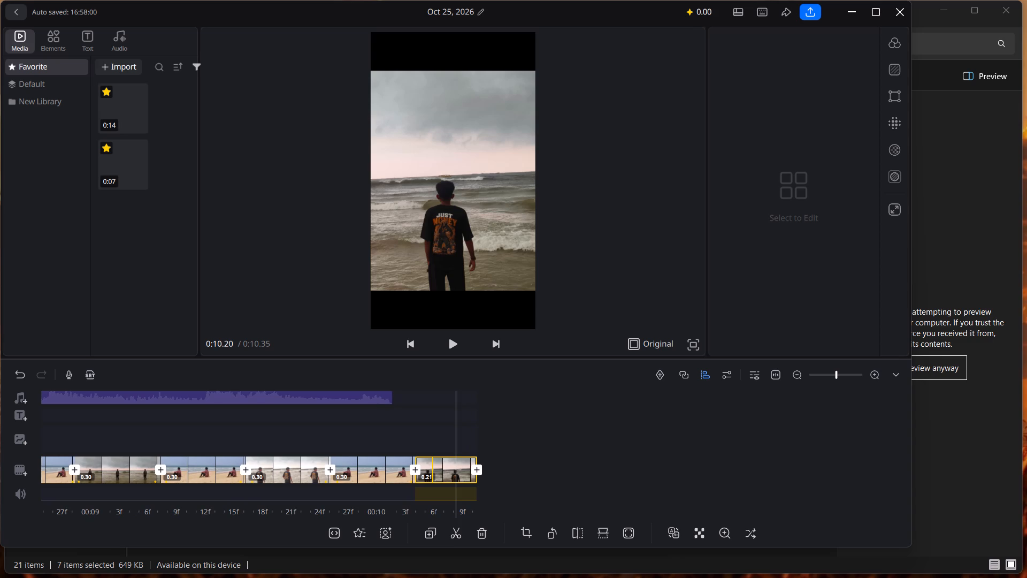
{"action": "scroll", "coordinate": [433, 461], "scroll_direction": "right", "scroll_amount": 7}
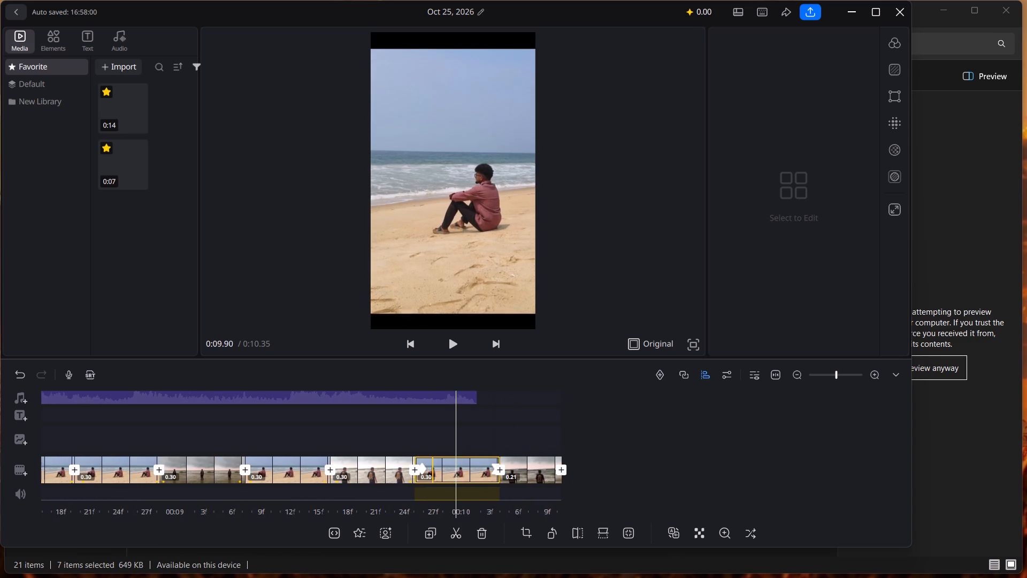
{"action": "scroll", "coordinate": [433, 461], "scroll_direction": "right", "scroll_amount": 6}
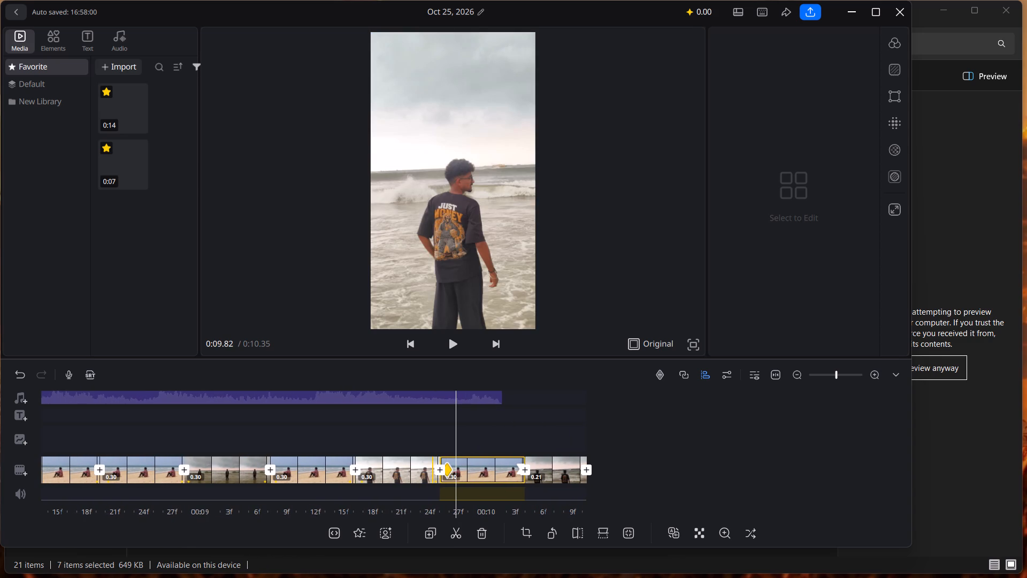
{"action": "left_click", "coordinate": [575, 470]}
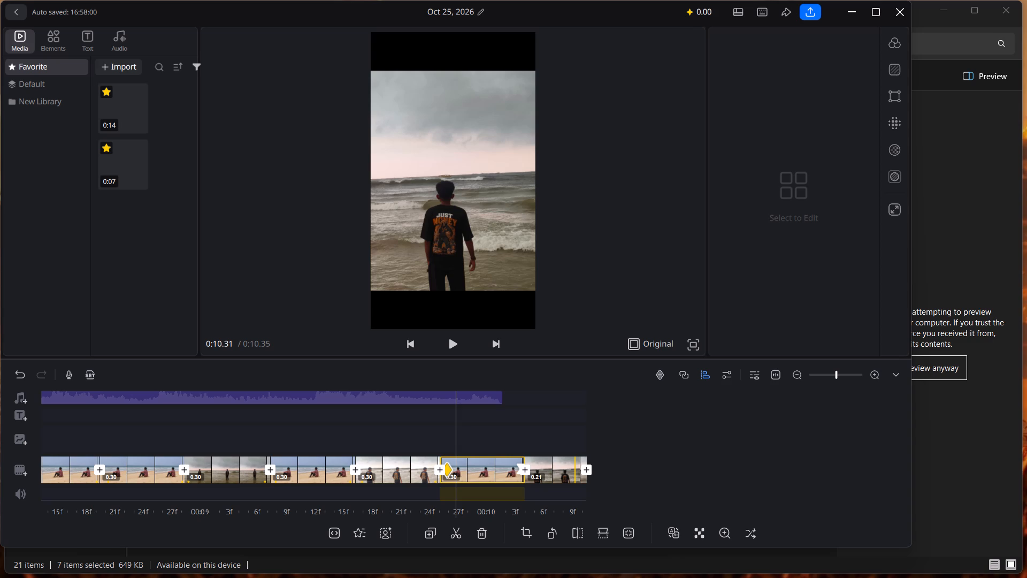
{"action": "left_click", "coordinate": [575, 470]}
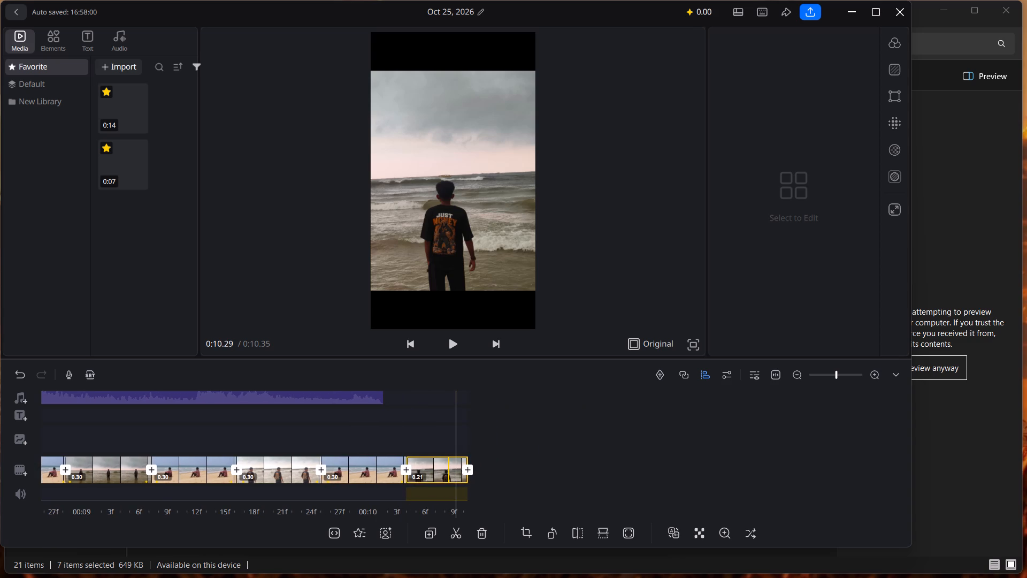
{"action": "left_click", "coordinate": [450, 466]}
{"action": "left_click", "coordinate": [543, 430]}
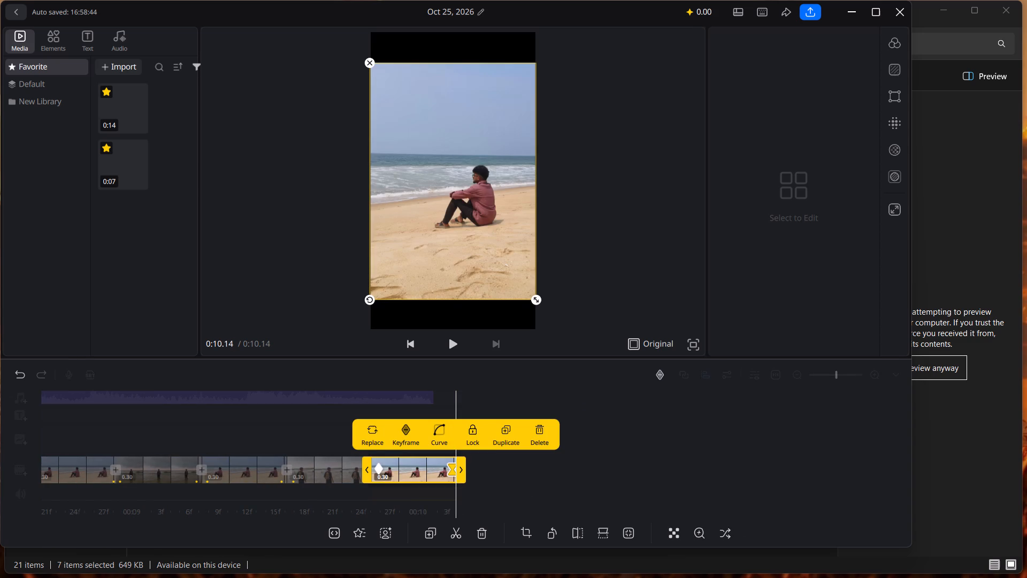
Move the end keyframe of the last seated beach clip a little earlier within the clip.
{"action": "left_click", "coordinate": [626, 460]}
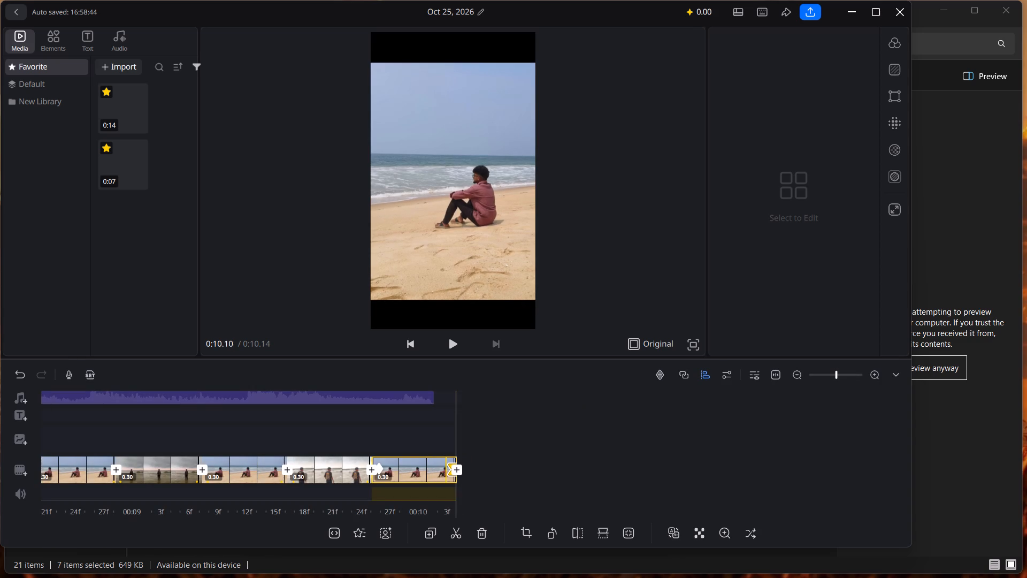
{"action": "left_click_drag", "start_coordinate": [449, 464], "coordinate": [444, 465]}
{"action": "left_click_drag", "start_coordinate": [444, 465], "coordinate": [425, 467]}
{"action": "left_click_drag", "start_coordinate": [425, 467], "coordinate": [425, 467]}
Trim the end of the last seated beach clip to 0.22 s so the video ends with the music at 0:10.06.
{"action": "left_click", "coordinate": [444, 459]}
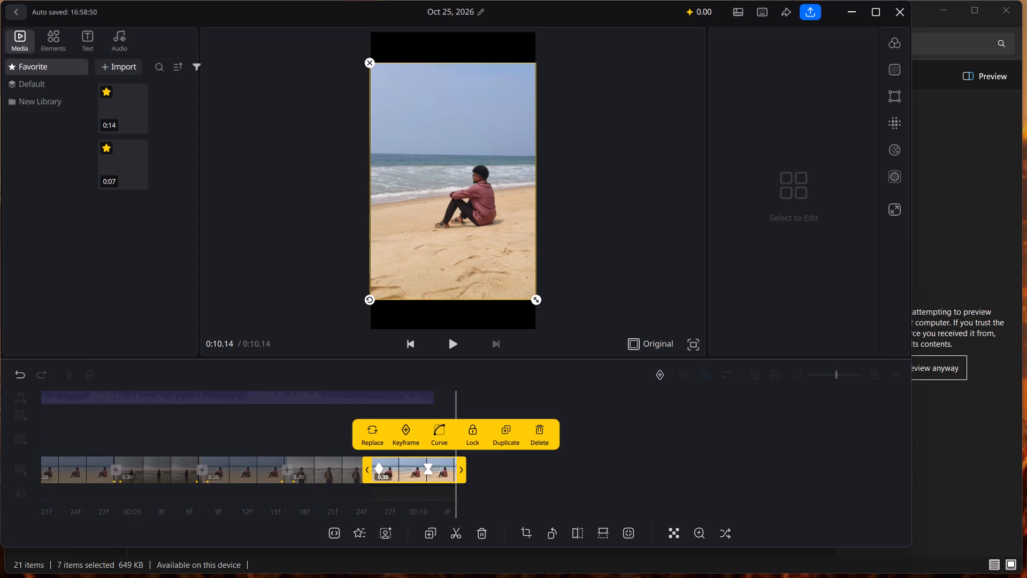
{"action": "left_click_drag", "start_coordinate": [461, 467], "coordinate": [439, 465]}
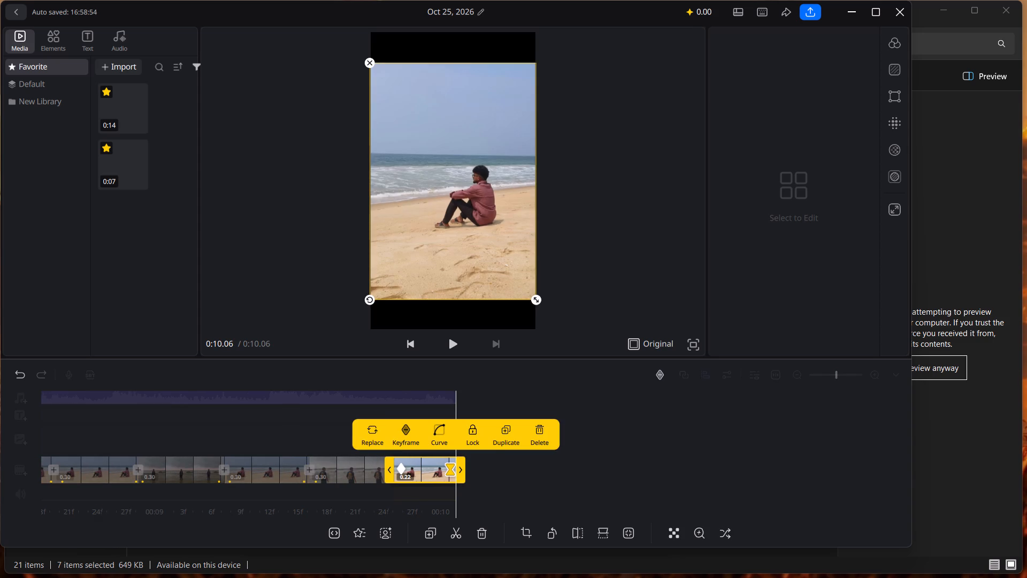
{"action": "left_click", "coordinate": [538, 468]}
Play the trimmed video from the start through to its end.
{"action": "left_click_drag", "start_coordinate": [506, 466], "coordinate": [710, 477]}
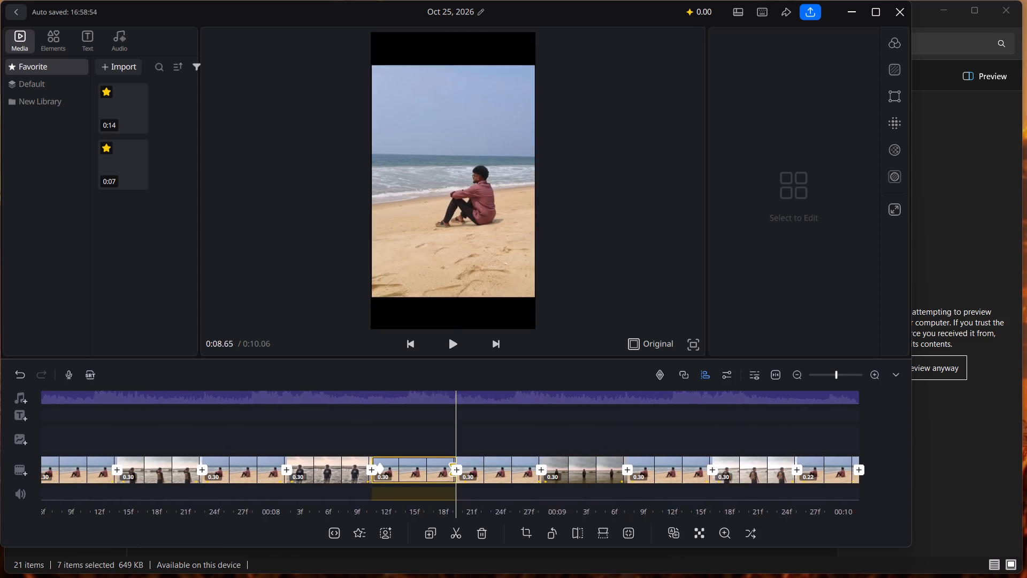
{"action": "left_click_drag", "start_coordinate": [527, 430], "coordinate": [1026, 433]}
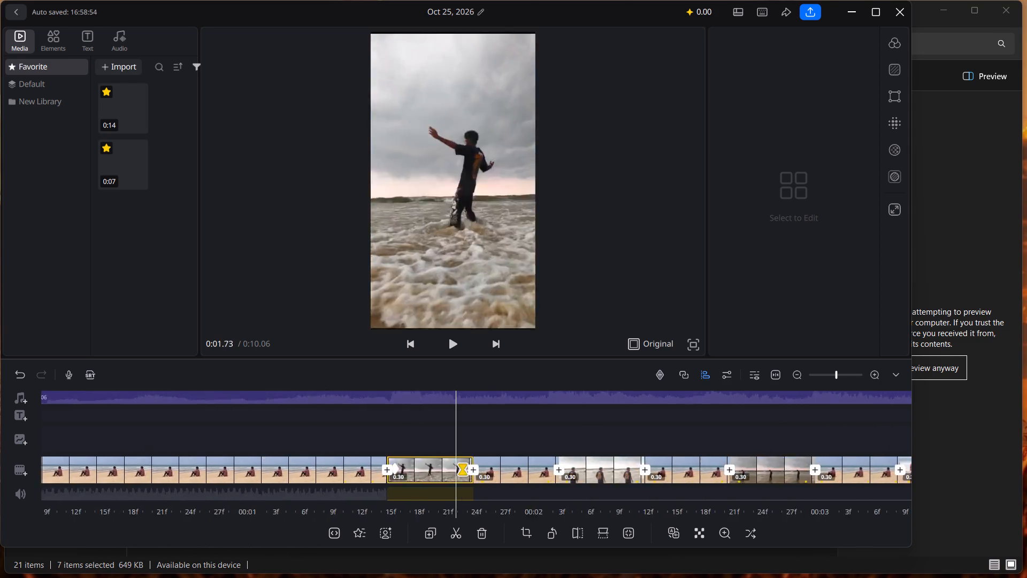
{"action": "left_click", "coordinate": [457, 346]}
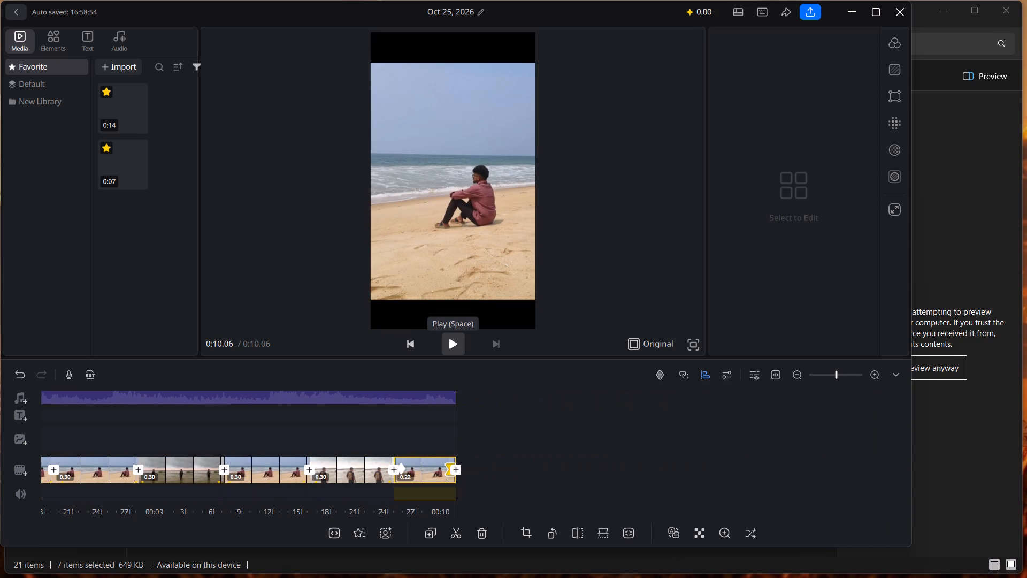
Examine the keyframe zooms on the seated beach clips and the sea photo between about 0:08.8 and 0:09.2.
{"action": "left_click_drag", "start_coordinate": [171, 419], "coordinate": [245, 425]}
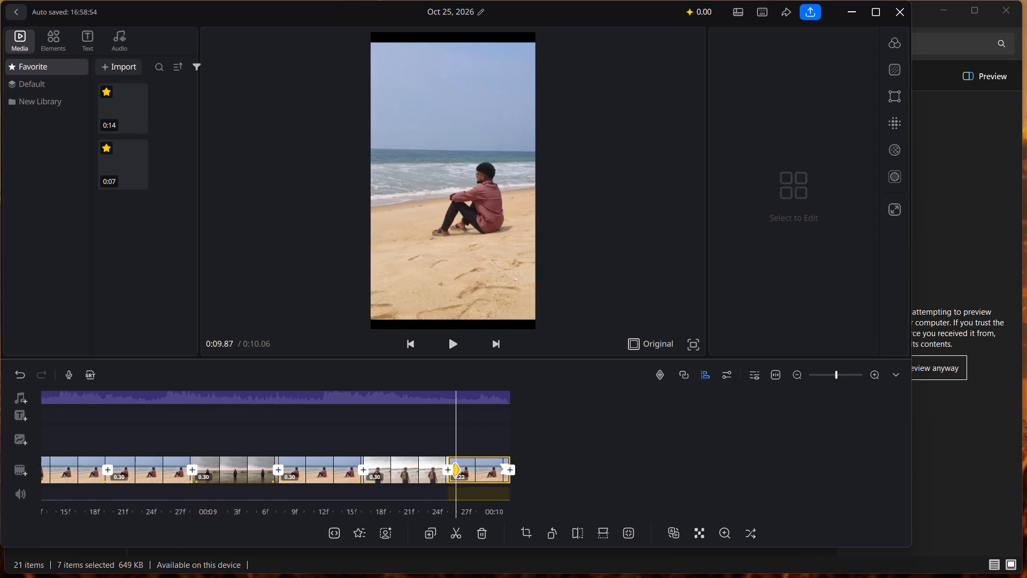
{"action": "left_click_drag", "start_coordinate": [245, 425], "coordinate": [376, 430]}
{"action": "left_click", "coordinate": [296, 468]}
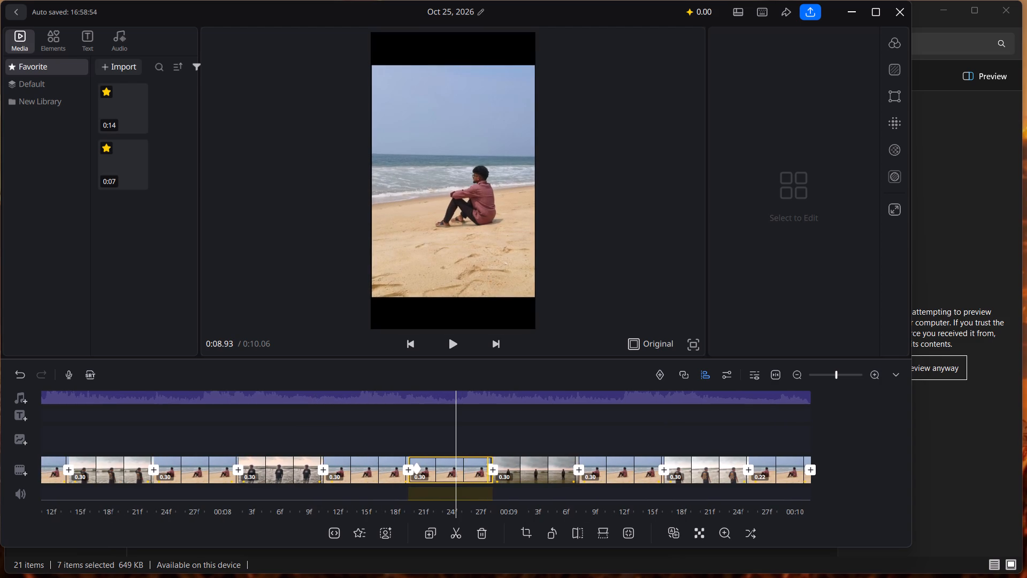
{"action": "left_click", "coordinate": [488, 463]}
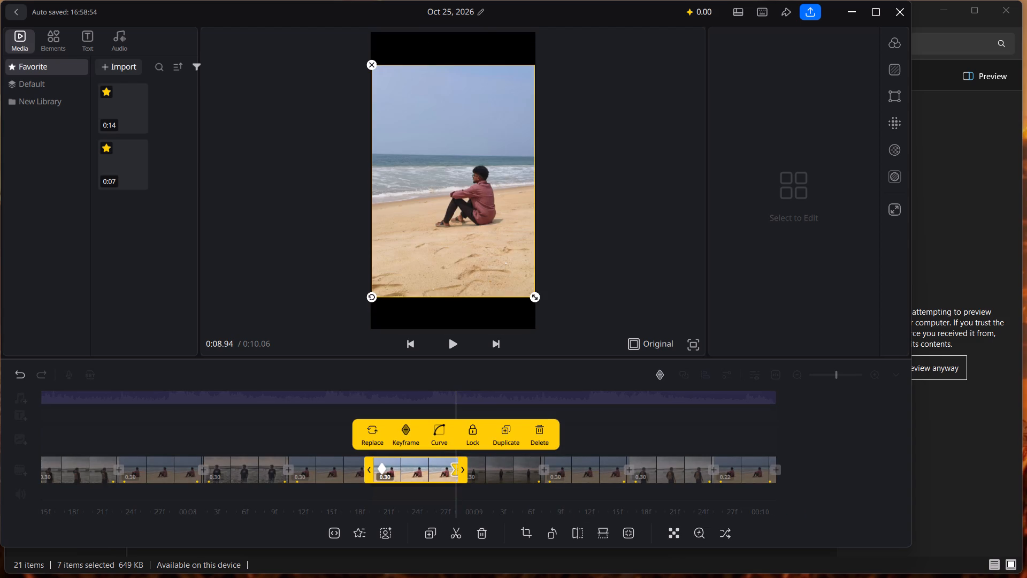
{"action": "left_click", "coordinate": [580, 429]}
{"action": "left_click", "coordinate": [474, 466]}
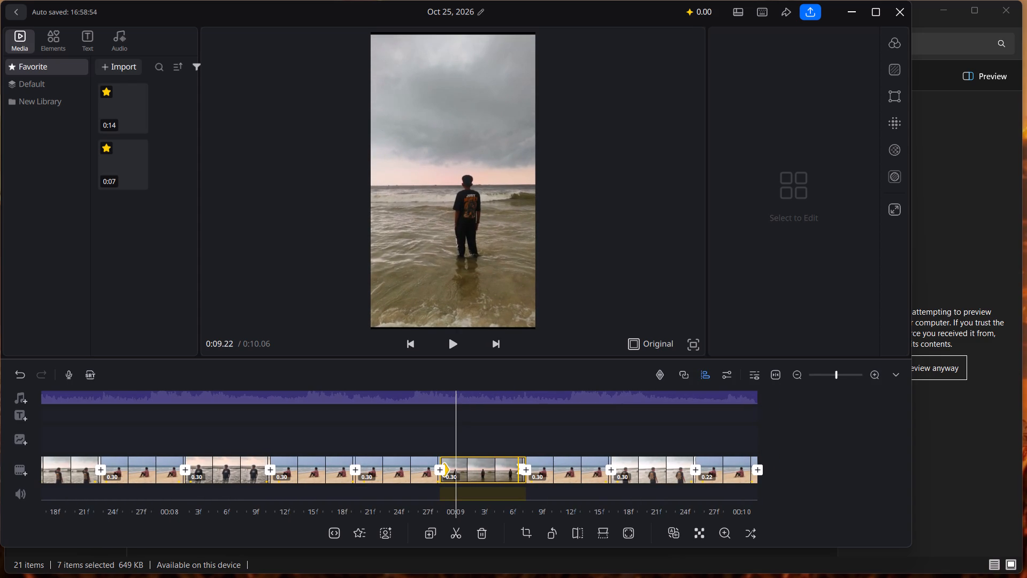
{"action": "left_click", "coordinate": [518, 465]}
{"action": "left_click", "coordinate": [566, 440]}
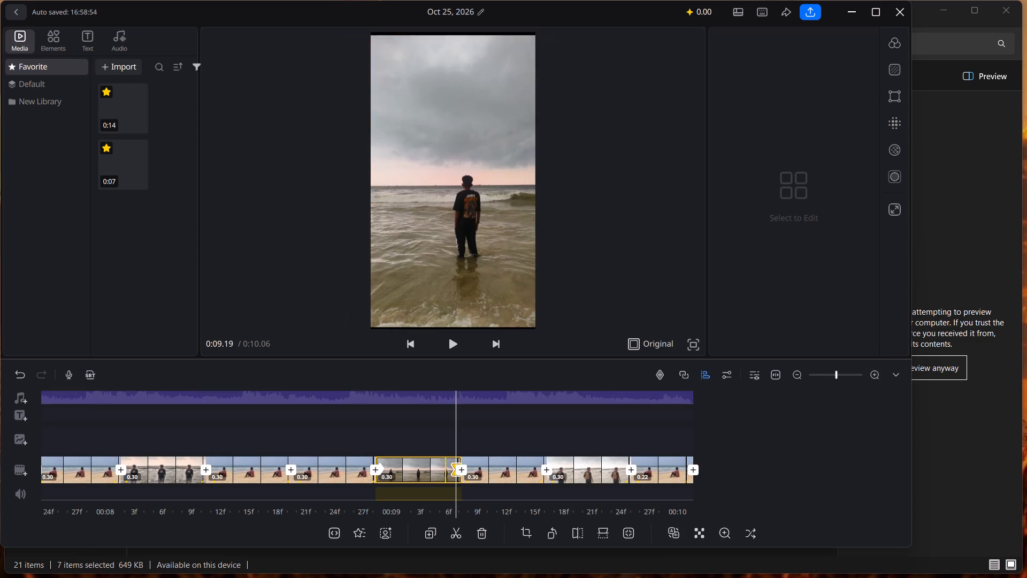
{"action": "left_click", "coordinate": [348, 462]}
{"action": "left_click", "coordinate": [376, 462]}
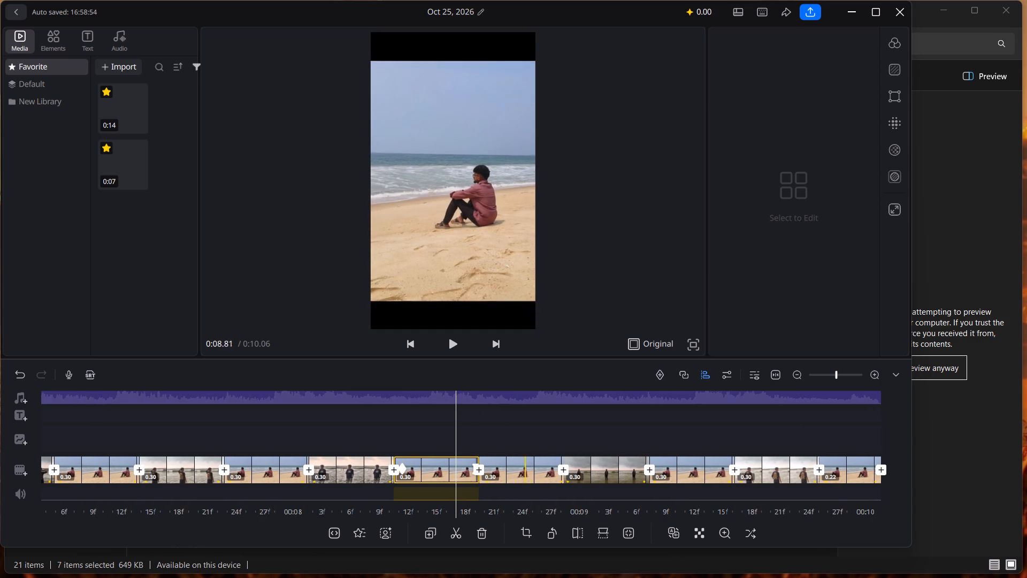
Undo the last seated beach clip's trim and keyframe move, and the deletion of the back-view sea photo at the end.
{"action": "left_click_drag", "start_coordinate": [796, 435], "coordinate": [589, 437]}
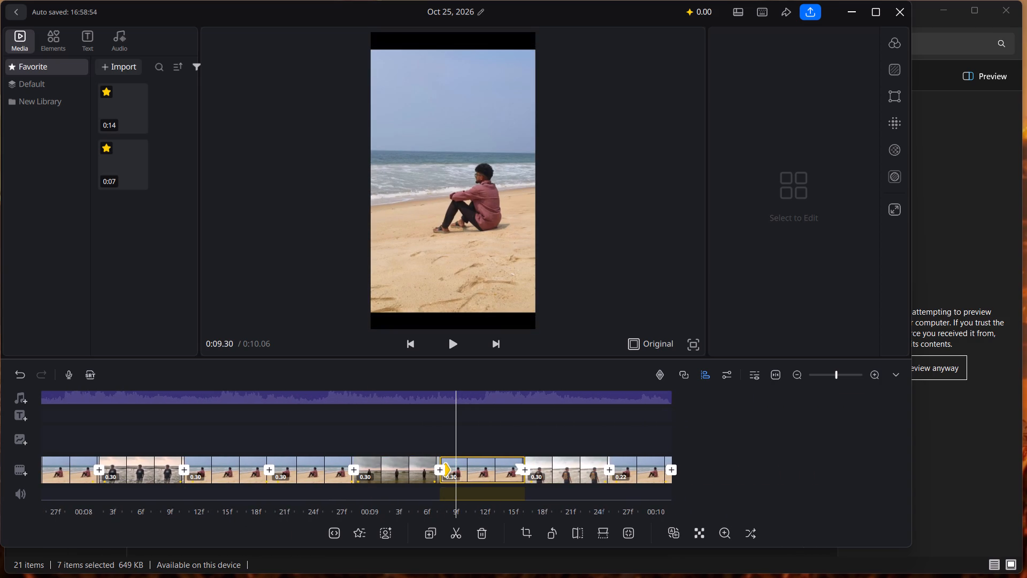
{"action": "key", "text": "ctrl+z"}
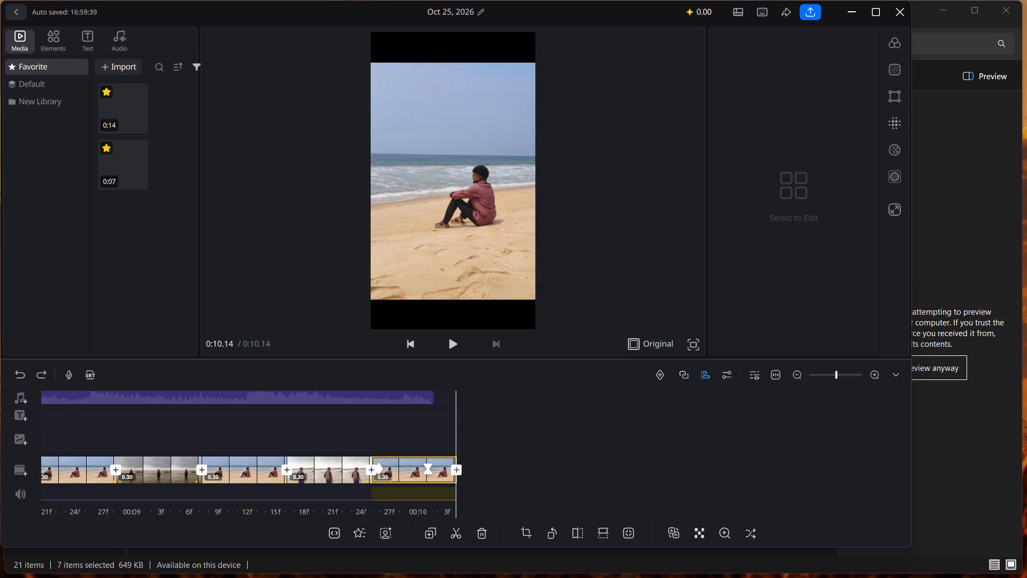
{"action": "key", "text": "ctrl+z"}
{"action": "key", "text": "ctrl+z"}
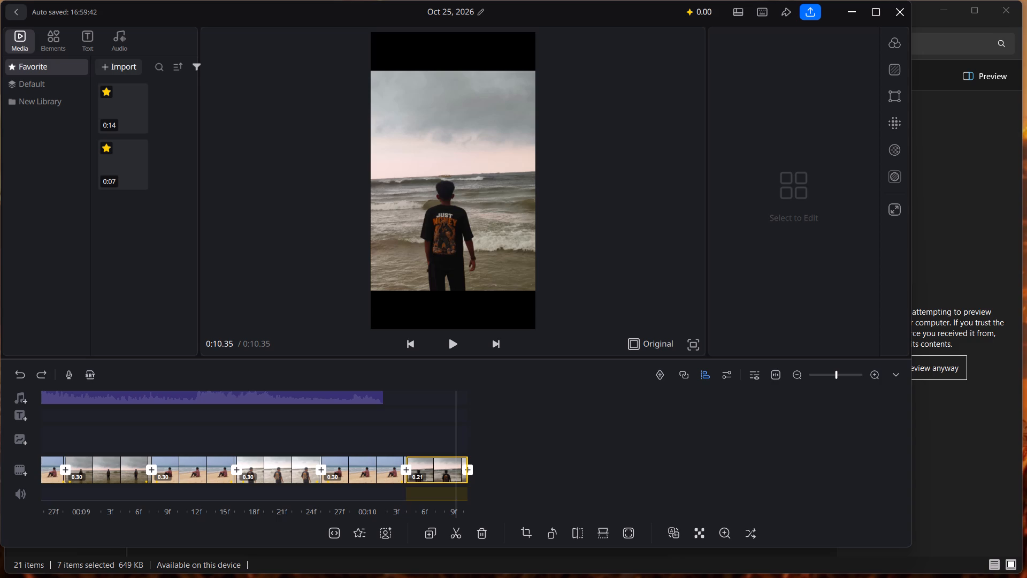
Extend the end of the back-view sea photo at the end of the timeline to 0.30 s.
{"action": "left_click_drag", "start_coordinate": [460, 431], "coordinate": [605, 456]}
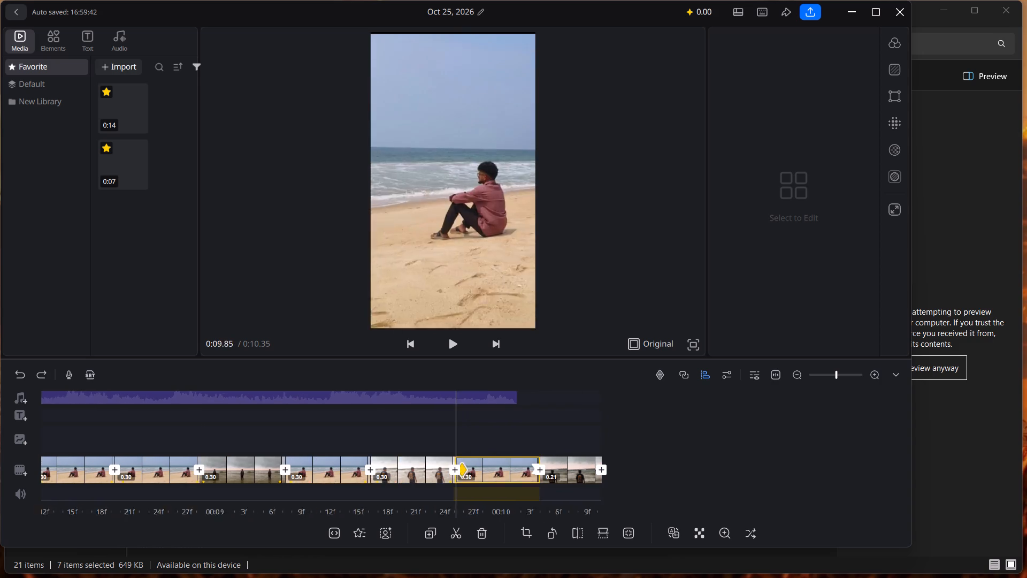
{"action": "left_click_drag", "start_coordinate": [605, 456], "coordinate": [661, 460]}
{"action": "left_click", "coordinate": [620, 465]}
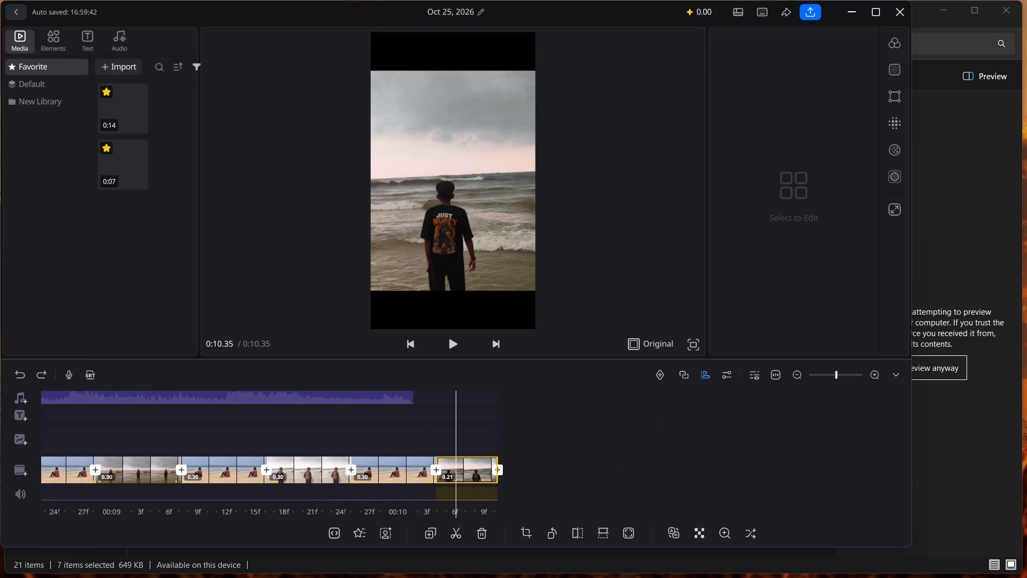
{"action": "left_click", "coordinate": [477, 469]}
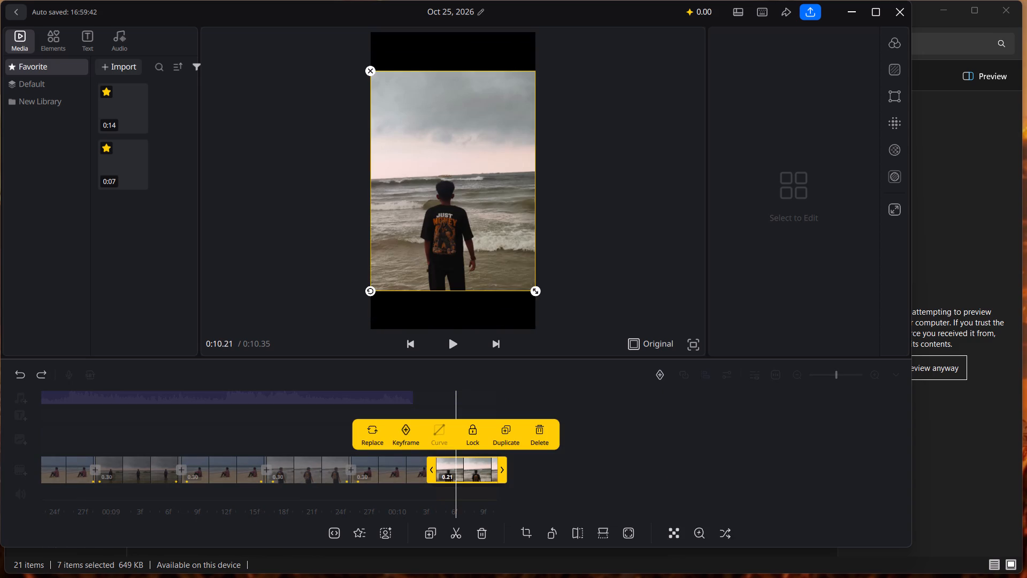
{"action": "left_click_drag", "start_coordinate": [501, 469], "coordinate": [523, 478]}
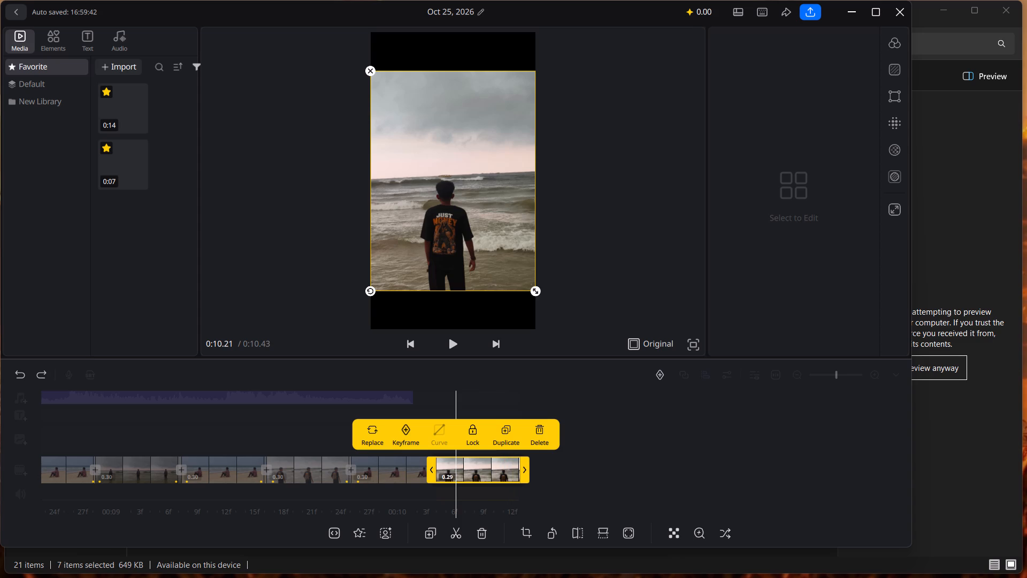
{"action": "left_click_drag", "start_coordinate": [523, 478], "coordinate": [524, 479]}
{"action": "left_click_drag", "start_coordinate": [543, 471], "coordinate": [642, 471]}
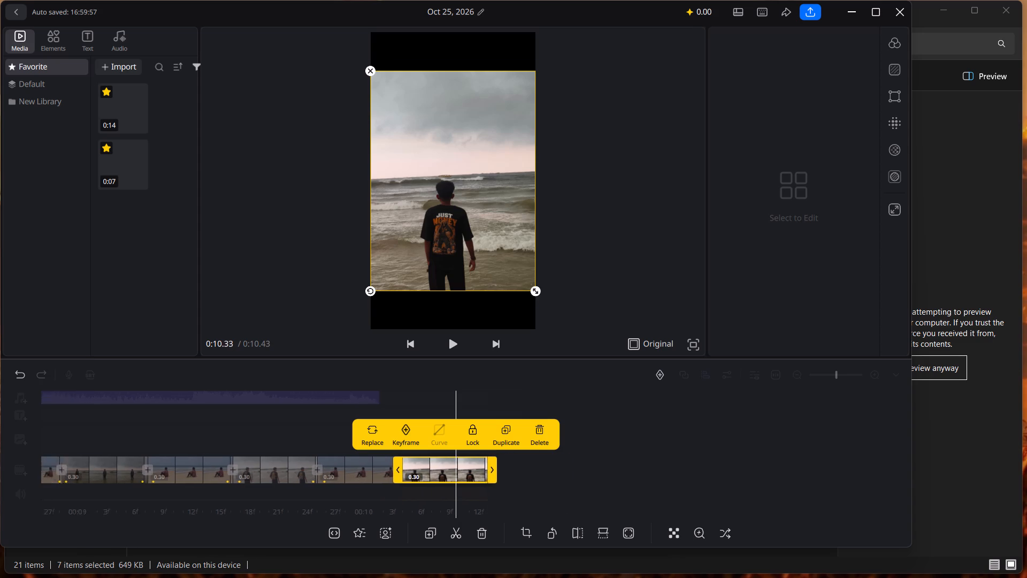
{"action": "left_click_drag", "start_coordinate": [642, 471], "coordinate": [696, 471]}
{"action": "left_click", "coordinate": [698, 470]}
{"action": "left_click", "coordinate": [733, 465]}
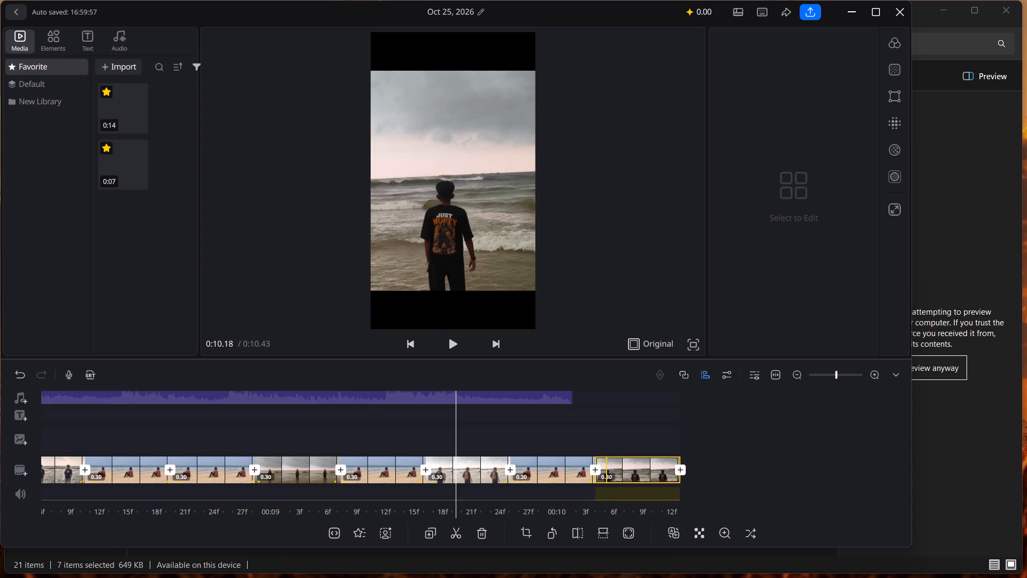
Move the back-view sea photo from the end to between the two adjacent seated beach clips at about 0:08.6.
{"action": "left_click_drag", "start_coordinate": [632, 467], "coordinate": [612, 467]}
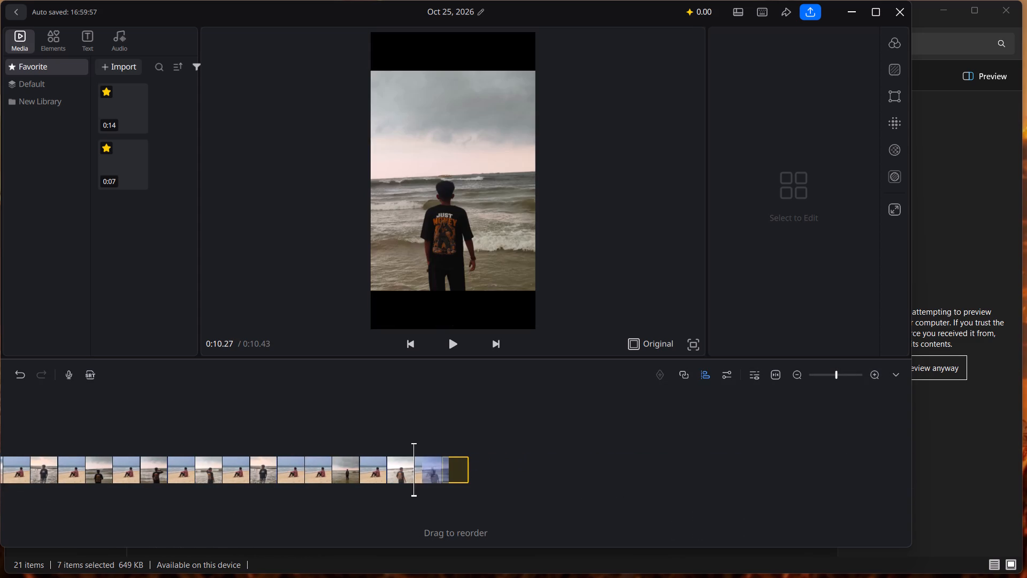
{"action": "left_click_drag", "start_coordinate": [612, 467], "coordinate": [492, 459]}
Delete the seated beach clip at the end of the timeline so the video ends on the standing photo.
{"action": "left_click", "coordinate": [648, 463]}
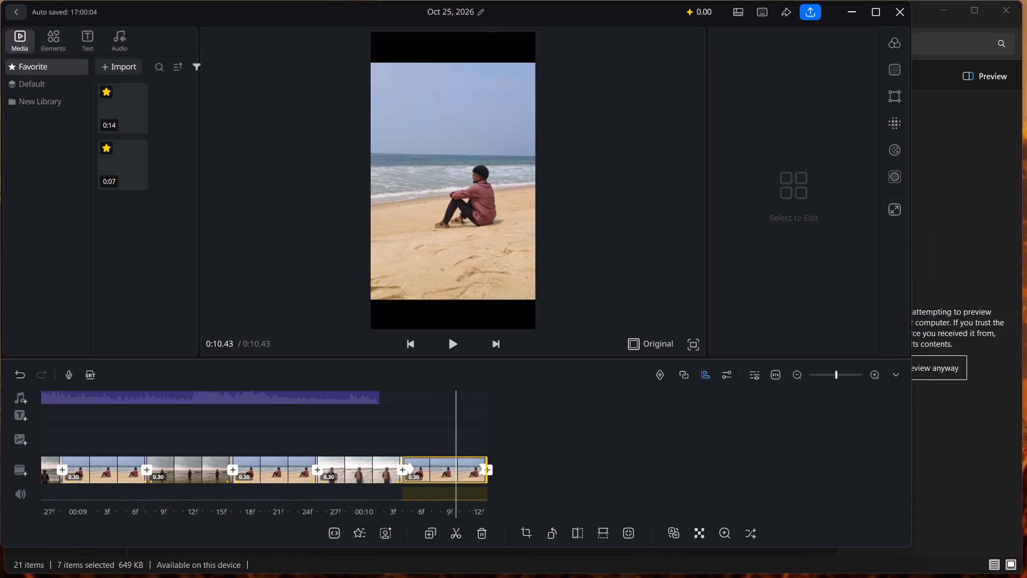
{"action": "key", "text": "Delete"}
Keyframe a zoom on the moved back-view photo, starting at 0:08.67 and enlarging it beyond the frame width at 0:08.94.
{"action": "left_click_drag", "start_coordinate": [504, 452], "coordinate": [595, 466]}
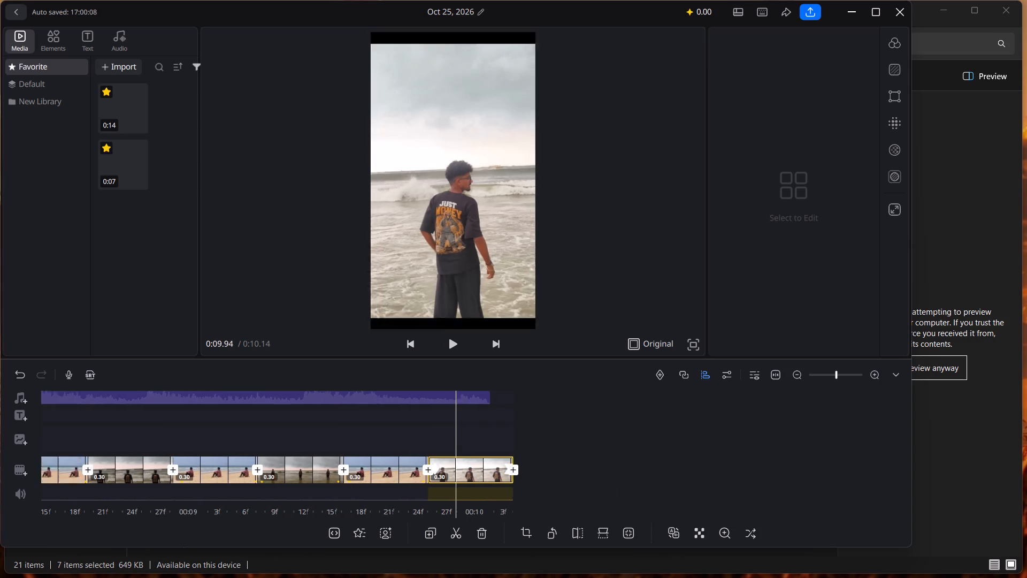
{"action": "left_click_drag", "start_coordinate": [595, 466], "coordinate": [658, 474]}
{"action": "left_click_drag", "start_coordinate": [488, 437], "coordinate": [607, 451]}
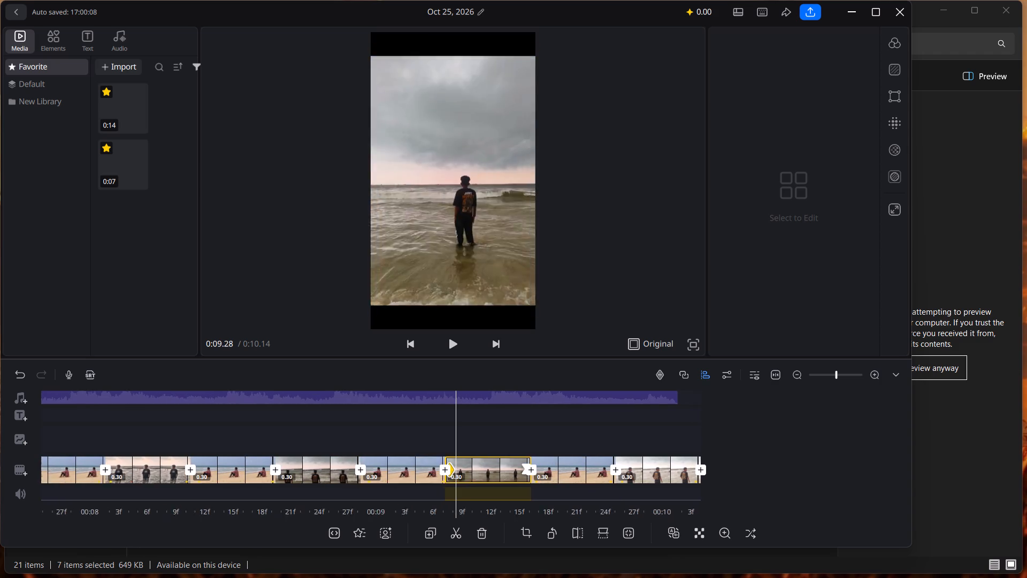
{"action": "left_click_drag", "start_coordinate": [607, 451], "coordinate": [685, 453]}
{"action": "left_click", "coordinate": [397, 455]}
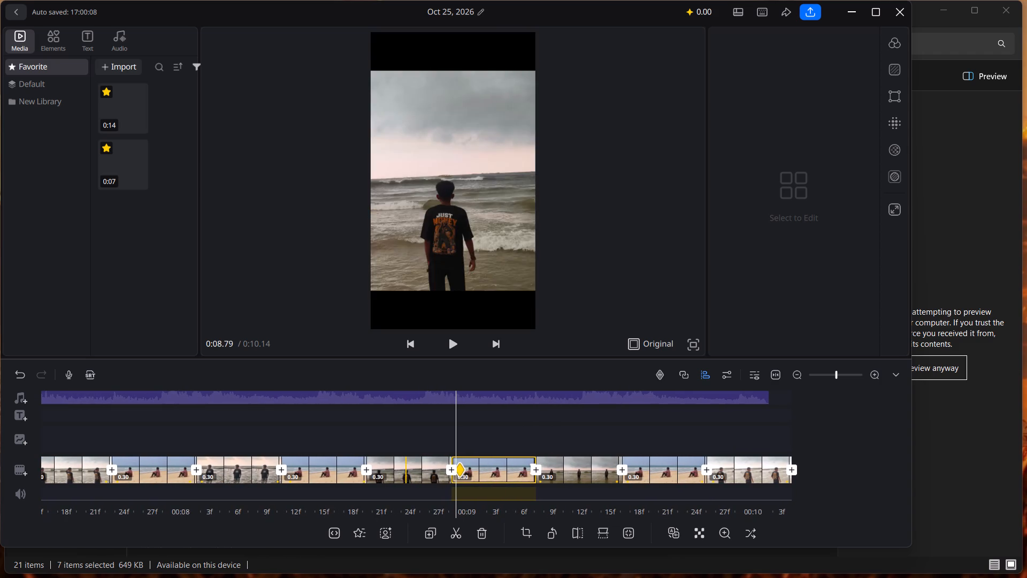
{"action": "left_click", "coordinate": [372, 460]}
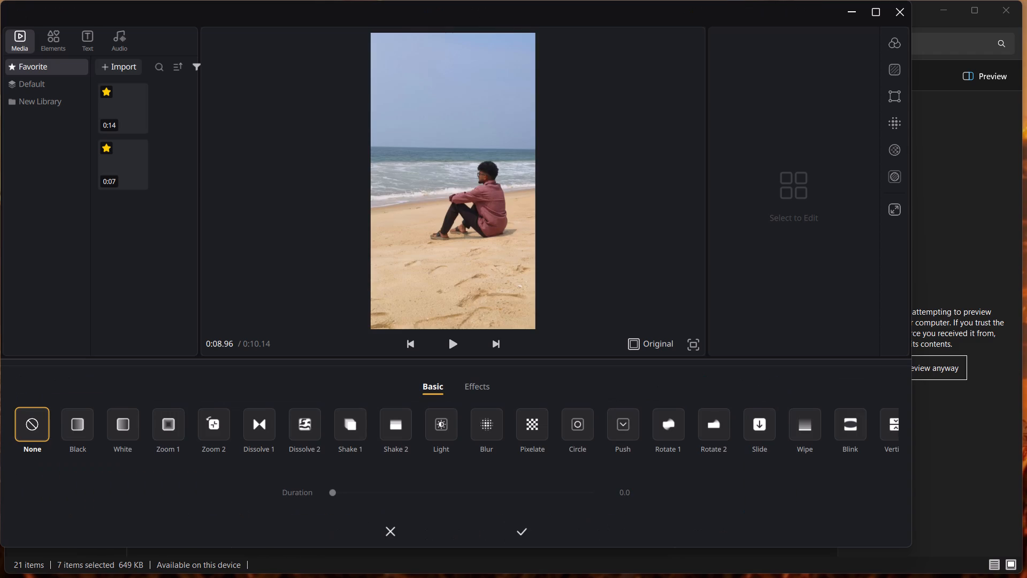
{"action": "left_click", "coordinate": [390, 534]}
{"action": "left_click", "coordinate": [378, 458]}
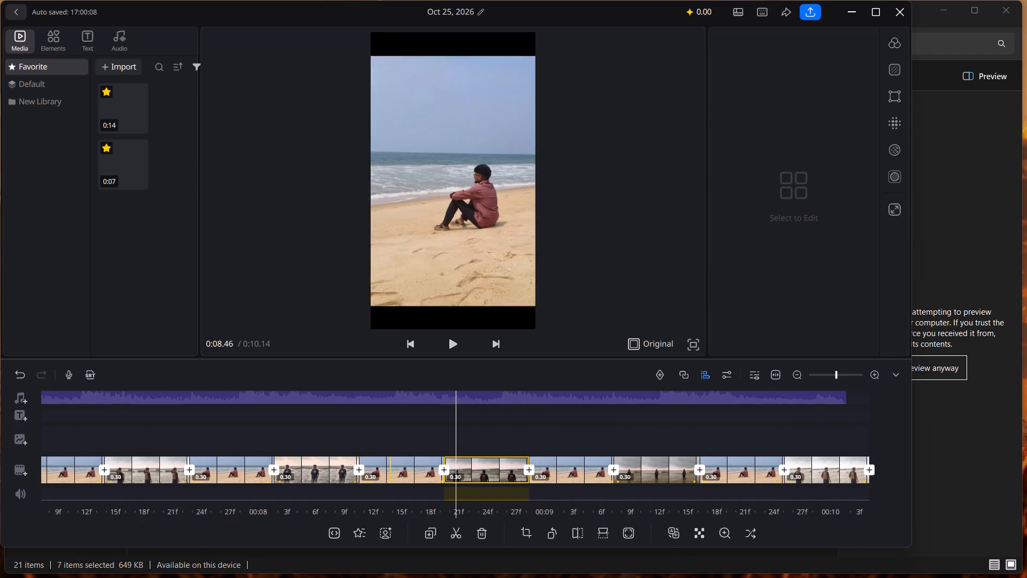
{"action": "left_click", "coordinate": [451, 458]}
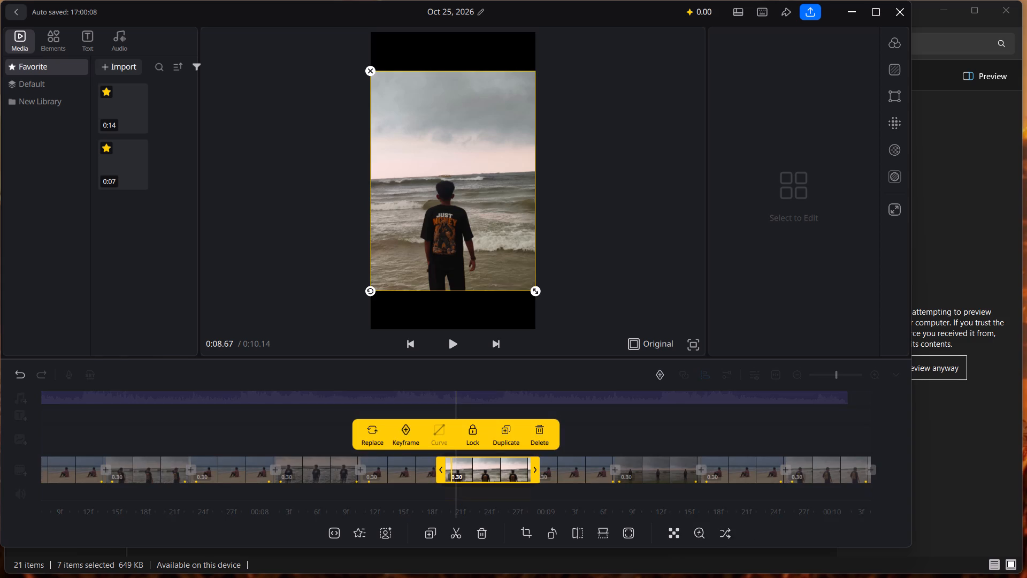
{"action": "left_click", "coordinate": [451, 458]}
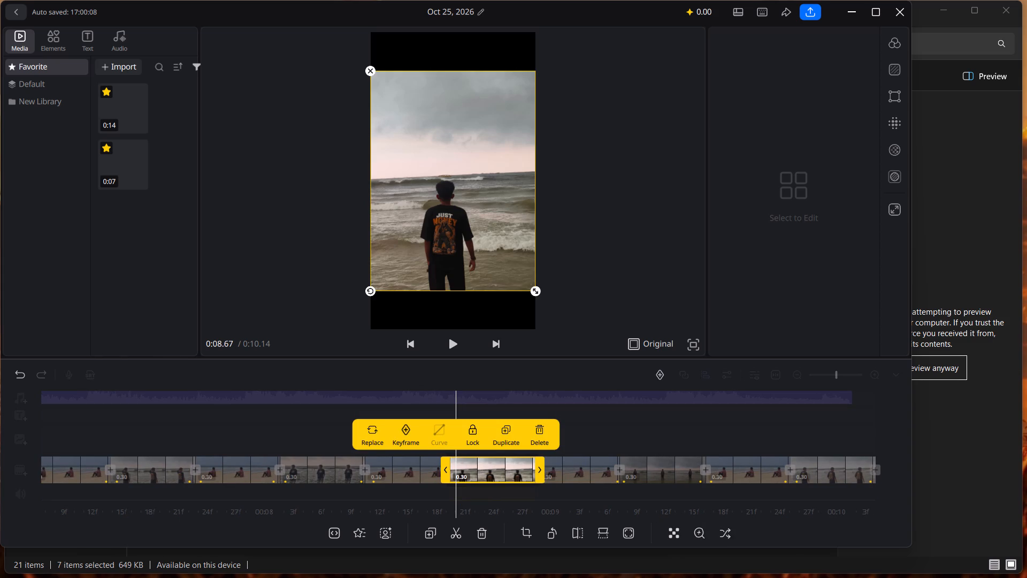
{"action": "left_click", "coordinate": [656, 374]}
{"action": "left_click", "coordinate": [532, 461]}
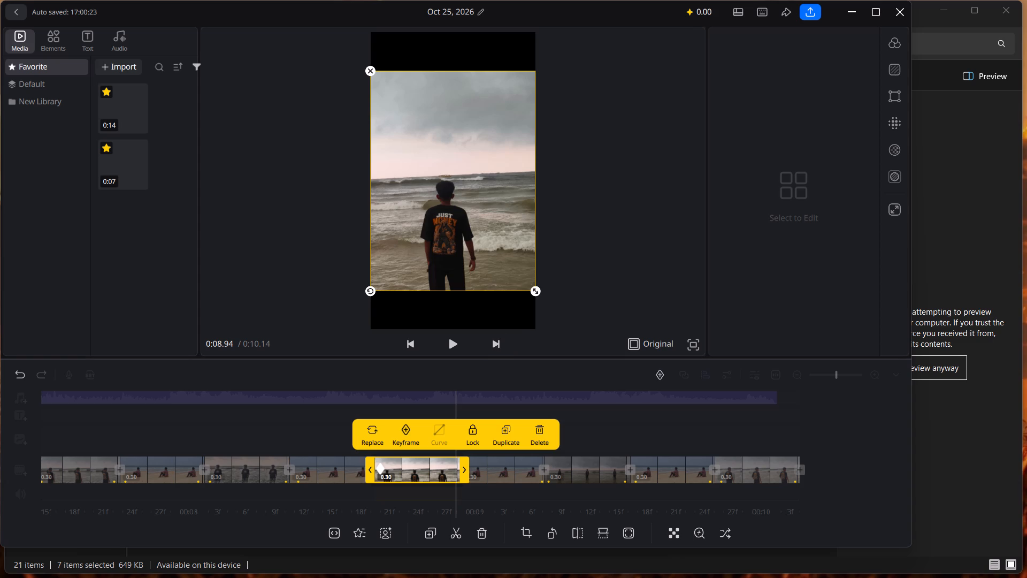
{"action": "left_click_drag", "start_coordinate": [533, 291], "coordinate": [549, 335]}
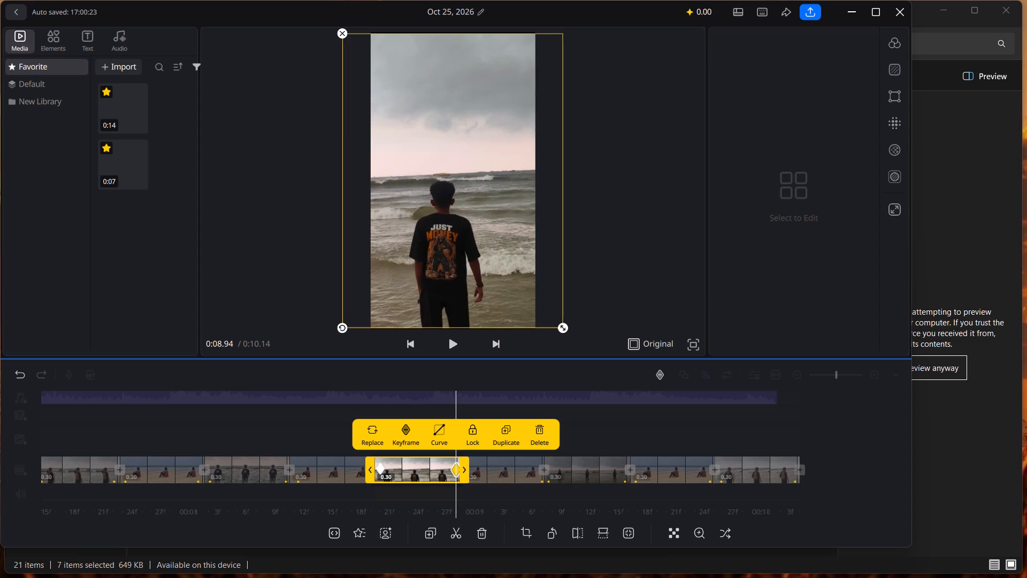
Apply the CircOut curve to the back-view photo's keyframe zoom.
{"action": "left_click", "coordinate": [443, 423]}
{"action": "left_click", "coordinate": [456, 404]}
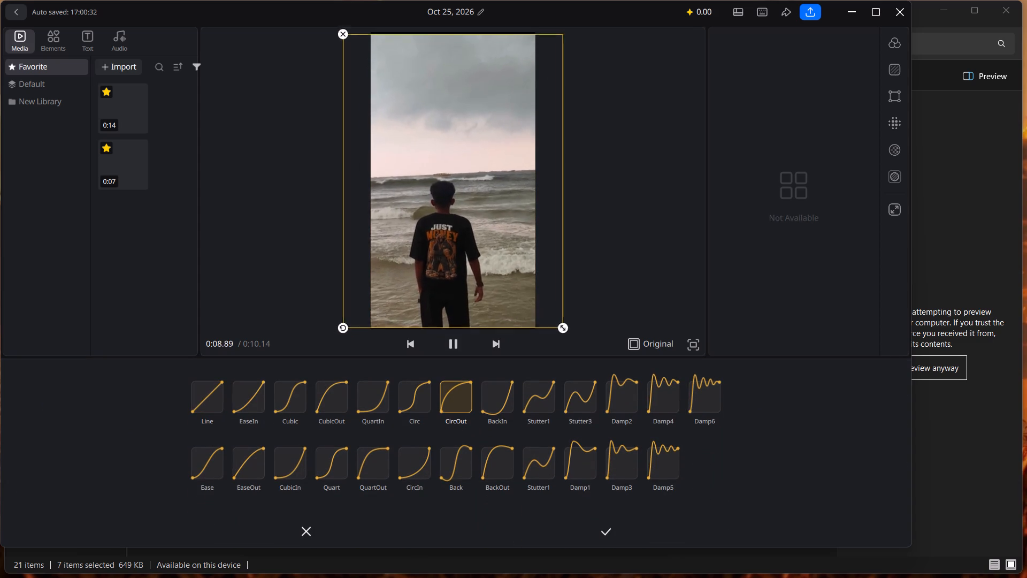
{"action": "left_click", "coordinate": [604, 530]}
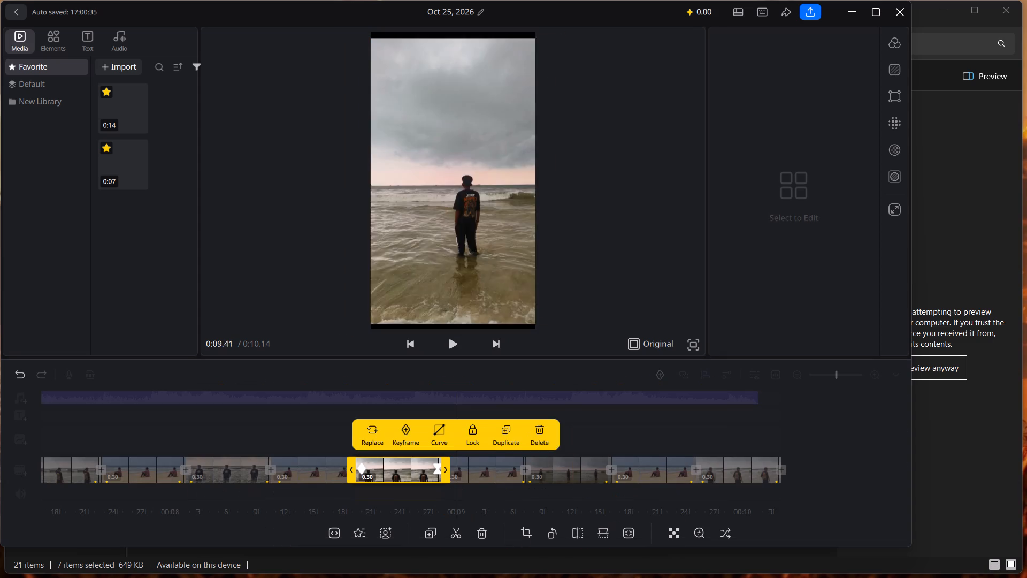
{"action": "left_click", "coordinate": [580, 434]}
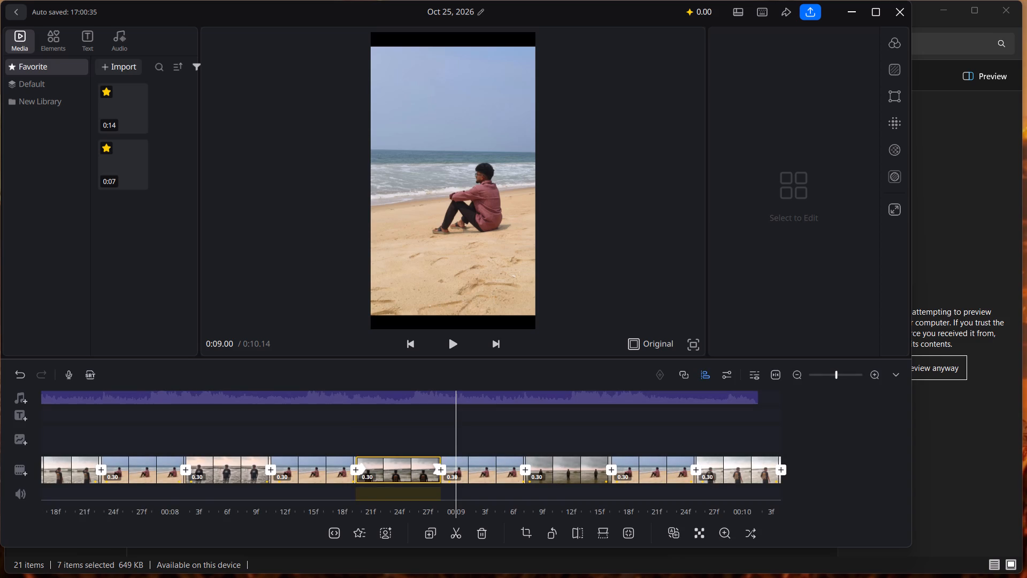
Move the end keyframe of the final standing photo earlier, to just after 0:10.
{"action": "left_click", "coordinate": [754, 466]}
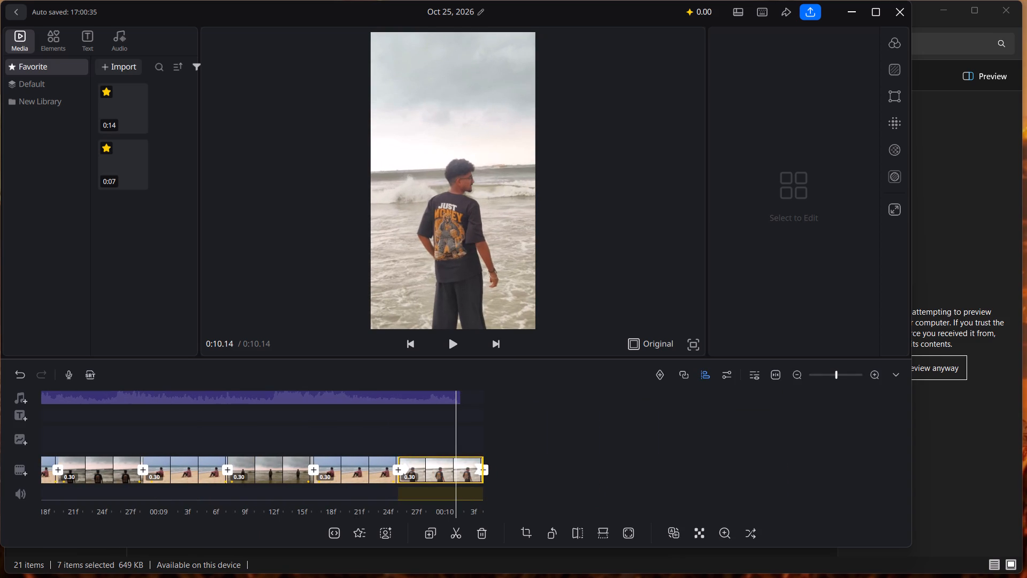
{"action": "left_click_drag", "start_coordinate": [476, 466], "coordinate": [449, 465]}
{"action": "left_click", "coordinate": [479, 458]}
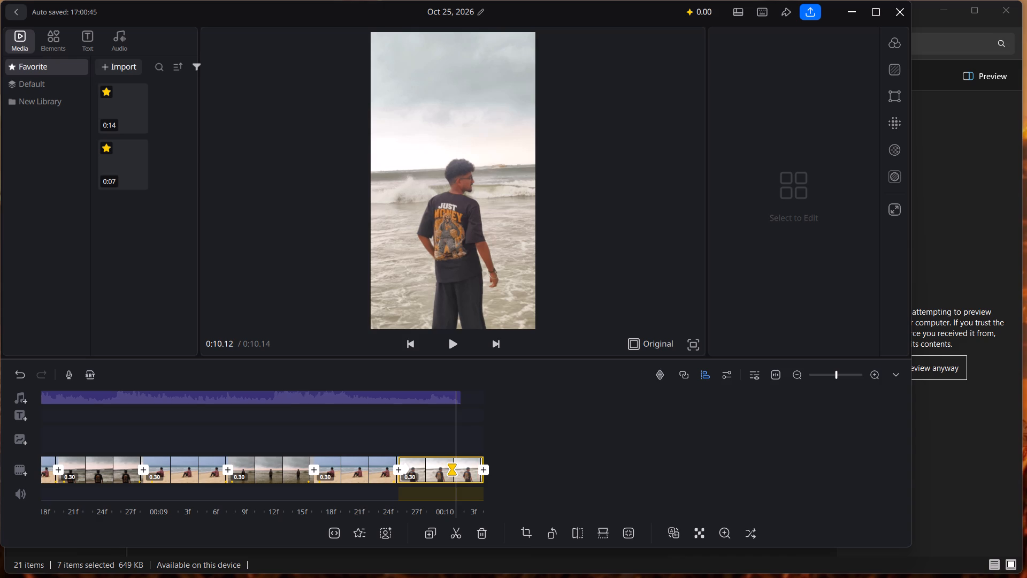
{"action": "left_click", "coordinate": [389, 531]}
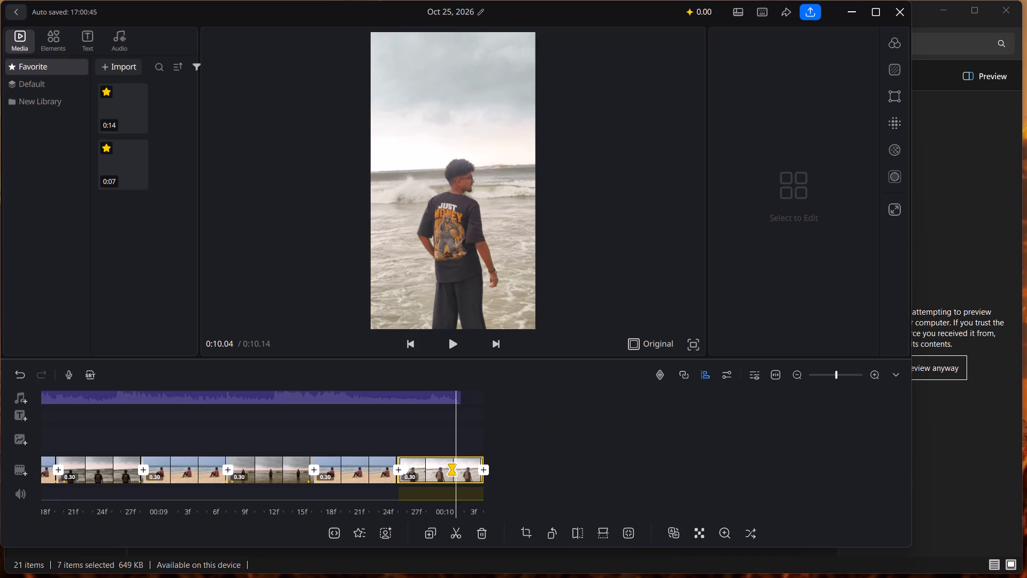
Trim the end of the final standing photo to 0.22 s so the video ends with the music at 0:10.06.
{"action": "left_click", "coordinate": [462, 478]}
{"action": "left_click_drag", "start_coordinate": [489, 474], "coordinate": [468, 471]}
Play the revised video from the start through to its end.
{"action": "left_click_drag", "start_coordinate": [497, 475], "coordinate": [562, 478]}
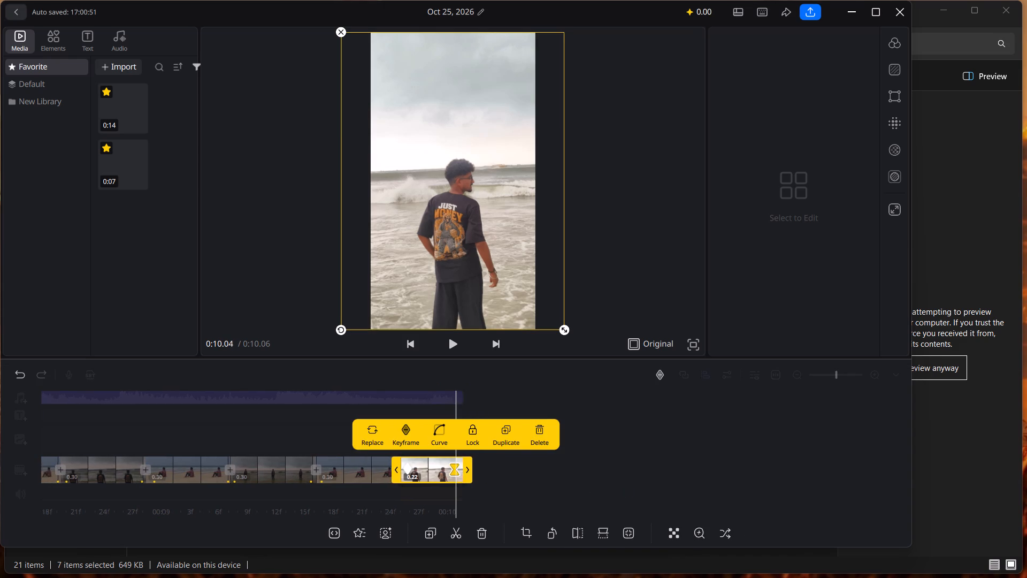
{"action": "left_click_drag", "start_coordinate": [562, 478], "coordinate": [917, 485]}
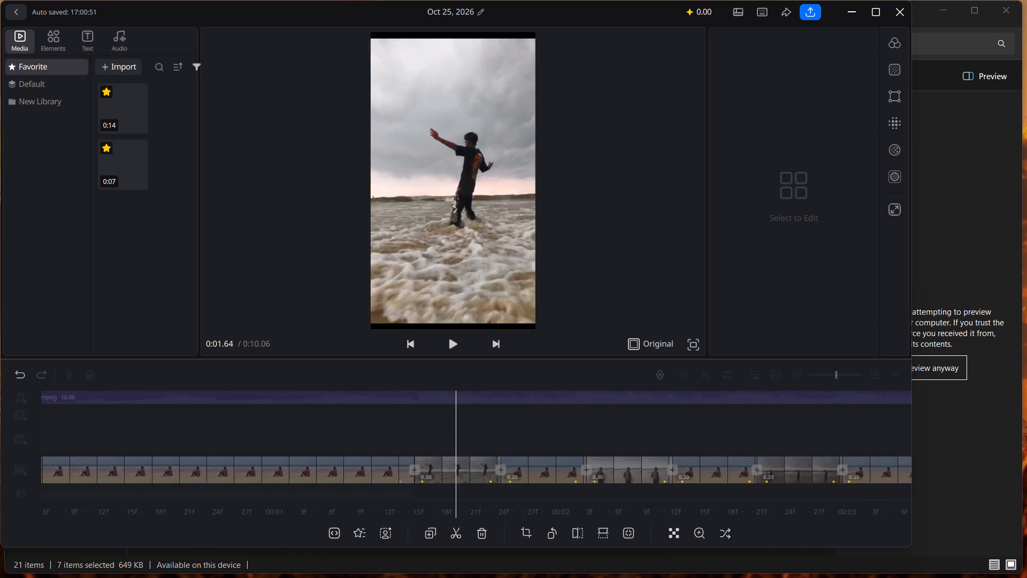
{"action": "left_click_drag", "start_coordinate": [501, 438], "coordinate": [1026, 437]}
{"action": "left_click", "coordinate": [464, 349]}
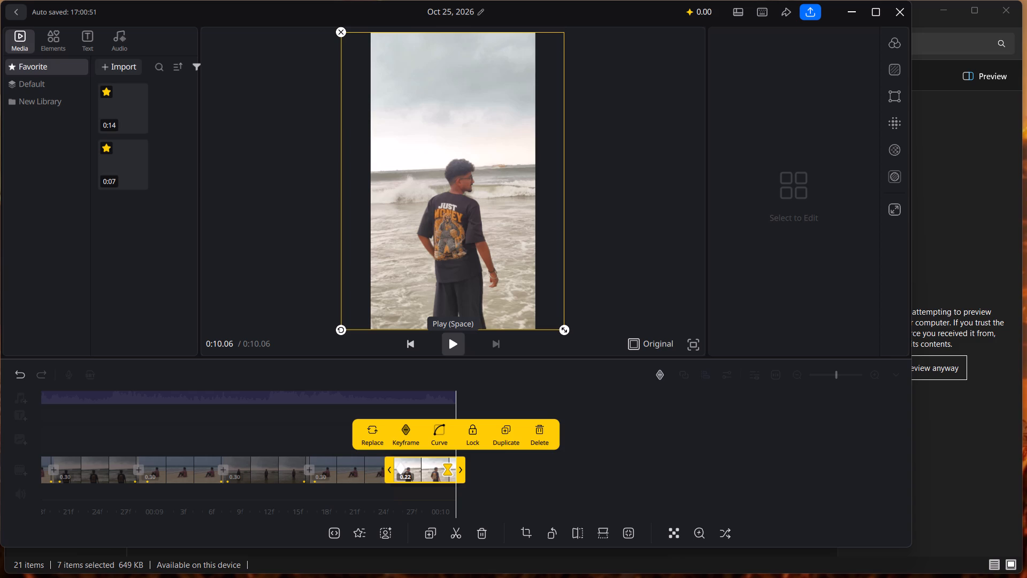
{"action": "left_click", "coordinate": [622, 457]}
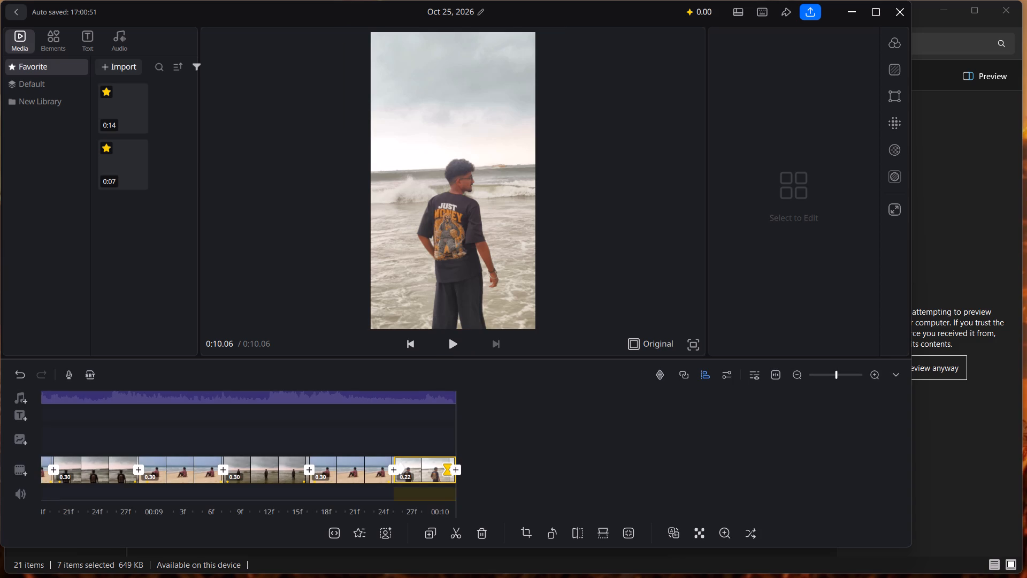
Export the finished video to the VN videos folder using manual export quality.
{"action": "left_click", "coordinate": [805, 18]}
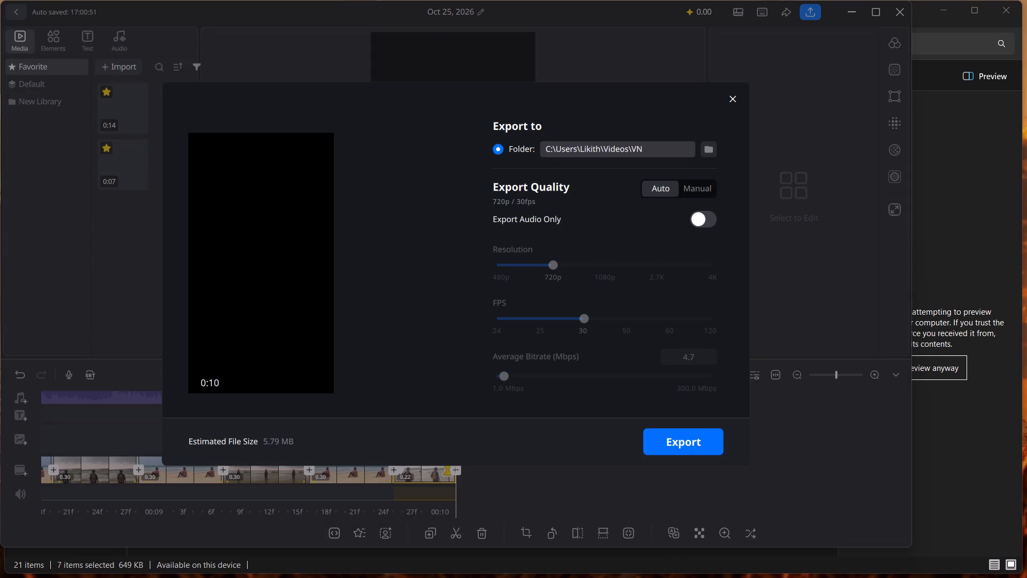
{"action": "left_click", "coordinate": [703, 186]}
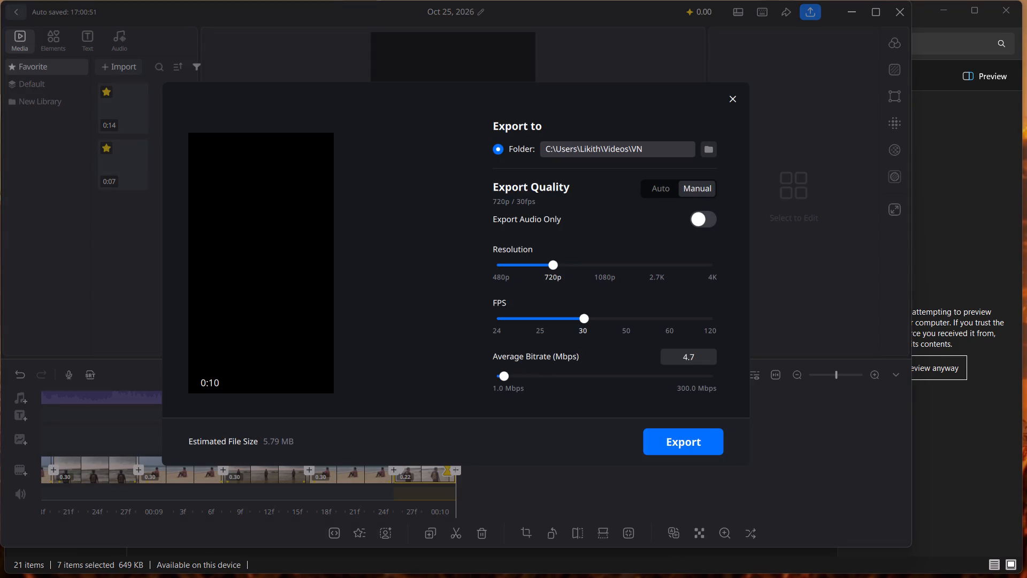
Export the video at 4K resolution, 60 fps and an average bitrate of about 32.4 Mbps.
{"action": "left_click", "coordinate": [708, 267]}
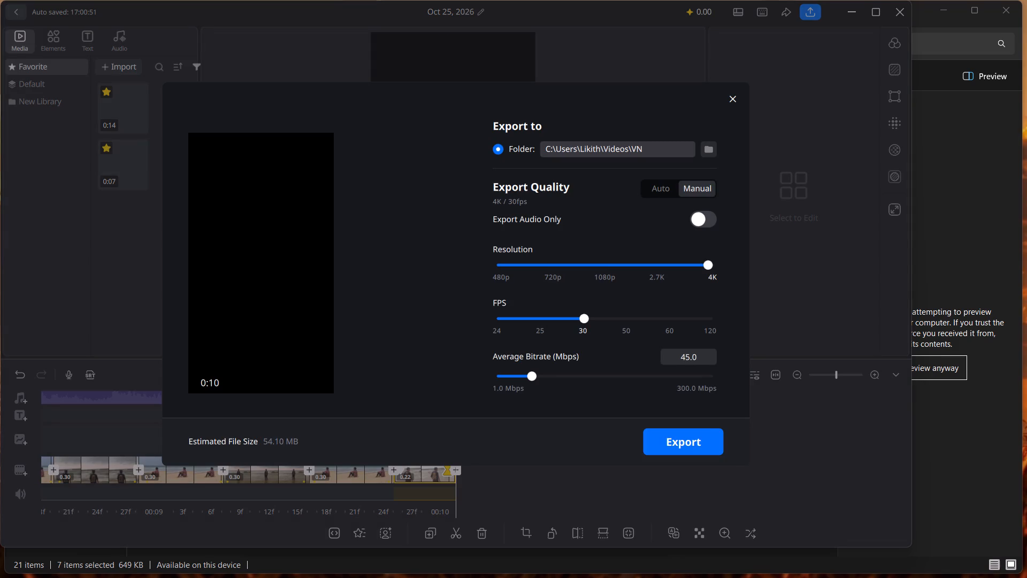
{"action": "left_click", "coordinate": [667, 322]}
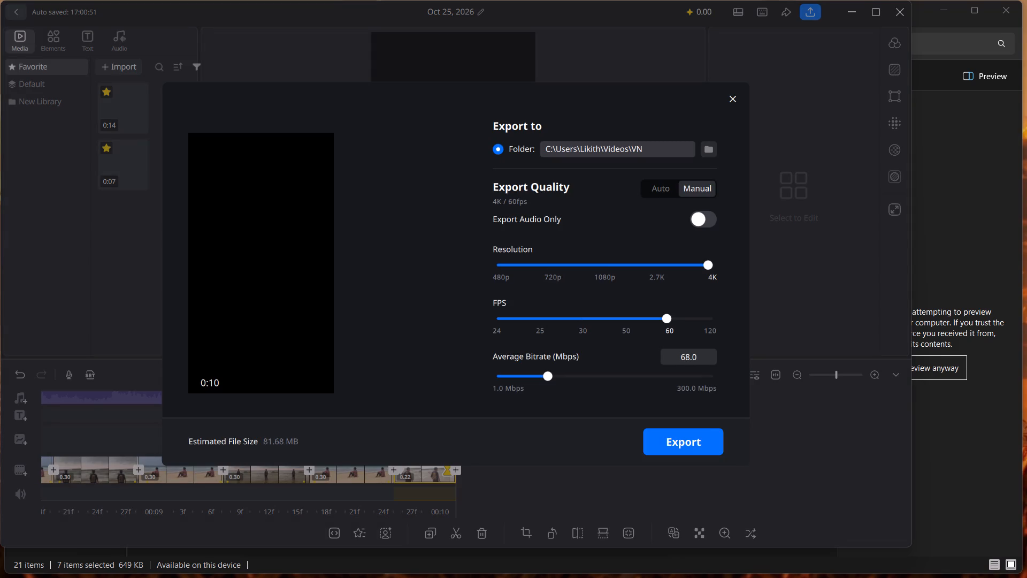
{"action": "left_click_drag", "start_coordinate": [546, 375], "coordinate": [518, 378]}
{"action": "left_click_drag", "start_coordinate": [518, 378], "coordinate": [531, 379]}
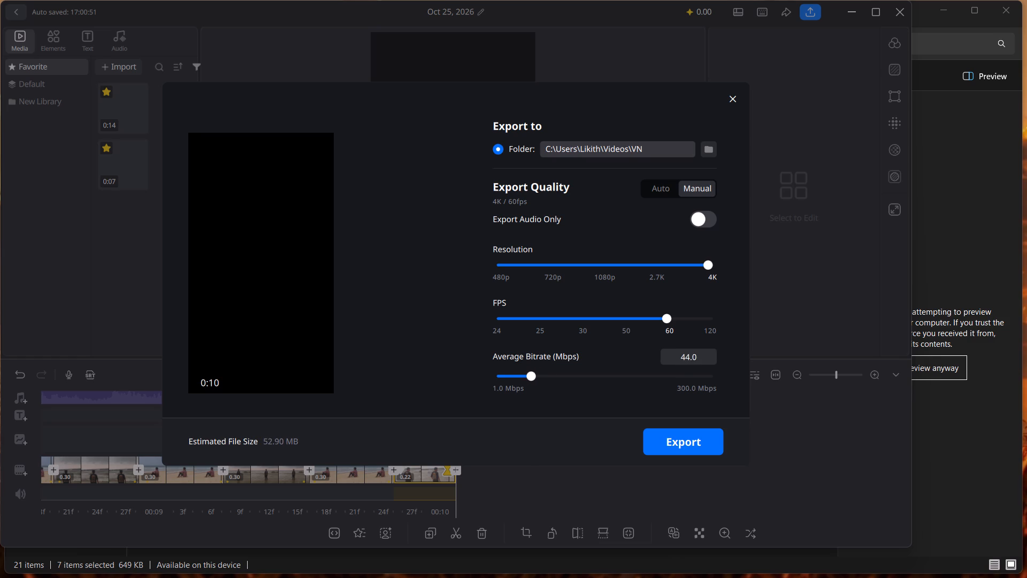
{"action": "left_click_drag", "start_coordinate": [531, 379], "coordinate": [526, 382]}
{"action": "left_click_drag", "start_coordinate": [526, 382], "coordinate": [523, 382]}
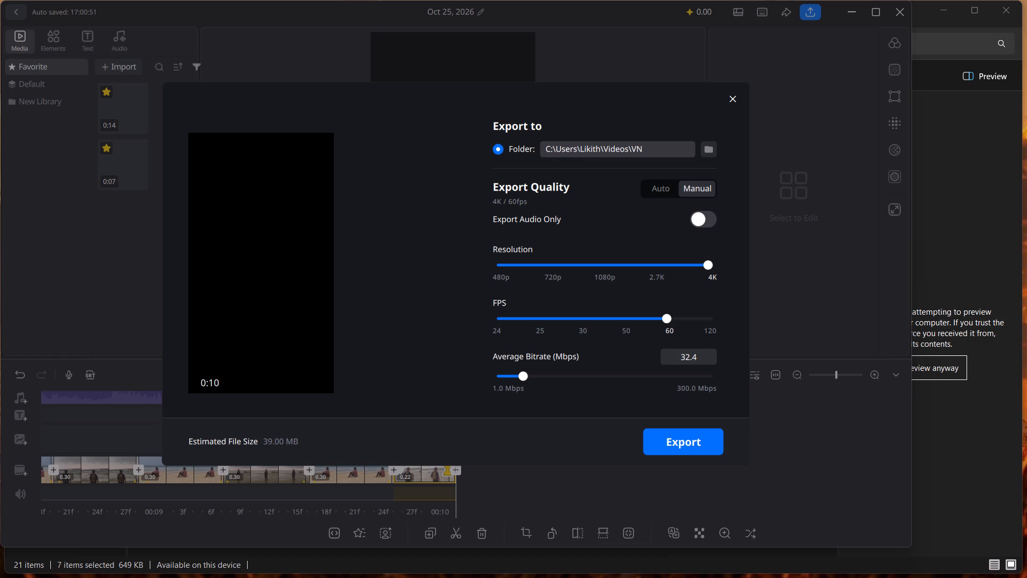
{"action": "left_click", "coordinate": [687, 447]}
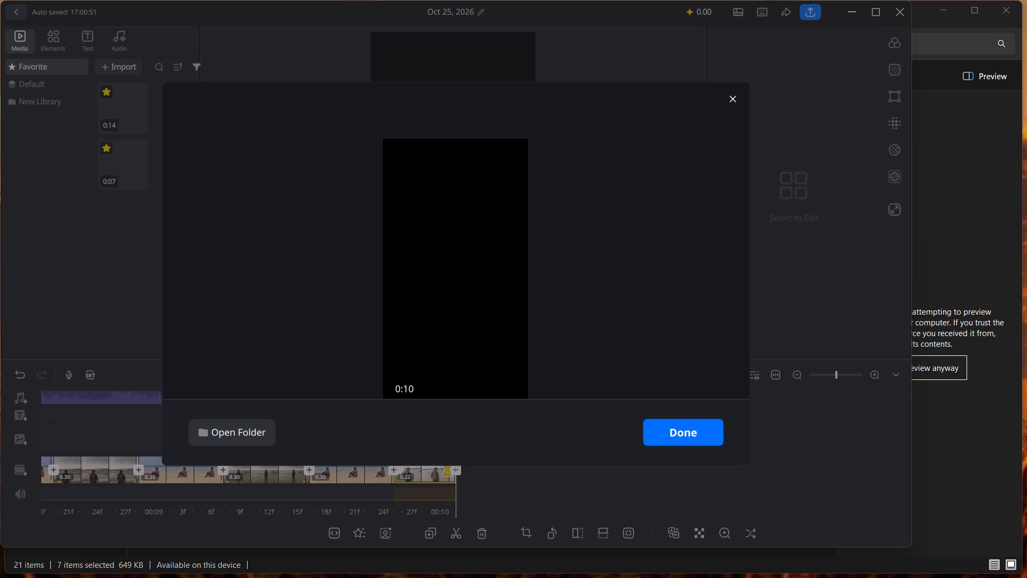
Open the export folder and play the newly exported beach video in Media Player.
{"action": "left_click", "coordinate": [212, 434]}
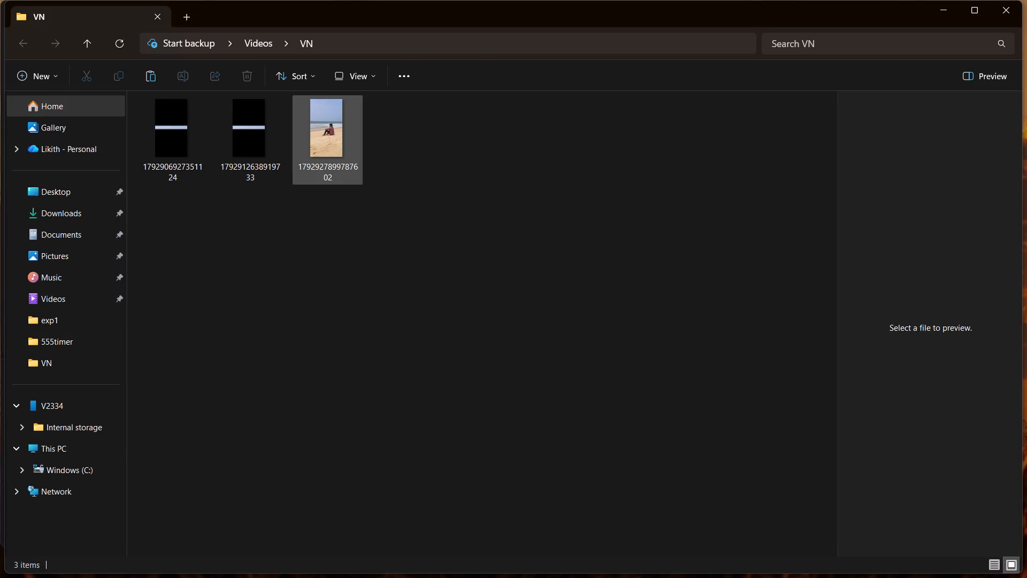
{"action": "double_click", "coordinate": [321, 119]}
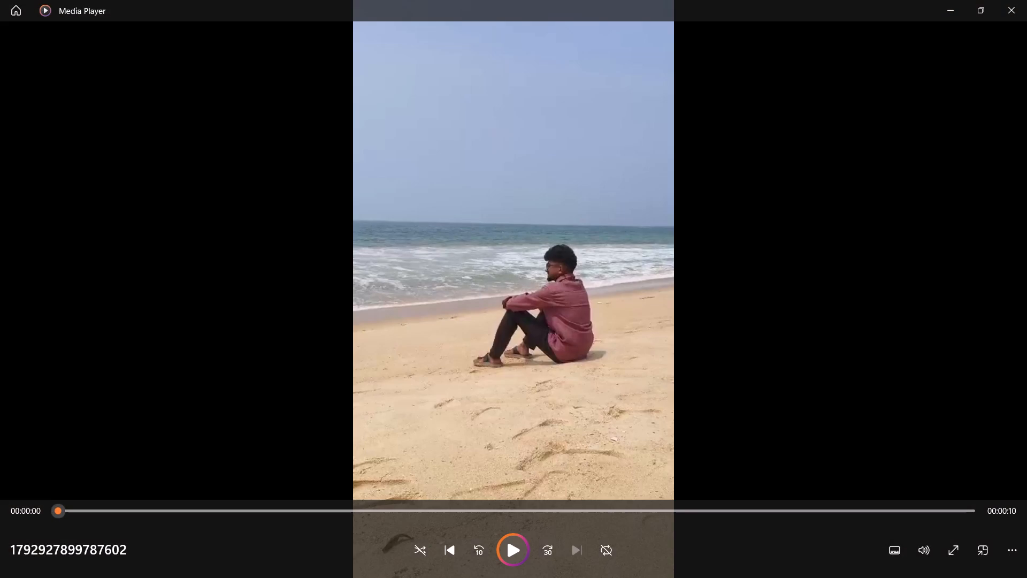
Close the exported video's playback and the VN folder window.
{"action": "left_click", "coordinate": [1005, 11]}
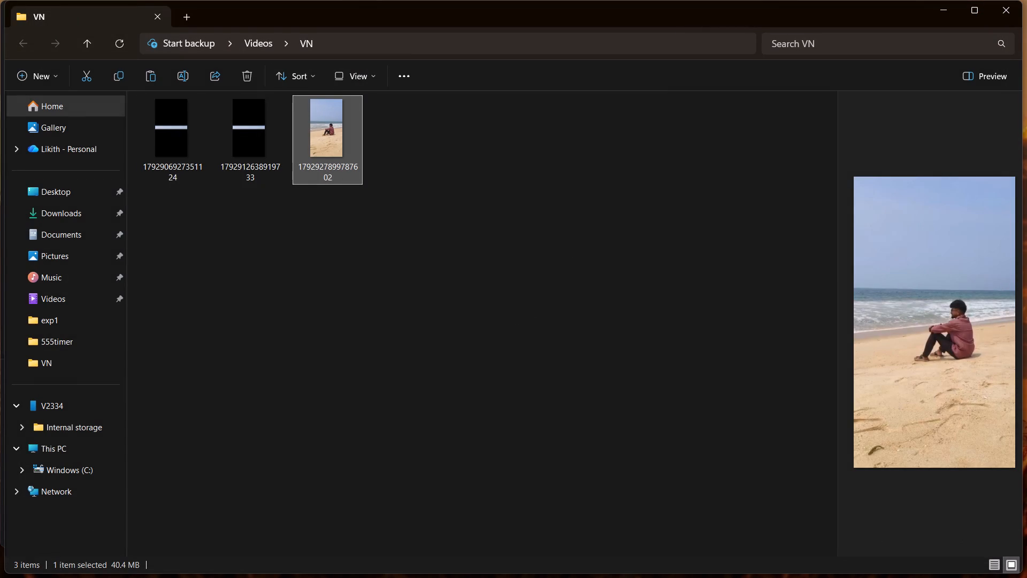
{"action": "left_click", "coordinate": [1007, 6]}
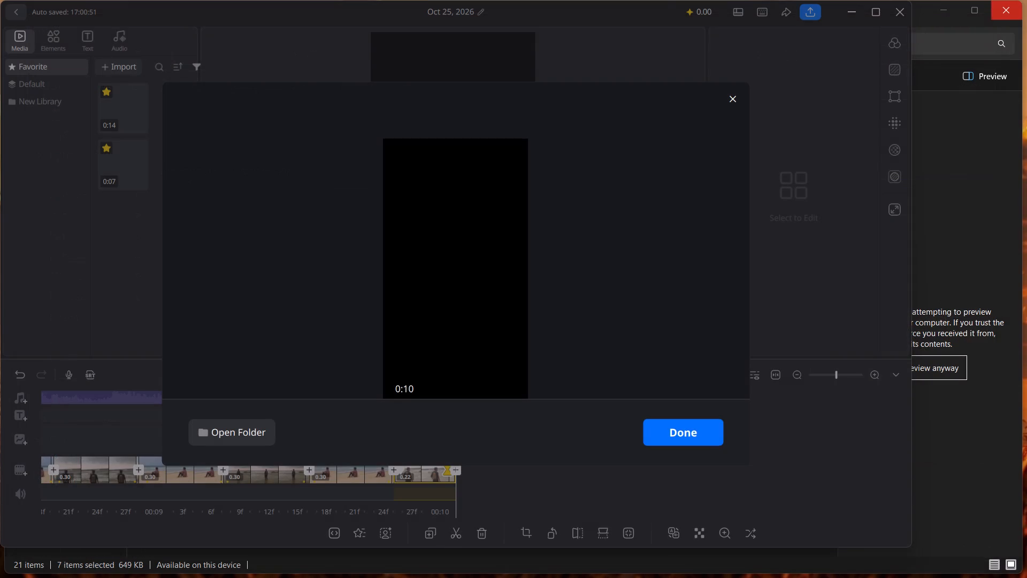
Export the video again to the VN videos folder in 4K at 120 fps with an average bitrate of 49.4 Mbps.
{"action": "left_click", "coordinate": [686, 433]}
{"action": "left_click", "coordinate": [809, 14]}
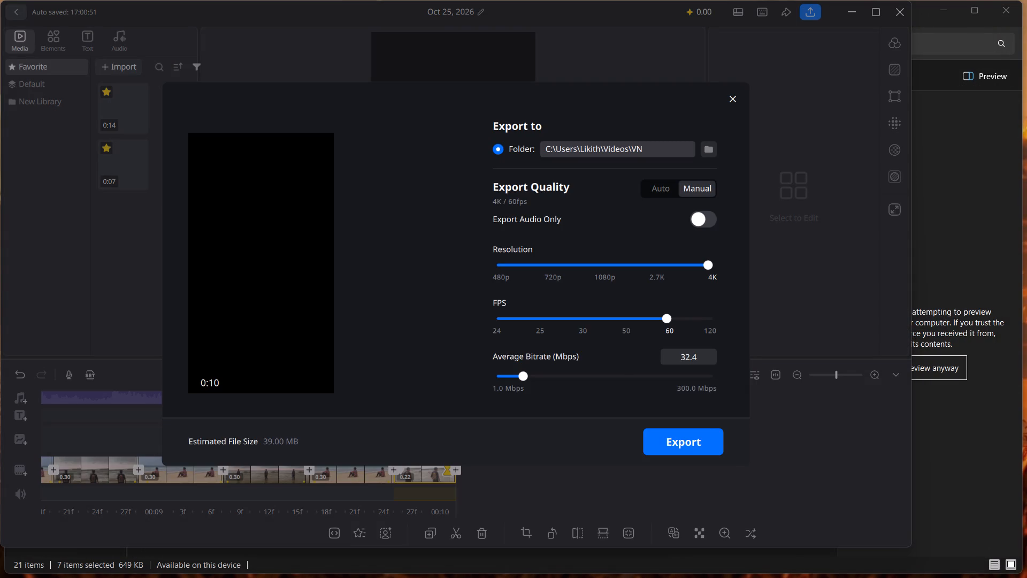
{"action": "left_click", "coordinate": [709, 318]}
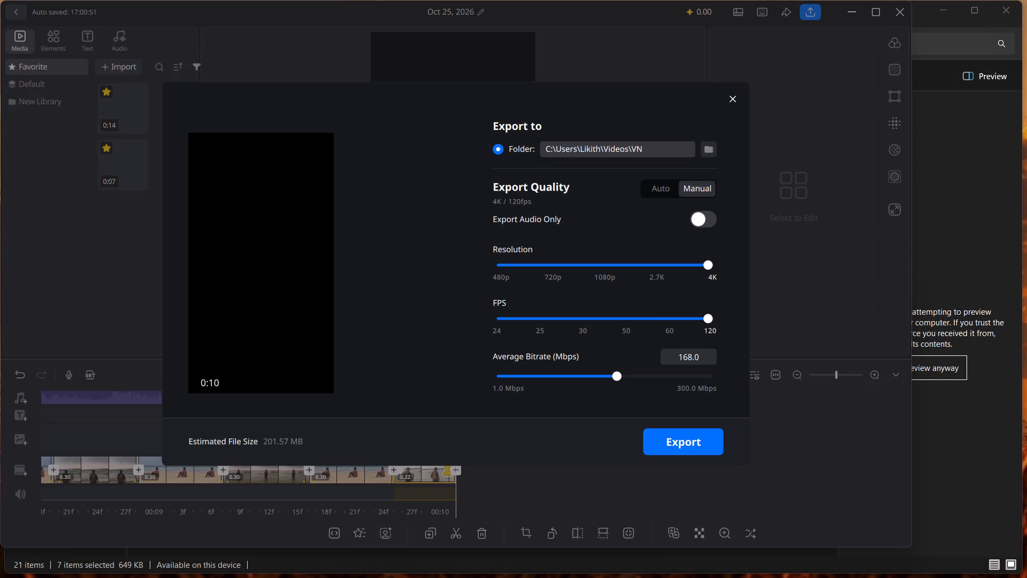
{"action": "left_click", "coordinate": [565, 376]}
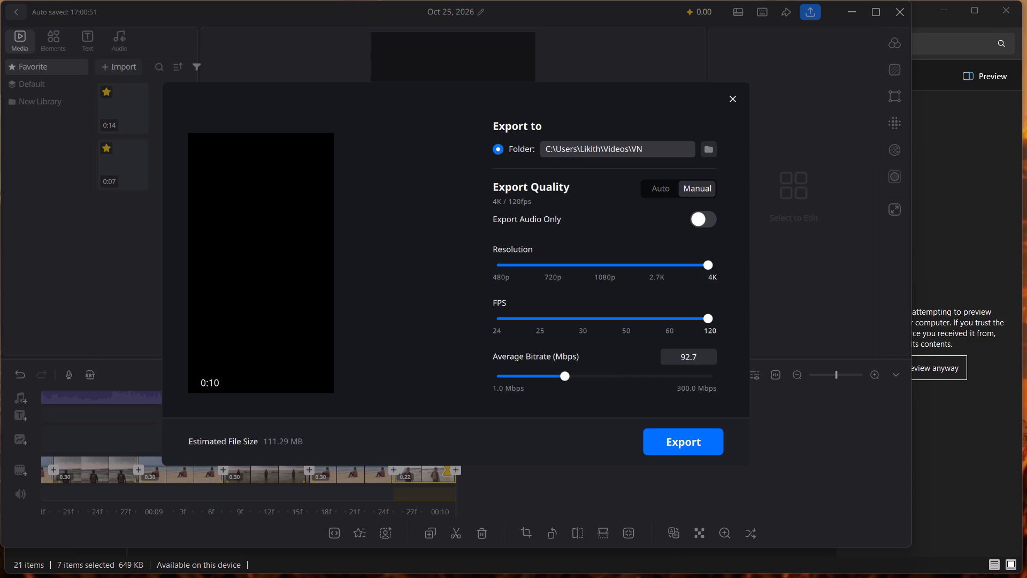
{"action": "left_click", "coordinate": [535, 377]}
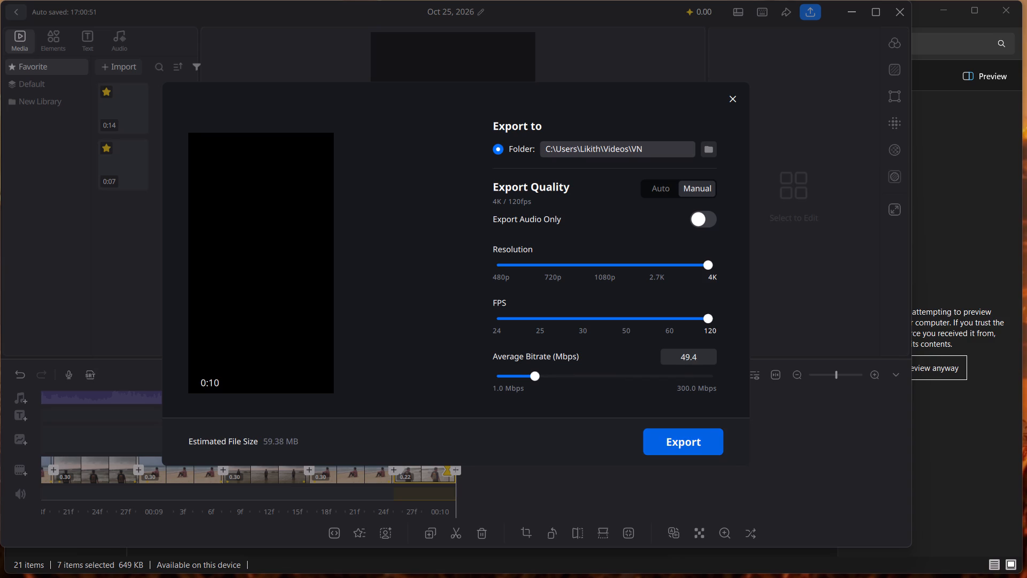
{"action": "left_click", "coordinate": [660, 450]}
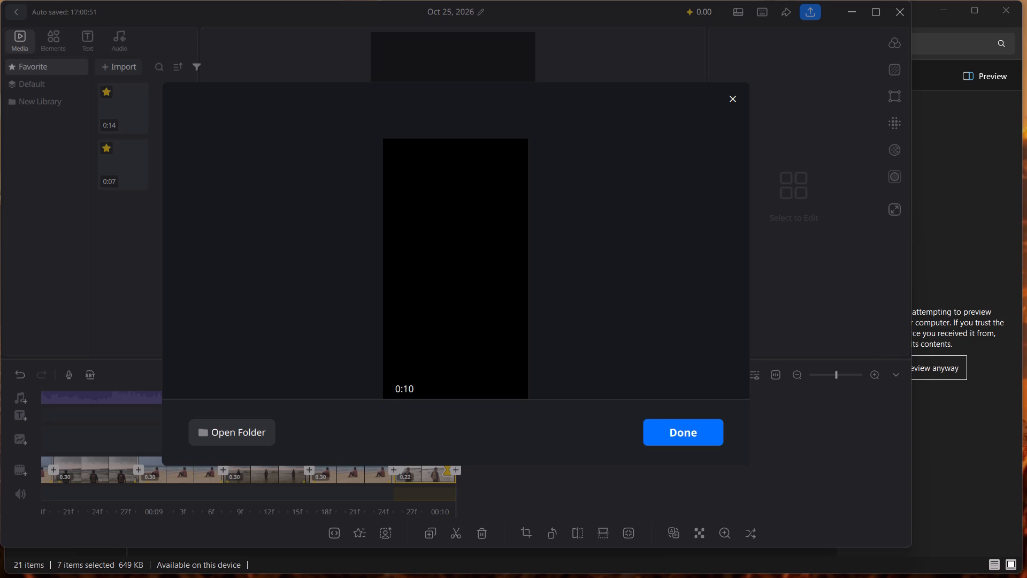
{"action": "left_click", "coordinate": [697, 431]}
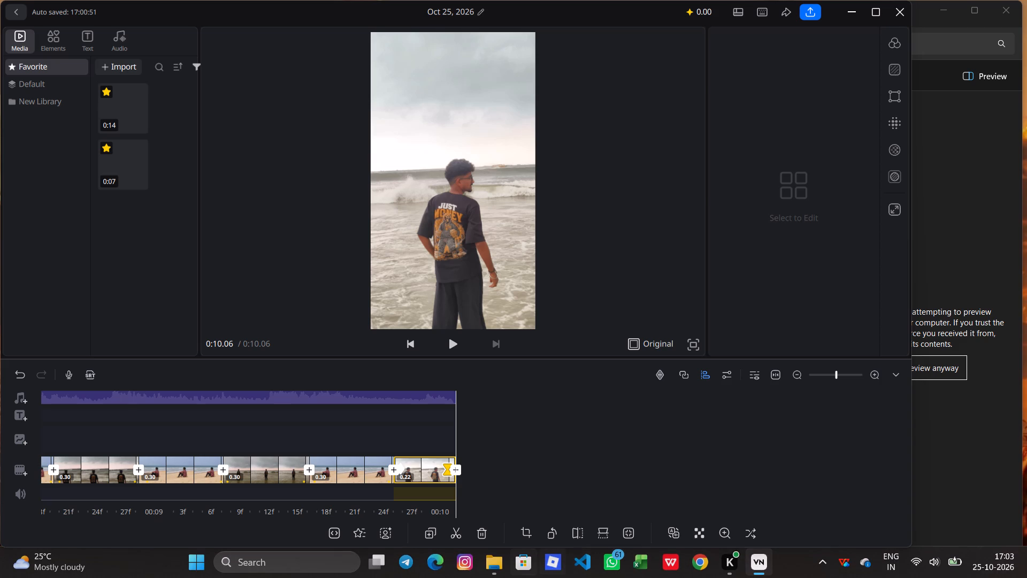
Switch to the File Explorer window with the trip2 folder.
{"action": "left_click", "coordinate": [499, 577]}
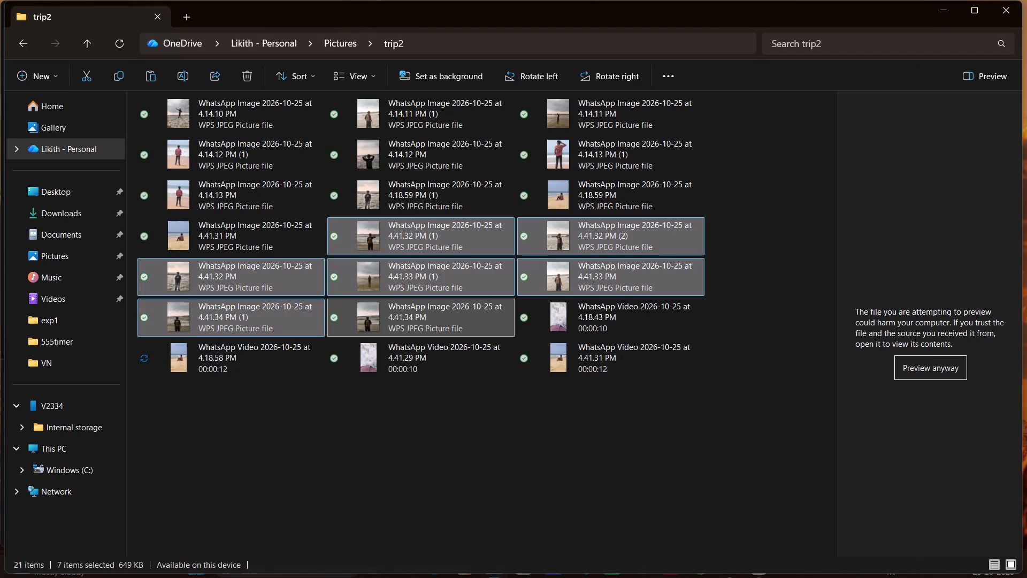
Open the newest export from the VN folder in Videos to review it, and close the player and folder window.
{"action": "left_click", "coordinate": [59, 293]}
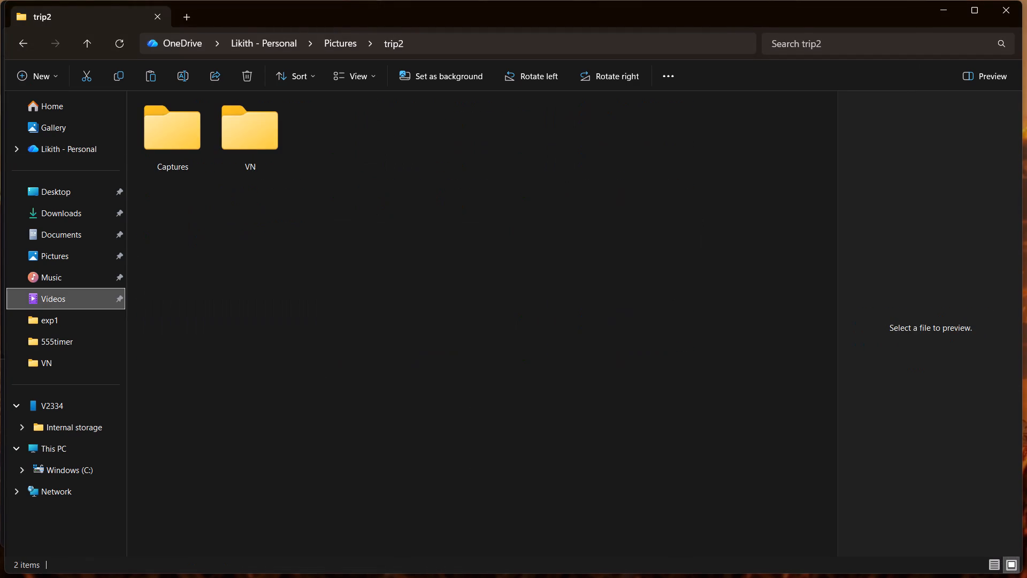
{"action": "double_click", "coordinate": [245, 133]}
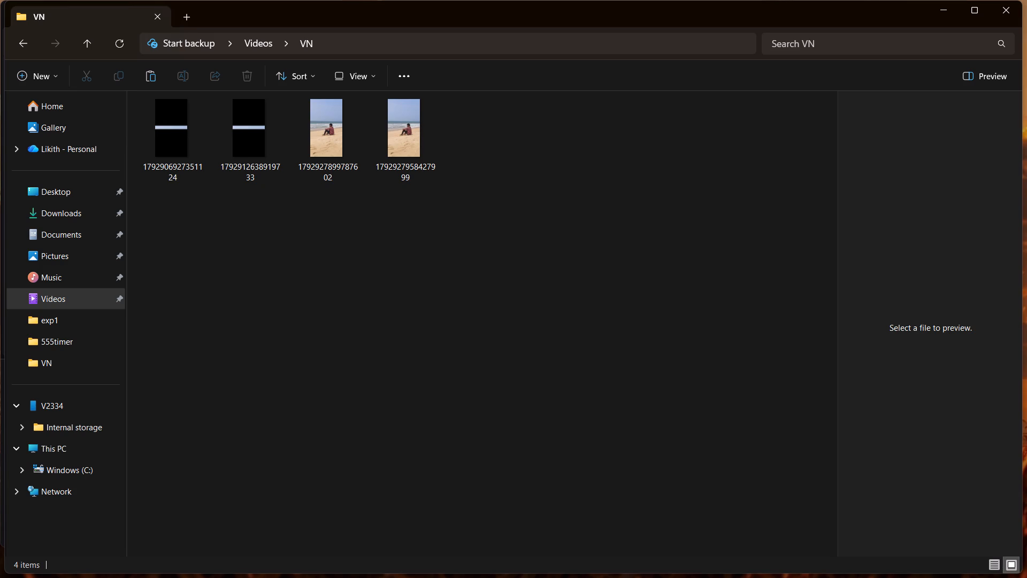
{"action": "double_click", "coordinate": [402, 136]}
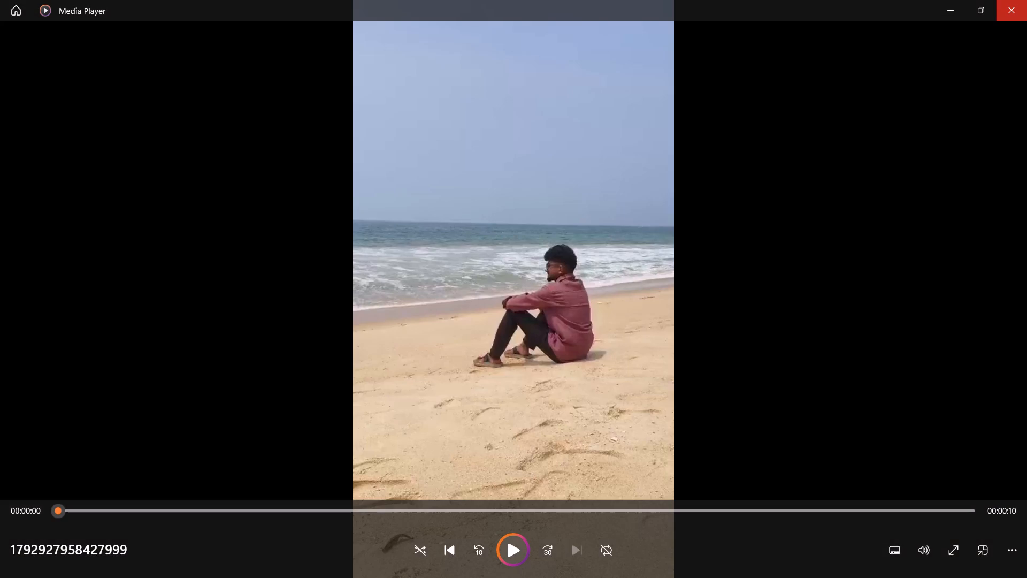
{"action": "left_click", "coordinate": [1020, 15]}
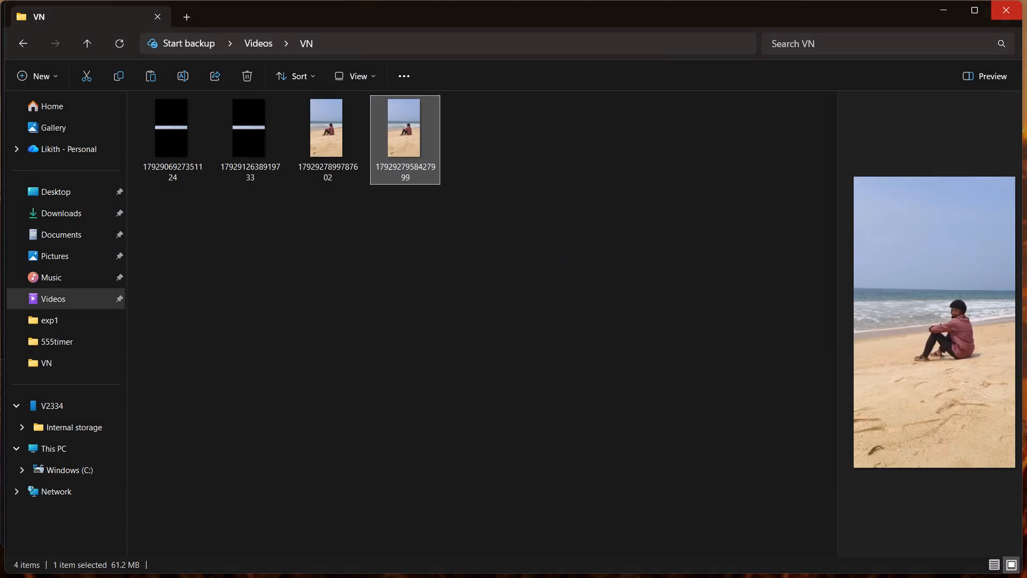
{"action": "left_click", "coordinate": [1014, 13]}
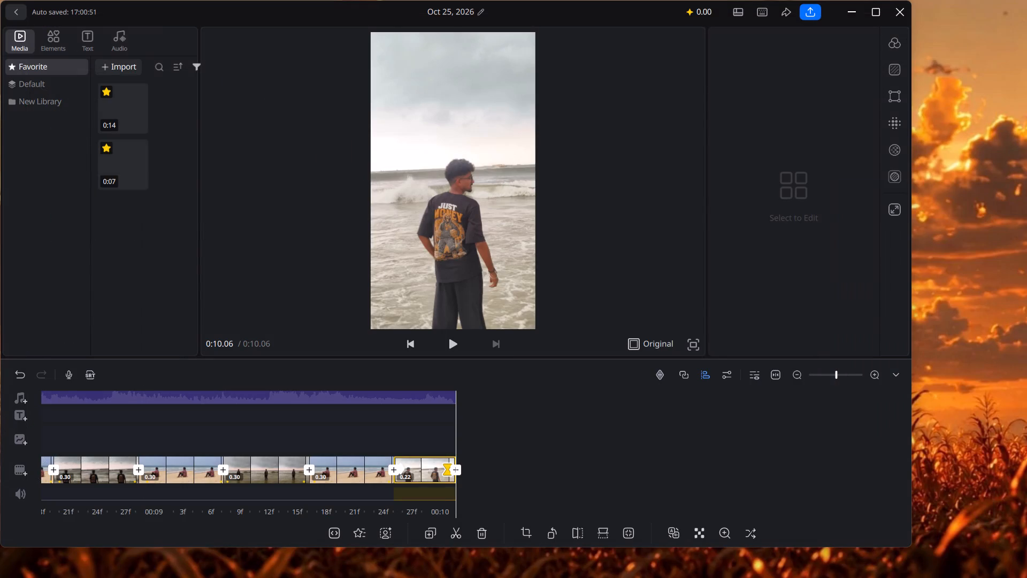
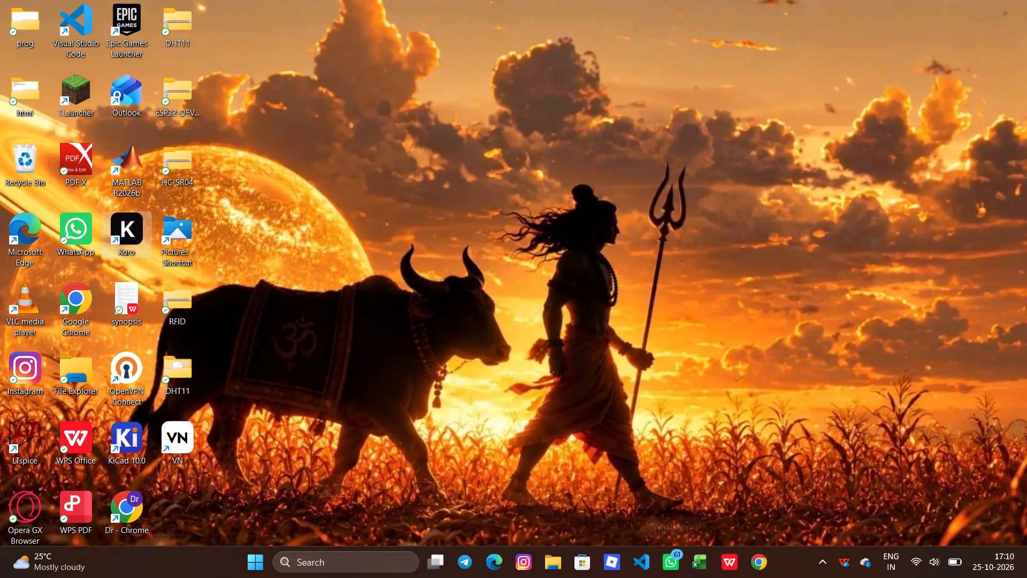
Launch the VN video editor and open the Oct 25, 2026 project with the beach thumbnail.
{"action": "double_click", "coordinate": [186, 436]}
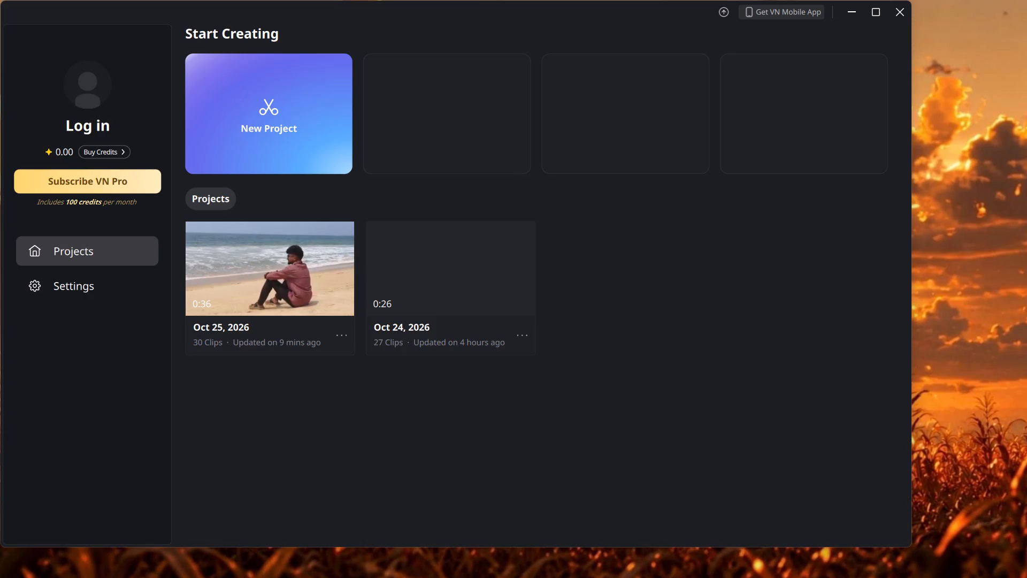
{"action": "left_click", "coordinate": [260, 291]}
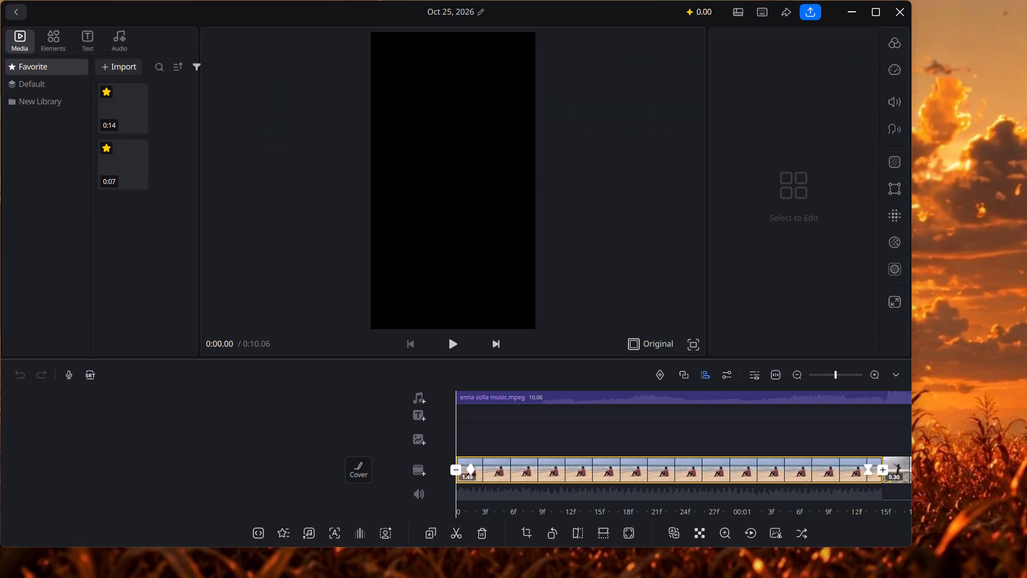
Play the project from near the start of the timeline to review the clip sequence against its music track.
{"action": "scroll", "coordinate": [479, 429], "scroll_direction": "left", "scroll_amount": 3}
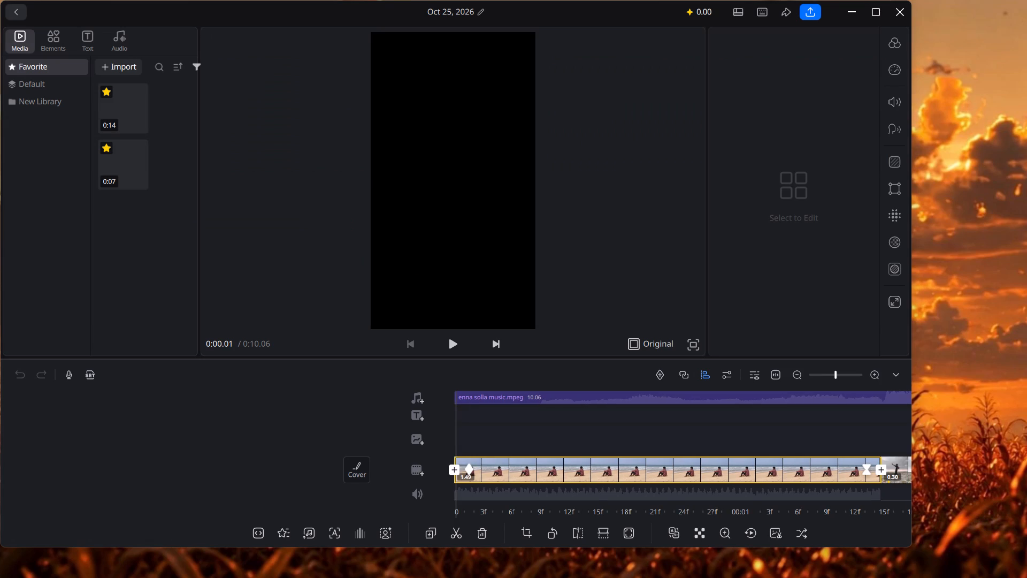
{"action": "scroll", "coordinate": [479, 429], "scroll_direction": "left", "scroll_amount": 11}
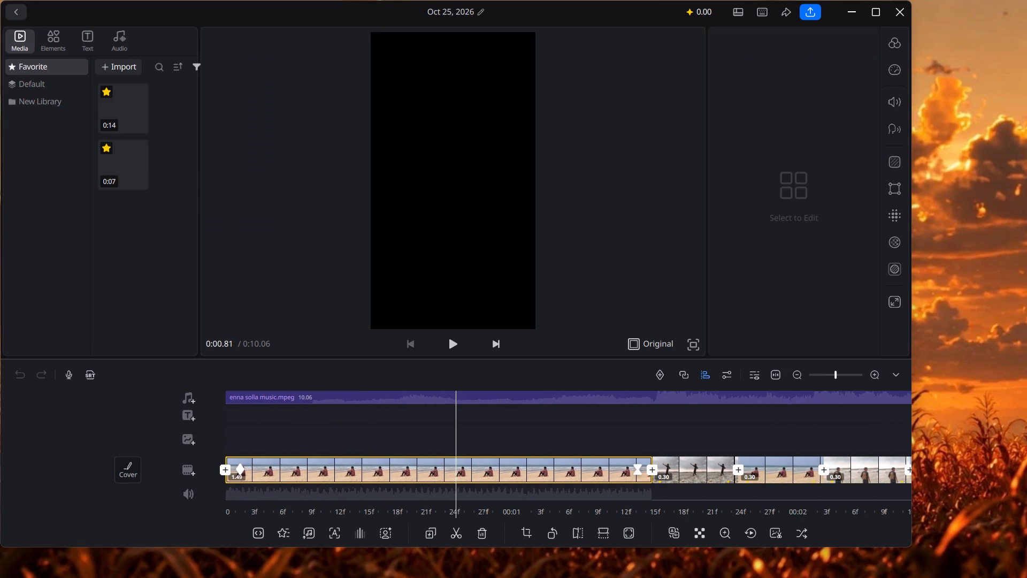
{"action": "left_click", "coordinate": [453, 337]}
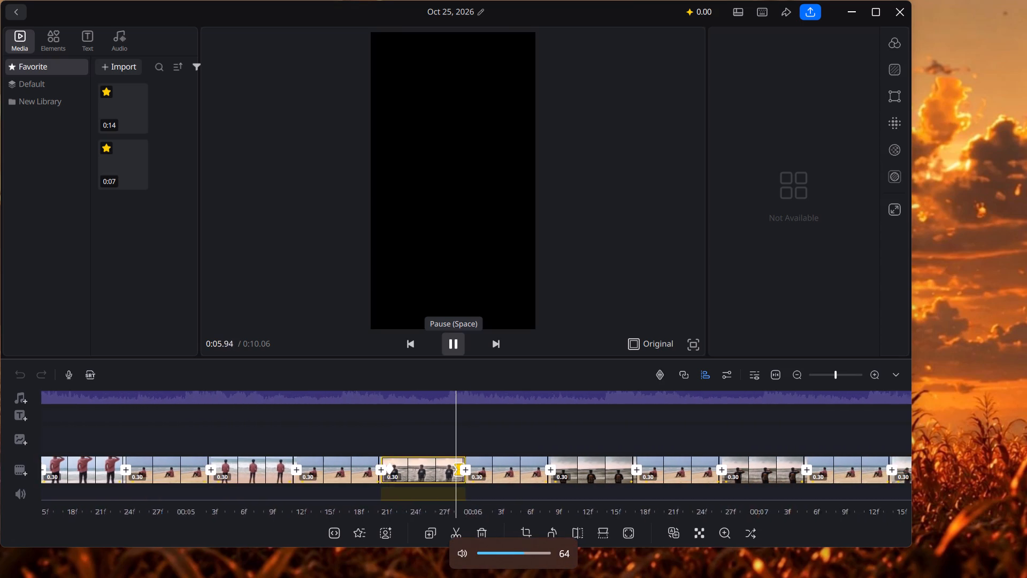
{"action": "scroll", "coordinate": [218, 440], "scroll_direction": "right", "scroll_amount": 11}
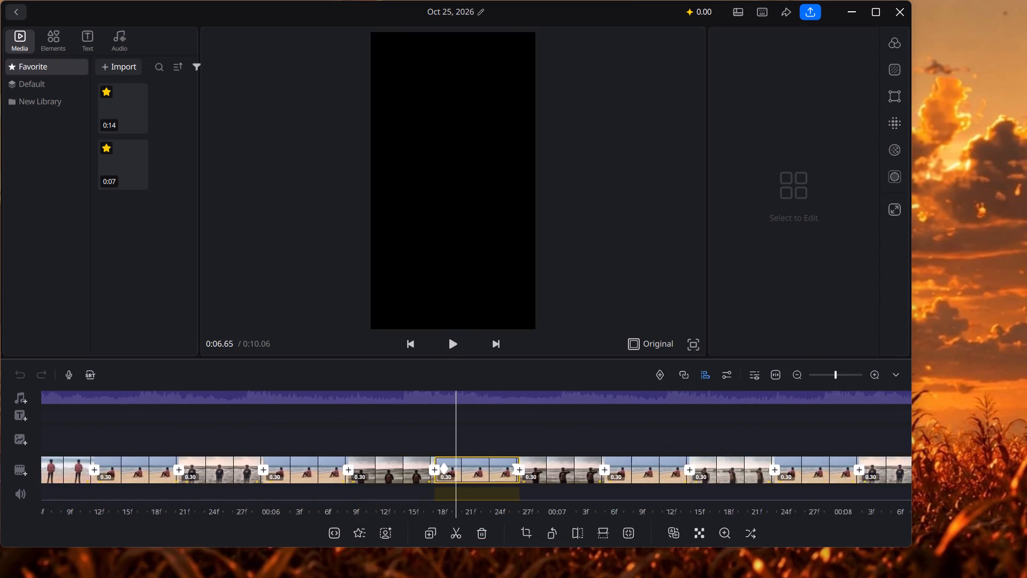
Return to the start of the timeline and play the opening seconds of the project again to review the clip timing.
{"action": "scroll", "coordinate": [218, 440], "scroll_direction": "right", "scroll_amount": 13}
{"action": "scroll", "coordinate": [218, 440], "scroll_direction": "right", "scroll_amount": 8}
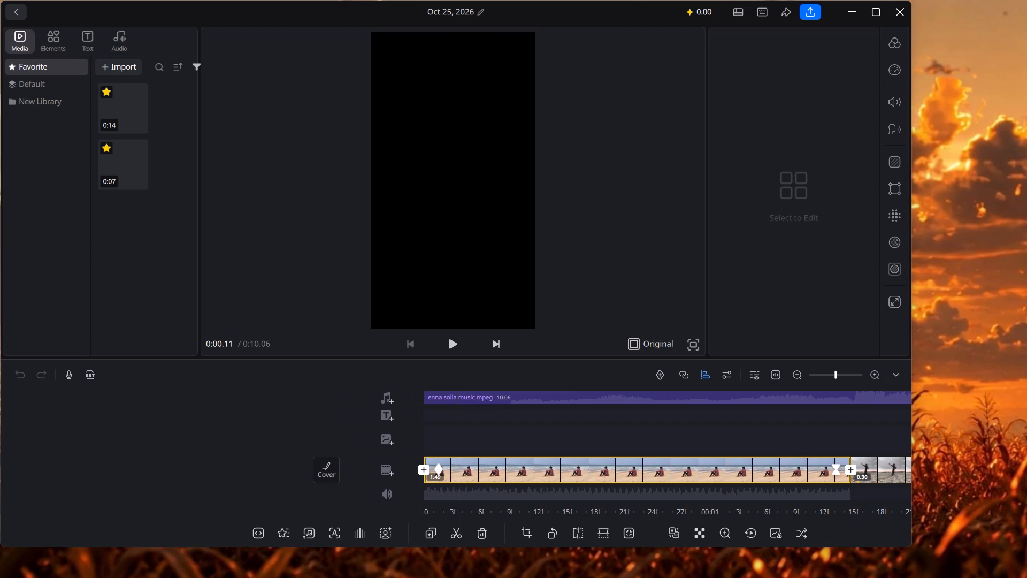
{"action": "left_click", "coordinate": [469, 466]}
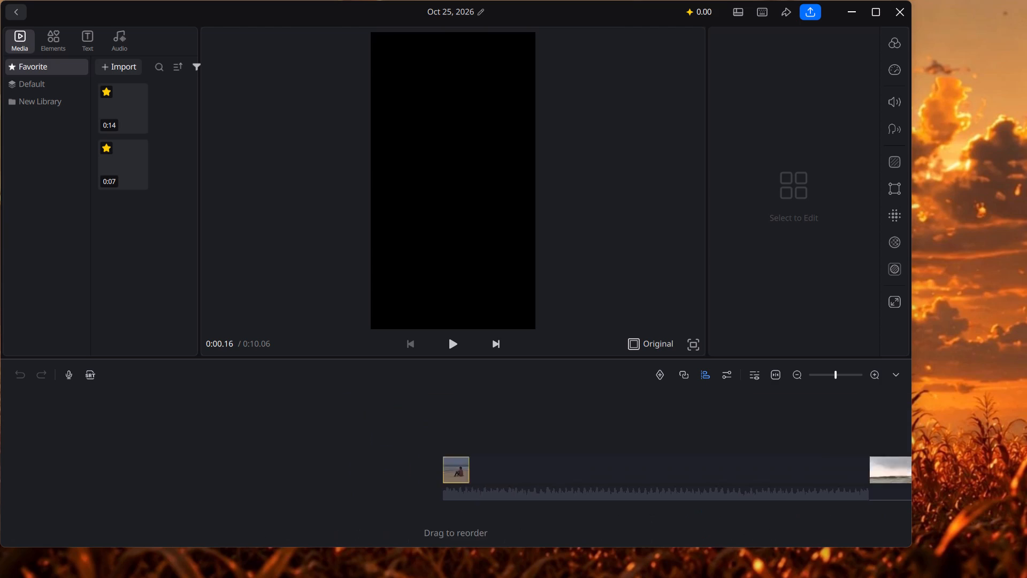
{"action": "left_click", "coordinate": [469, 466]}
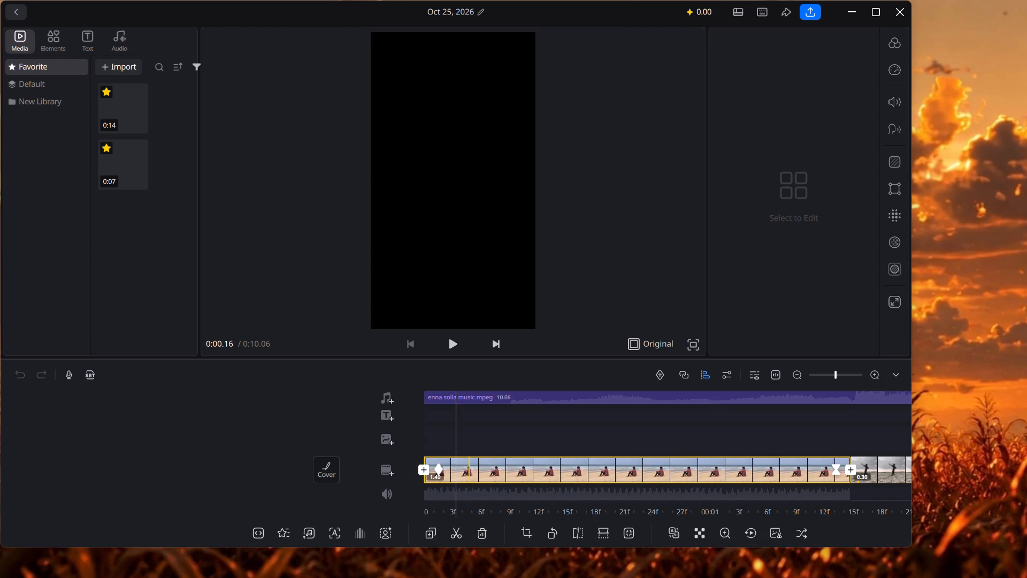
{"action": "left_click", "coordinate": [457, 345]}
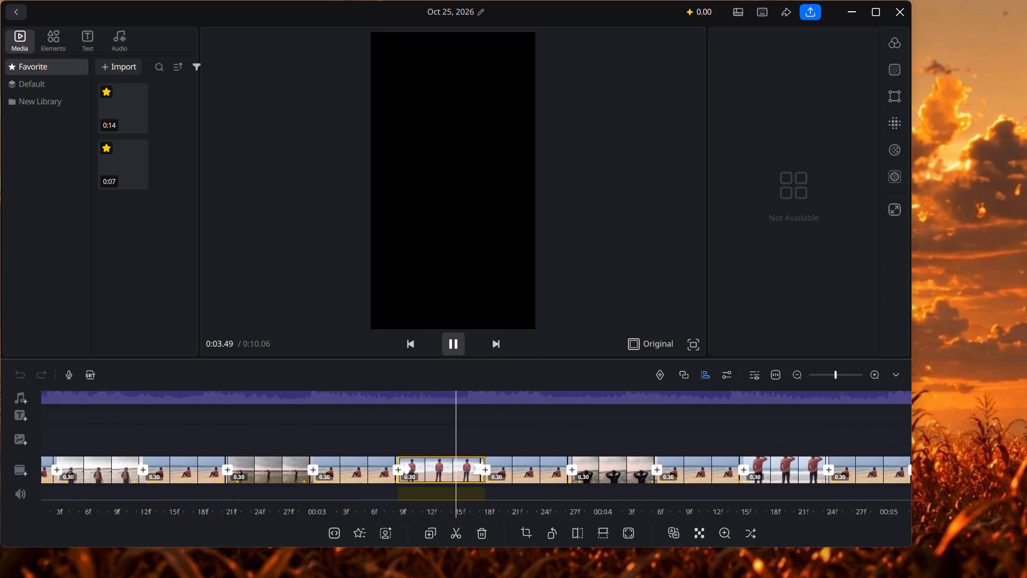
{"action": "left_click", "coordinate": [459, 344]}
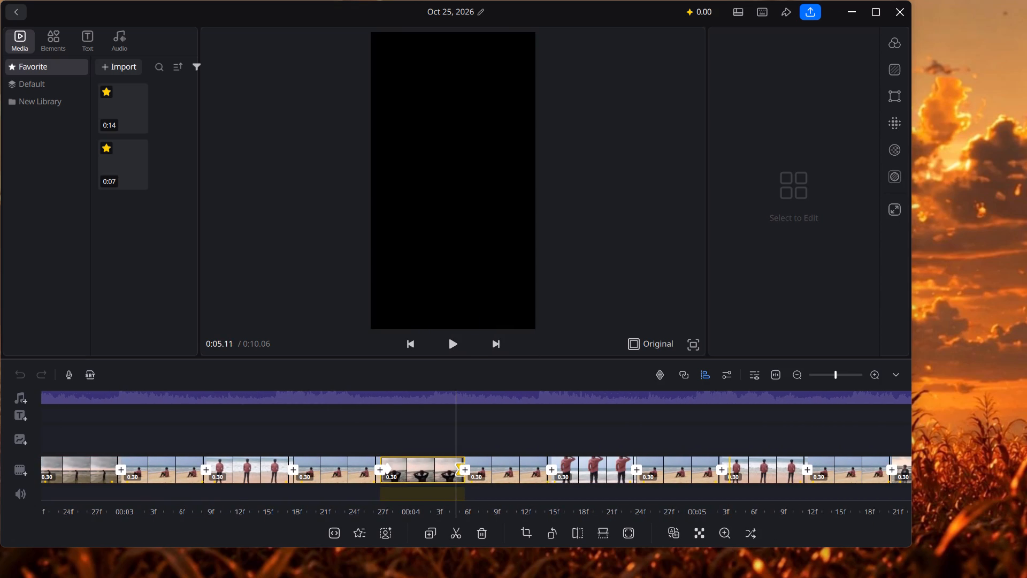
Open the export settings for the Oct 25, 2026 project.
{"action": "left_click", "coordinate": [811, 10]}
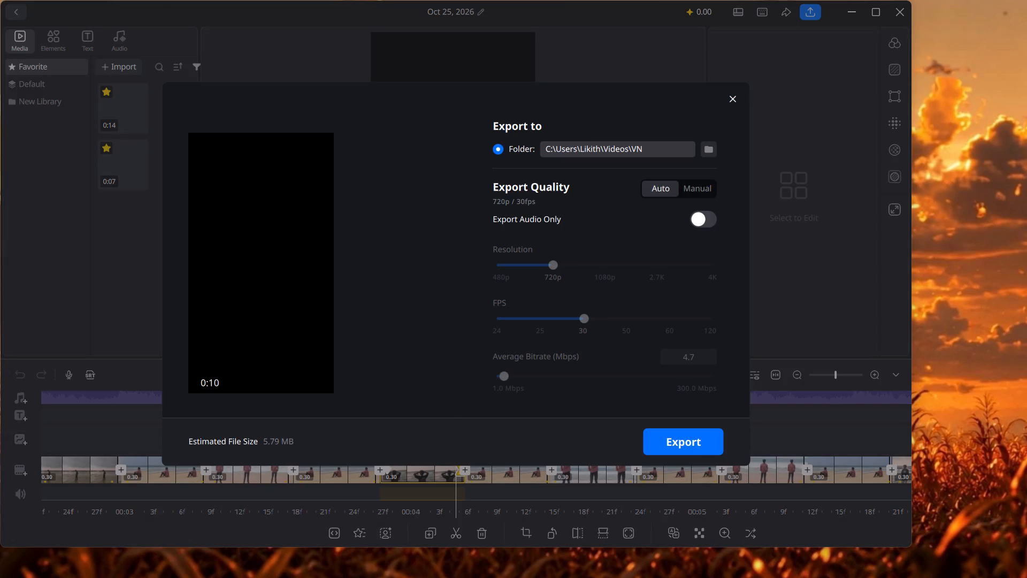
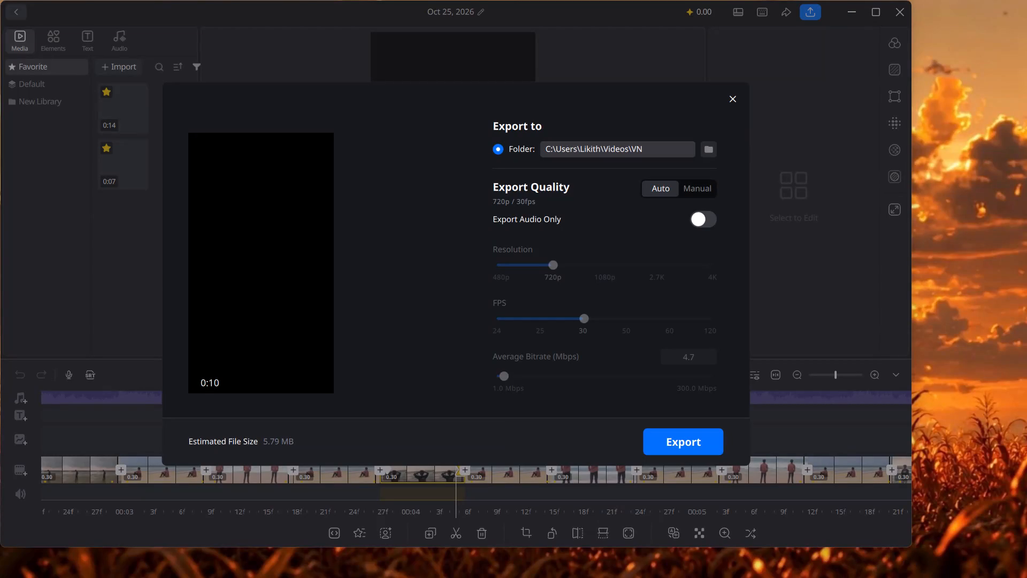
Dismiss the export settings without exporting and play the project from near the start of the timeline.
{"action": "left_click", "coordinate": [736, 102]}
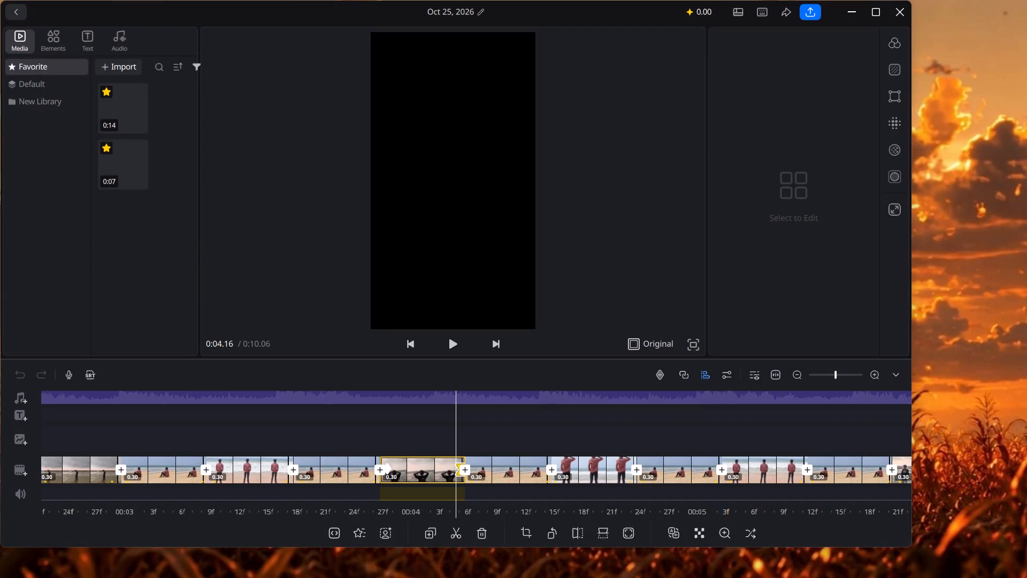
{"action": "scroll", "coordinate": [426, 414], "scroll_direction": "right", "scroll_amount": 12}
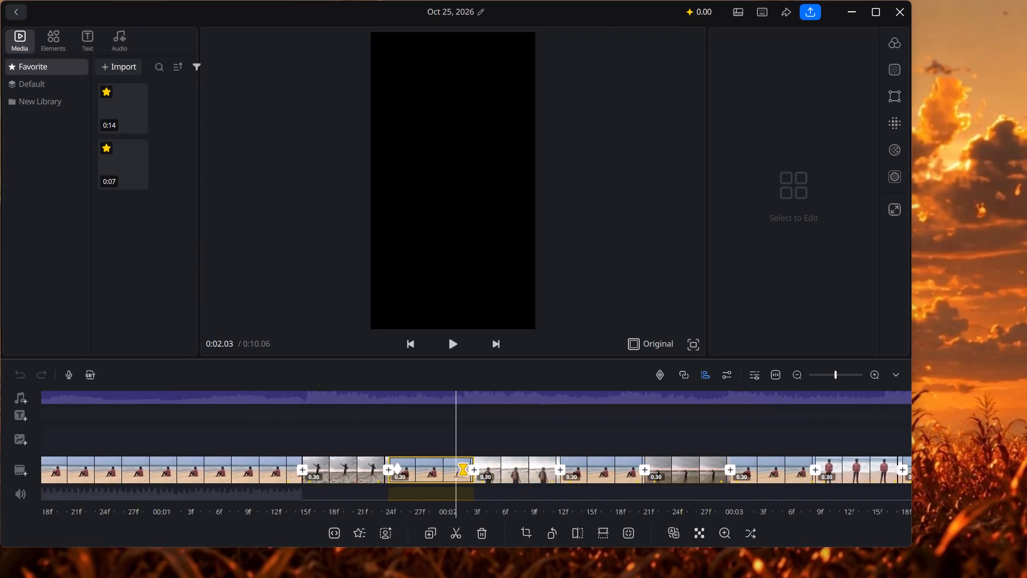
{"action": "scroll", "coordinate": [426, 414], "scroll_direction": "right", "scroll_amount": 15}
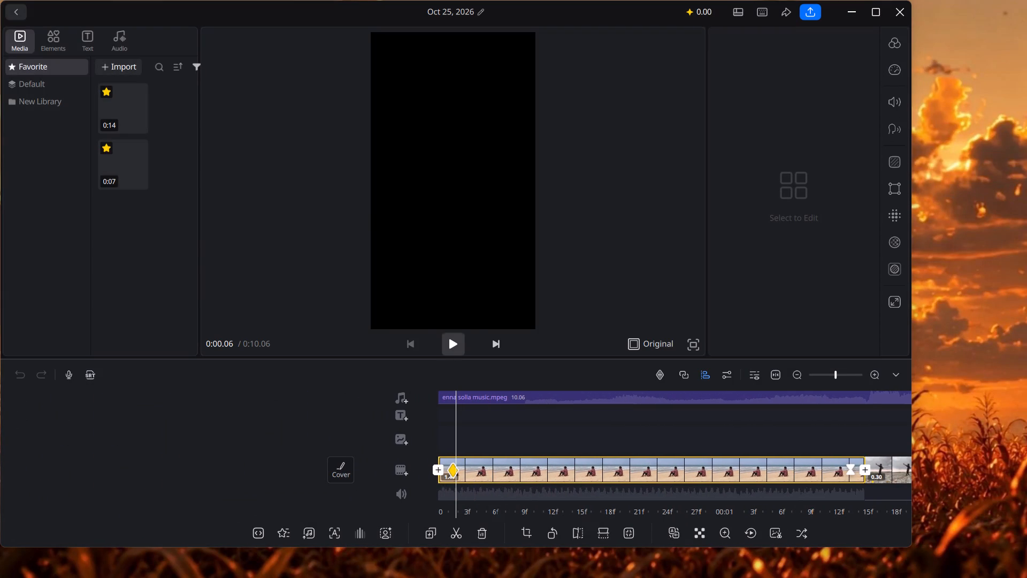
{"action": "left_click", "coordinate": [451, 346]}
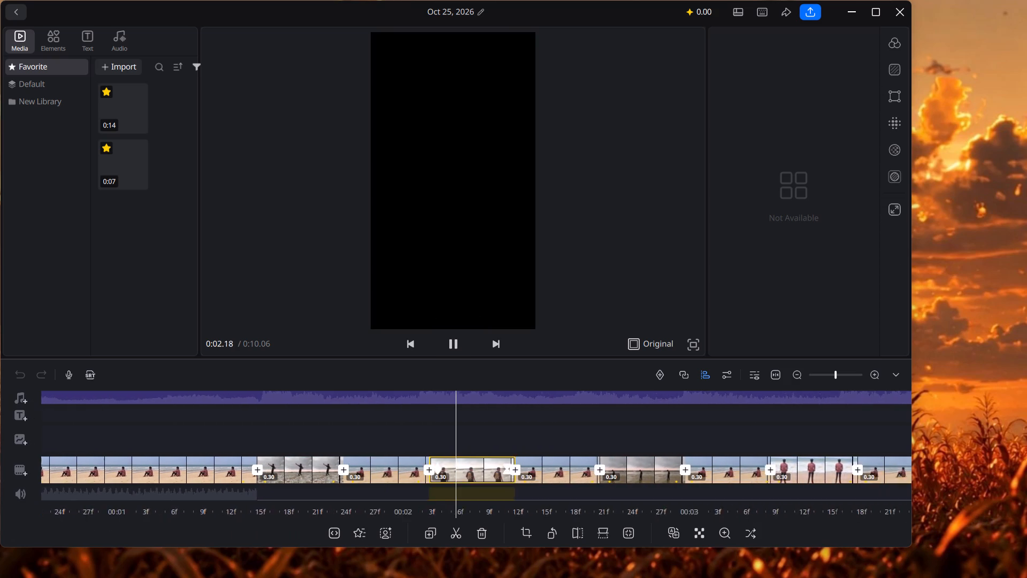
Restart the VN video editor and reopen the Oct 25, 2026 project with the beach thumbnail.
{"action": "left_click", "coordinate": [889, 11]}
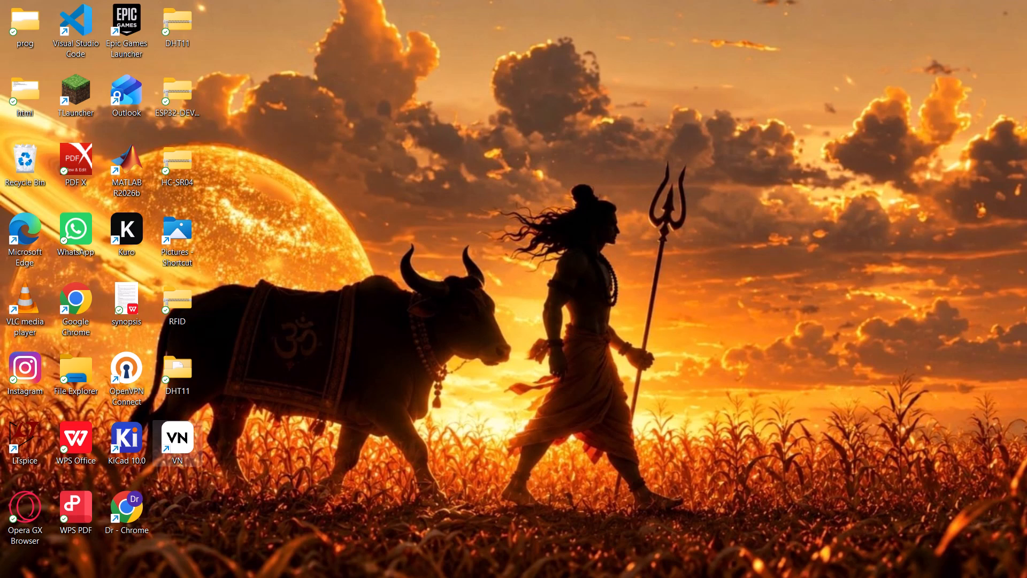
{"action": "right_click", "coordinate": [442, 217]}
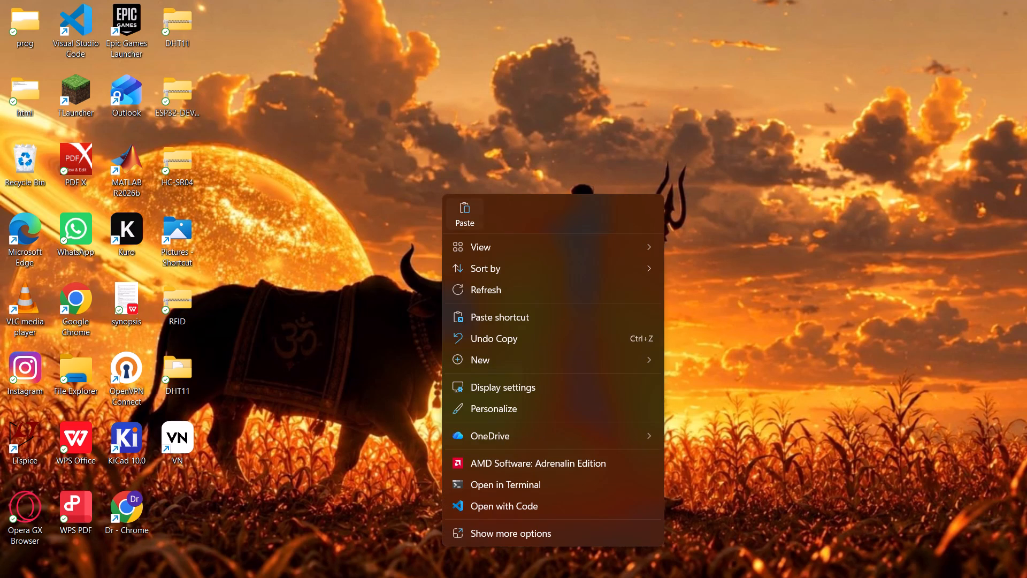
{"action": "left_click", "coordinate": [477, 292]}
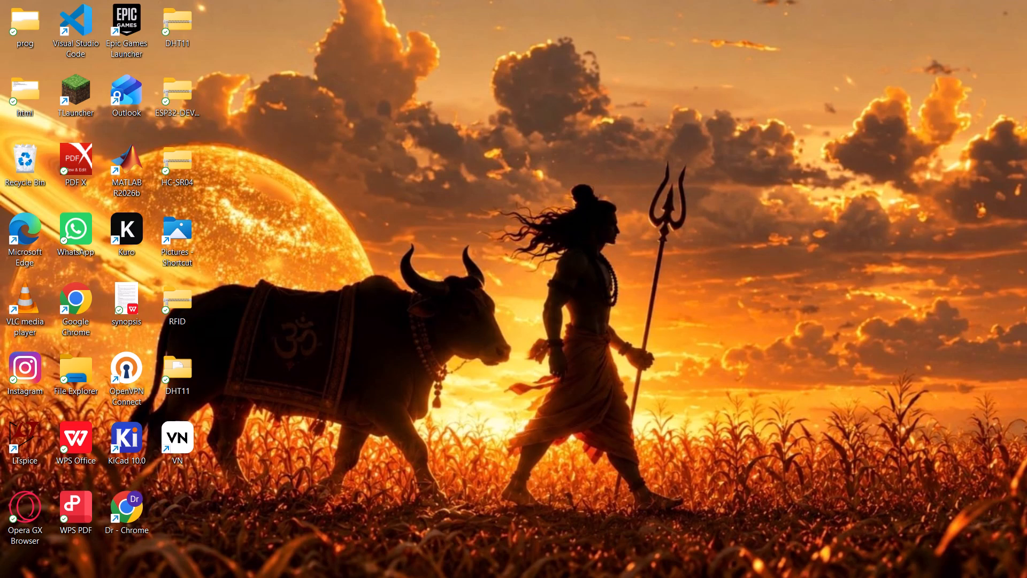
{"action": "double_click", "coordinate": [187, 443]}
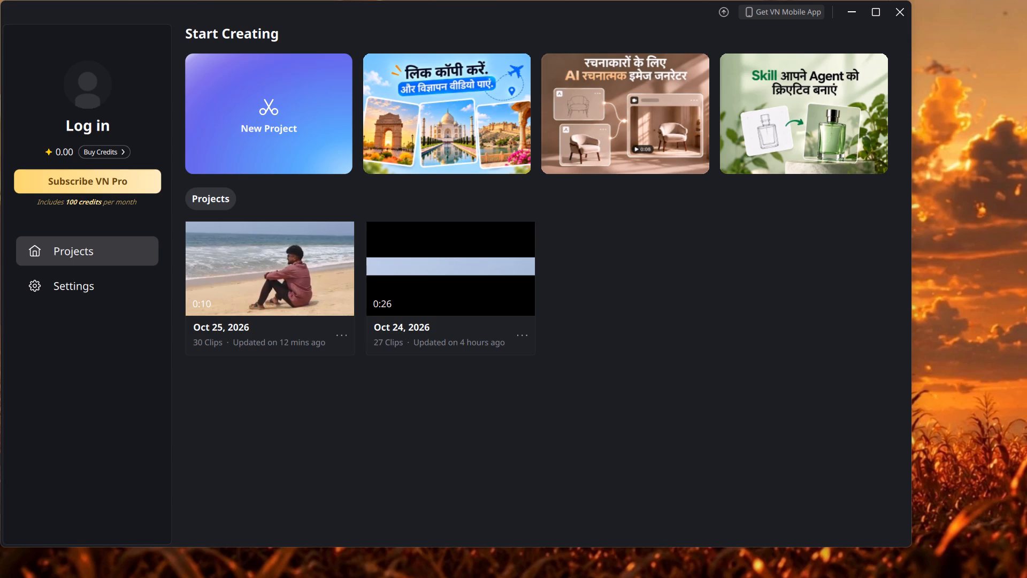
{"action": "left_click", "coordinate": [263, 276]}
{"action": "double_click", "coordinate": [263, 276]}
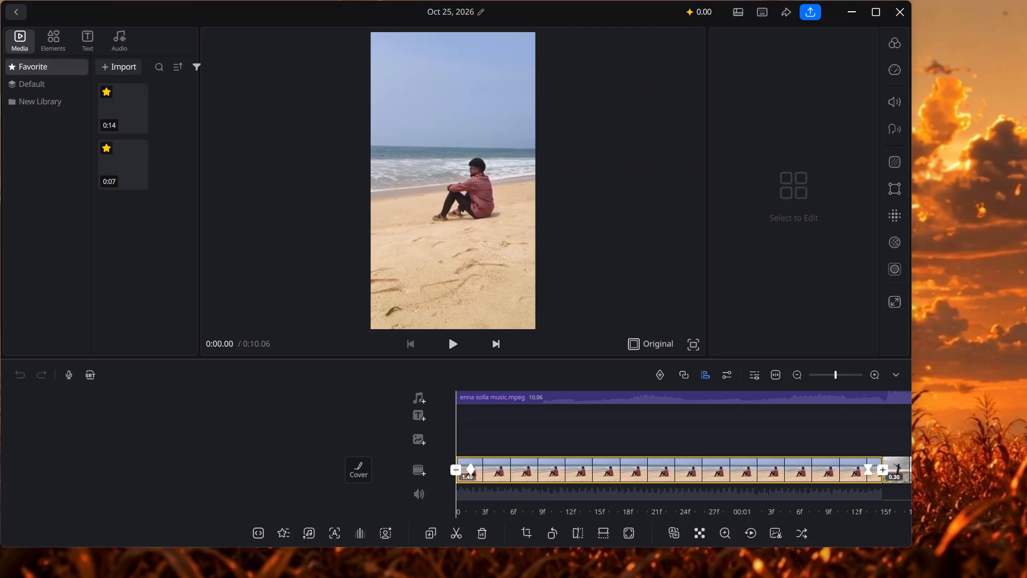
Play the reopened project from the beginning to check its clips in the preview.
{"action": "left_click", "coordinate": [448, 345]}
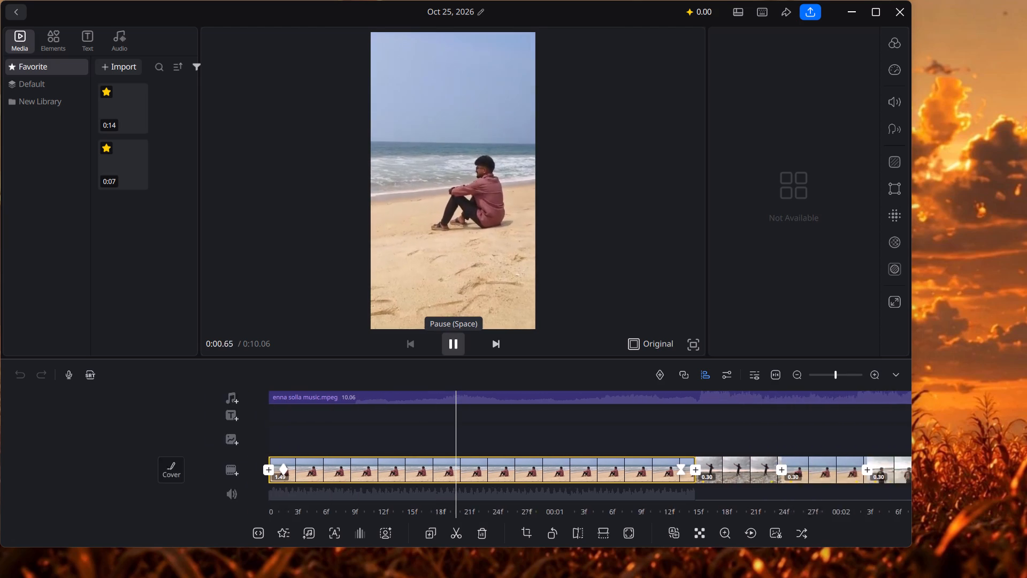